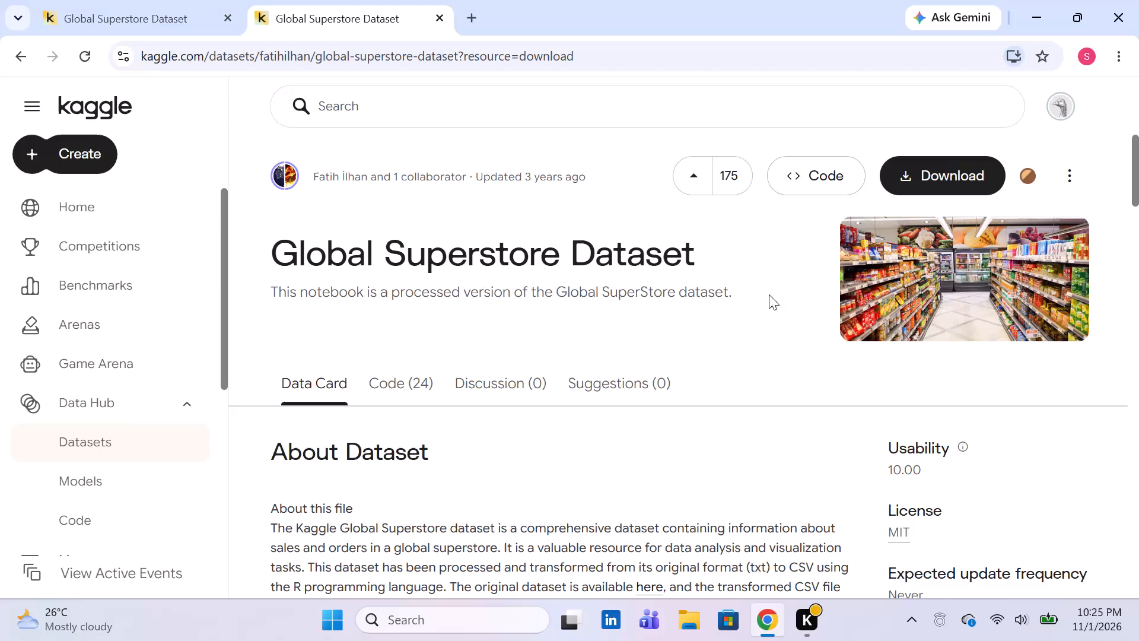
Download the Global Superstore Dataset from Kaggle as a zip archive.
{"action": "left_click", "coordinate": [898, 172]}
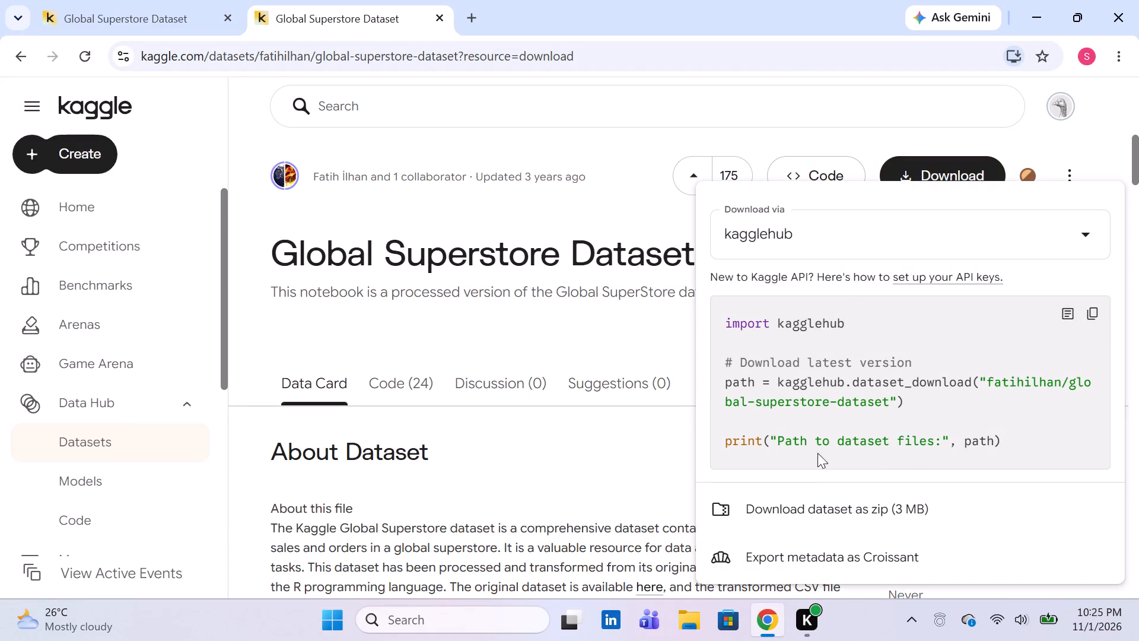
{"action": "scroll", "coordinate": [816, 503], "scroll_direction": "down", "scroll_amount": 1}
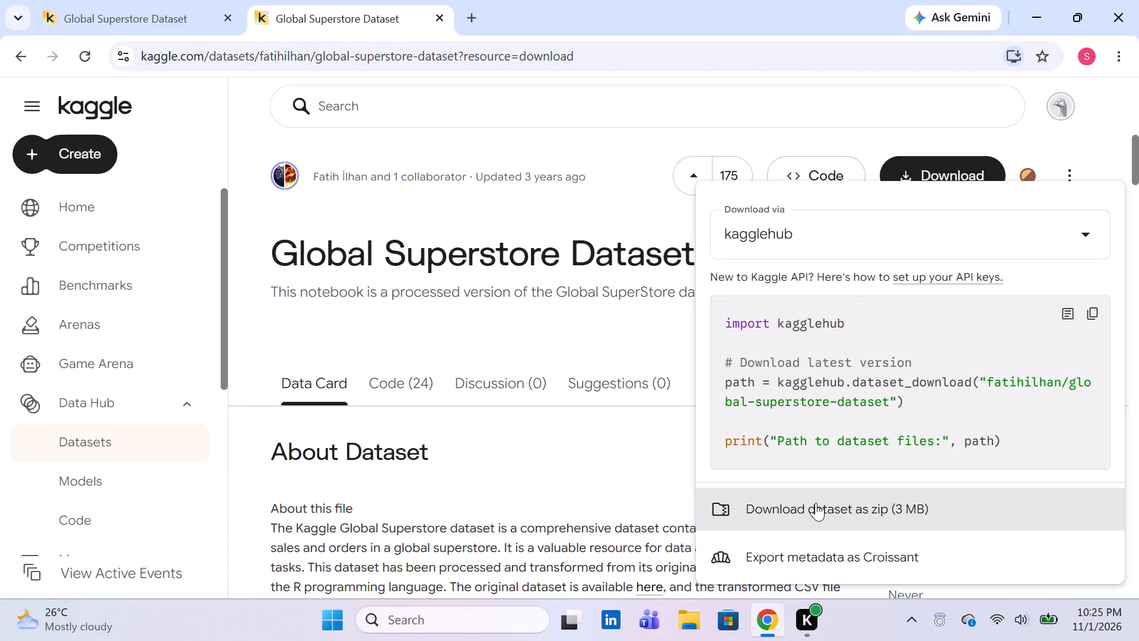
{"action": "scroll", "coordinate": [816, 503], "scroll_direction": "down", "scroll_amount": 1}
{"action": "left_click", "coordinate": [816, 503]}
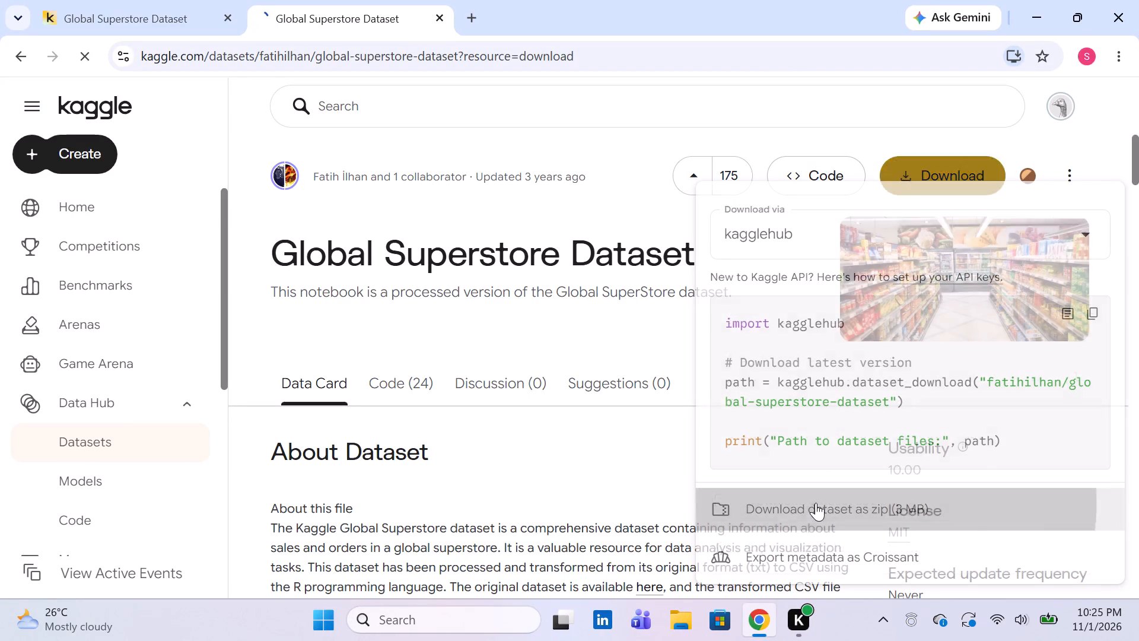
Download the superstore.csv file on its own from the dataset's data explorer.
{"action": "scroll", "coordinate": [730, 322], "scroll_direction": "down", "scroll_amount": 3}
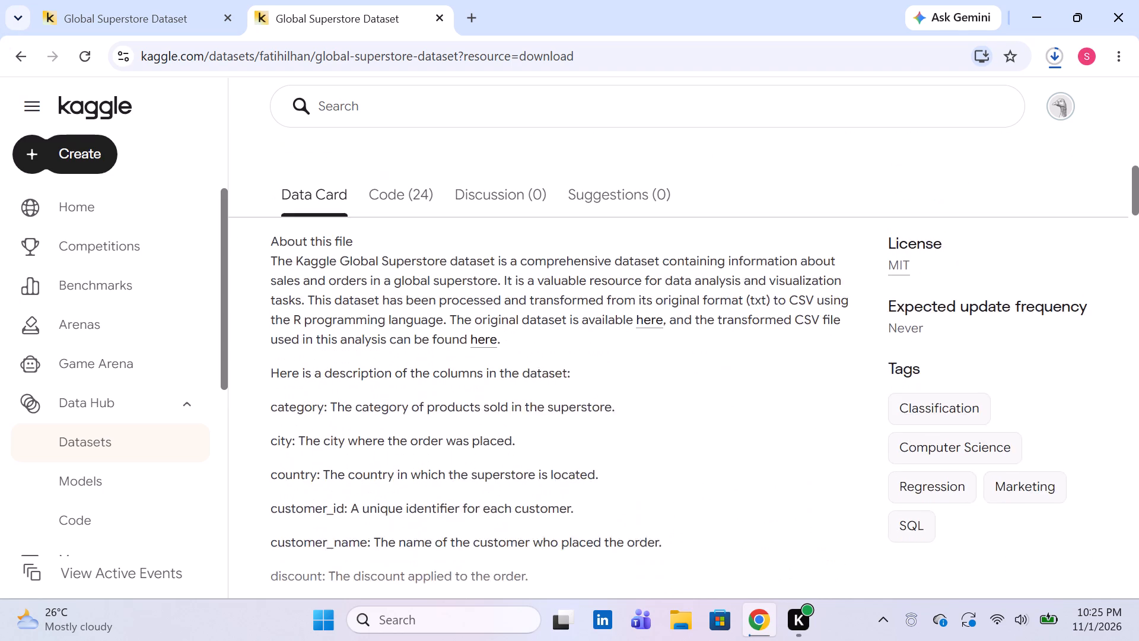
{"action": "scroll", "coordinate": [730, 322], "scroll_direction": "down", "scroll_amount": 3}
{"action": "scroll", "coordinate": [735, 350], "scroll_direction": "up", "scroll_amount": 1}
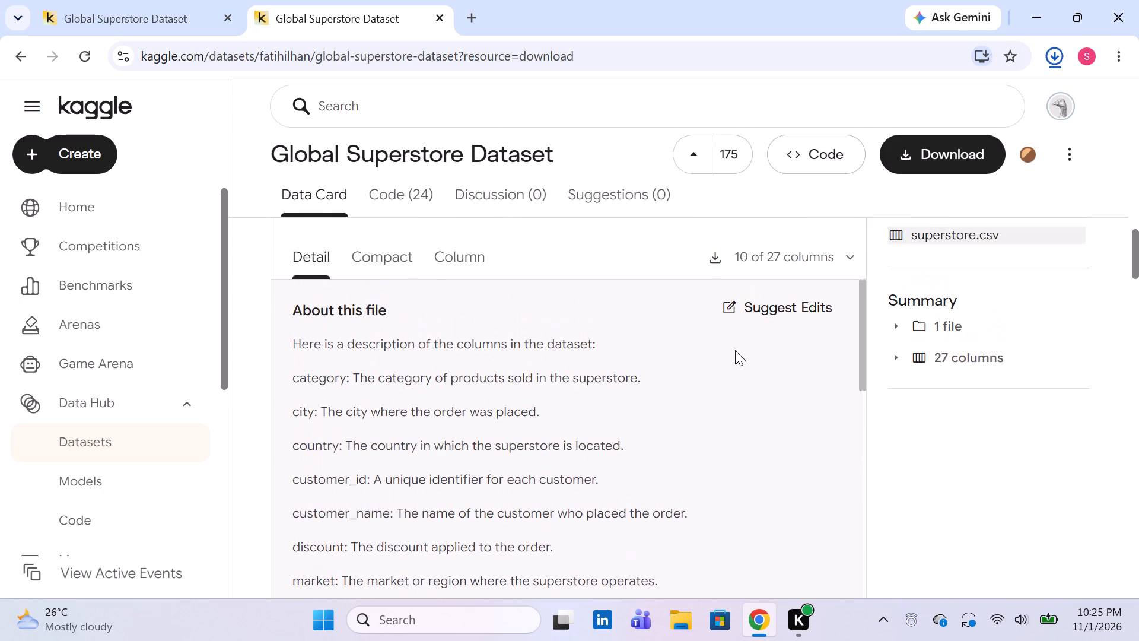
{"action": "scroll", "coordinate": [735, 350], "scroll_direction": "up", "scroll_amount": 1}
{"action": "scroll", "coordinate": [734, 275], "scroll_direction": "up", "scroll_amount": 1}
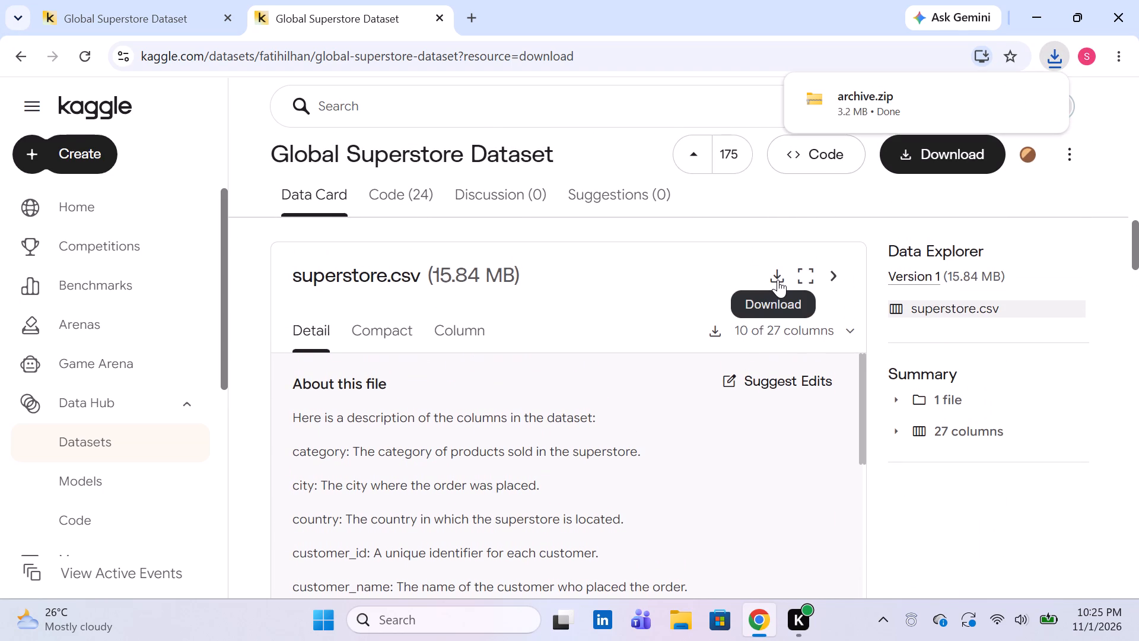
{"action": "left_click", "coordinate": [778, 280]}
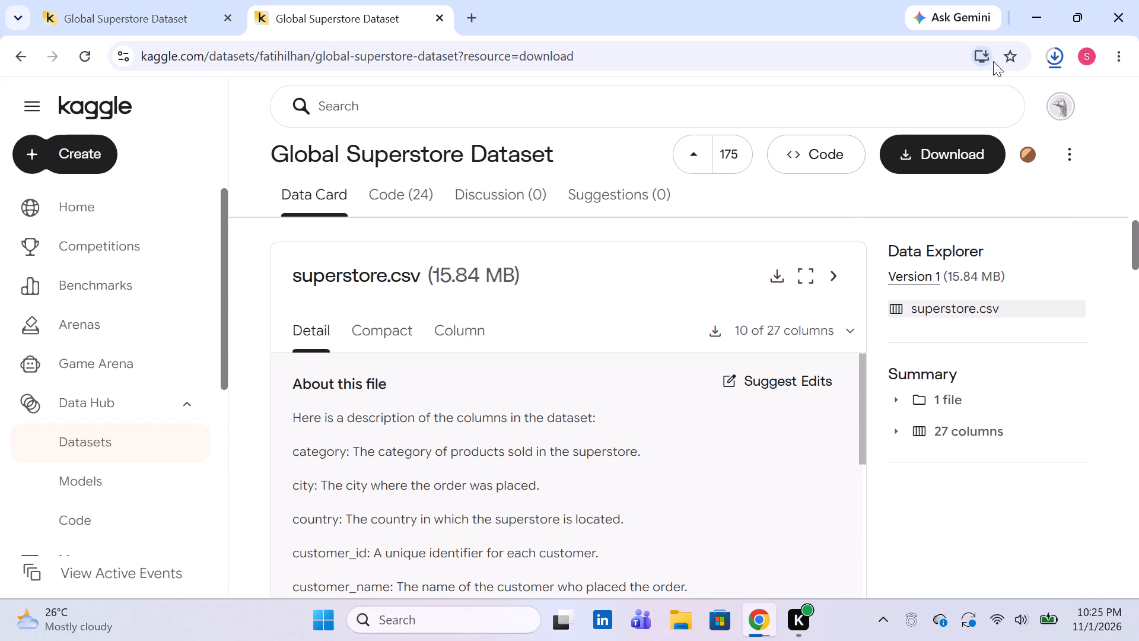
Check the recent download history and examine the rows in the superstore.csv data preview.
{"action": "left_click", "coordinate": [1062, 55]}
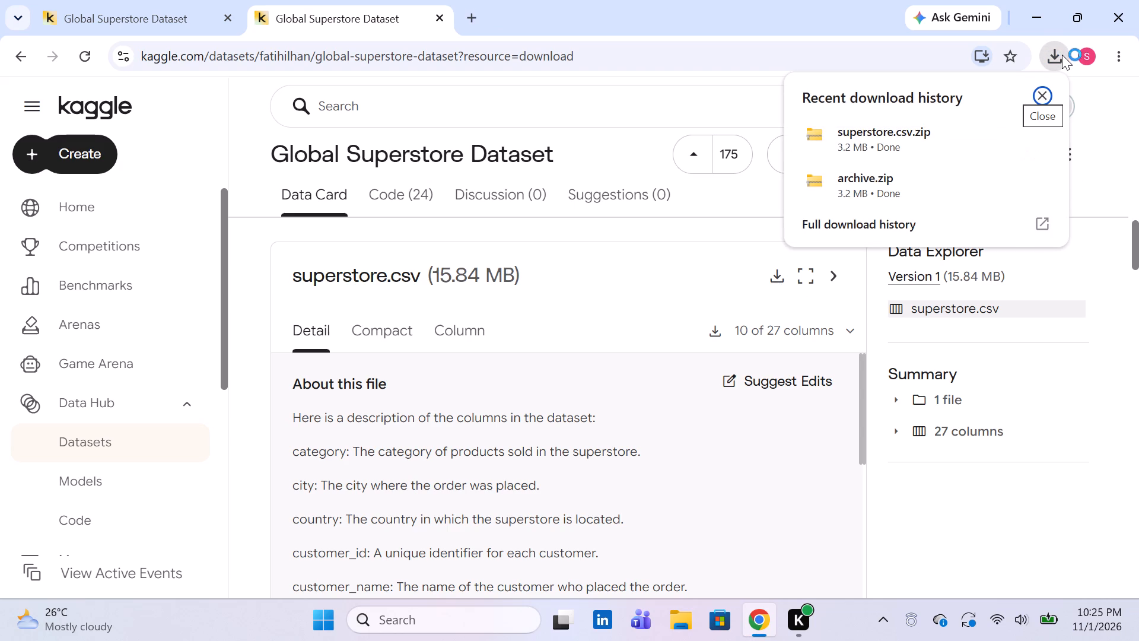
{"action": "scroll", "coordinate": [688, 286], "scroll_direction": "down", "scroll_amount": 2}
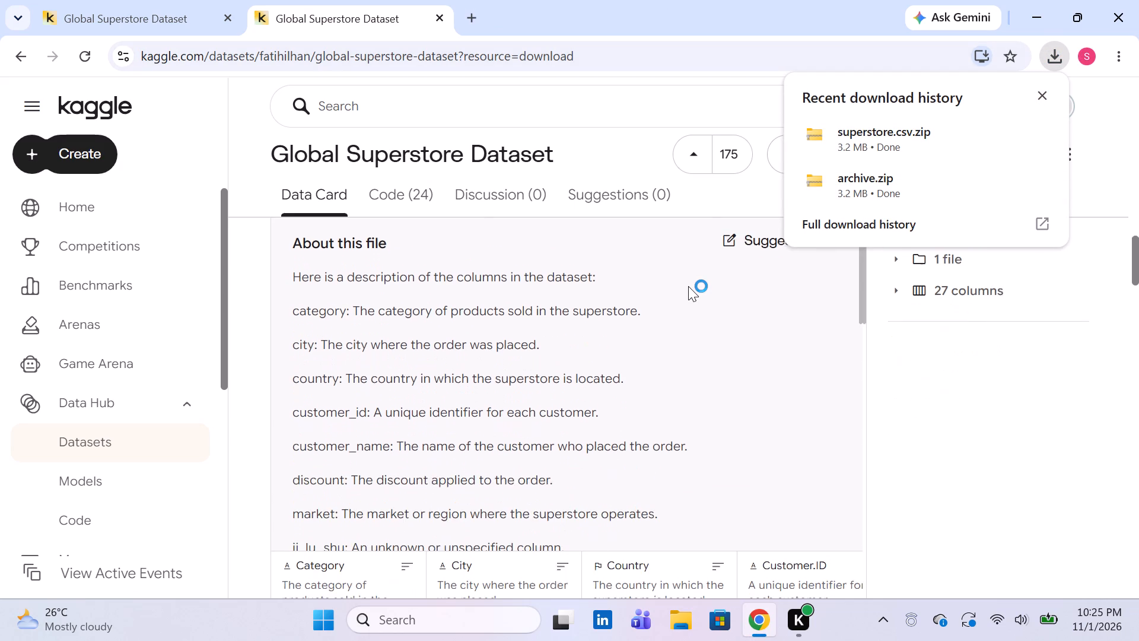
{"action": "scroll", "coordinate": [688, 286], "scroll_direction": "down", "scroll_amount": 12}
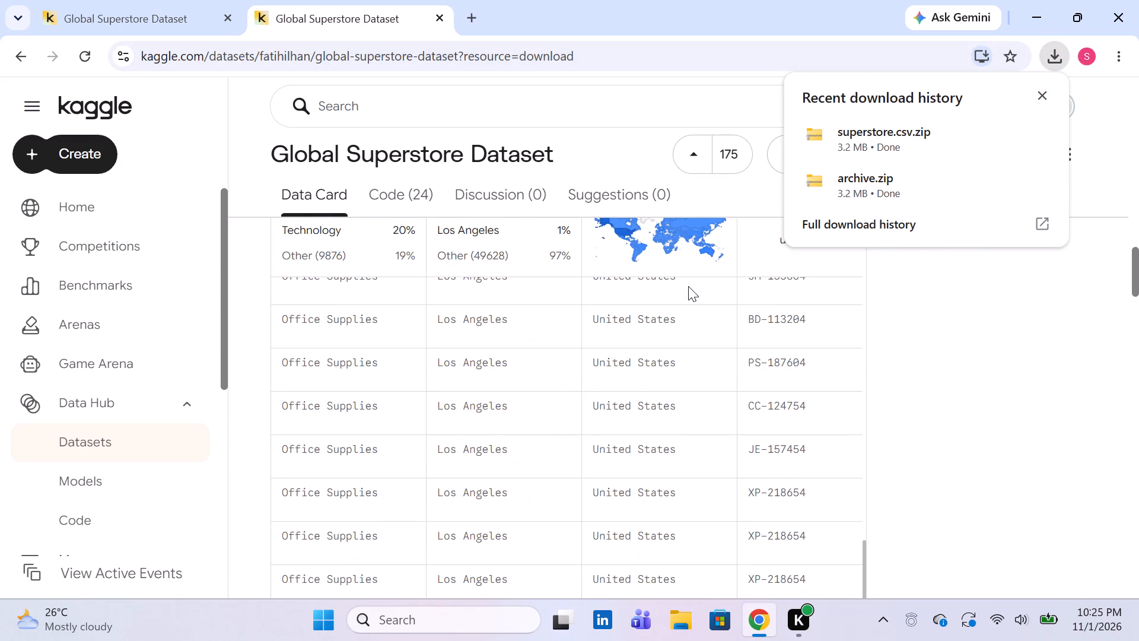
{"action": "scroll", "coordinate": [688, 286], "scroll_direction": "down", "scroll_amount": 2}
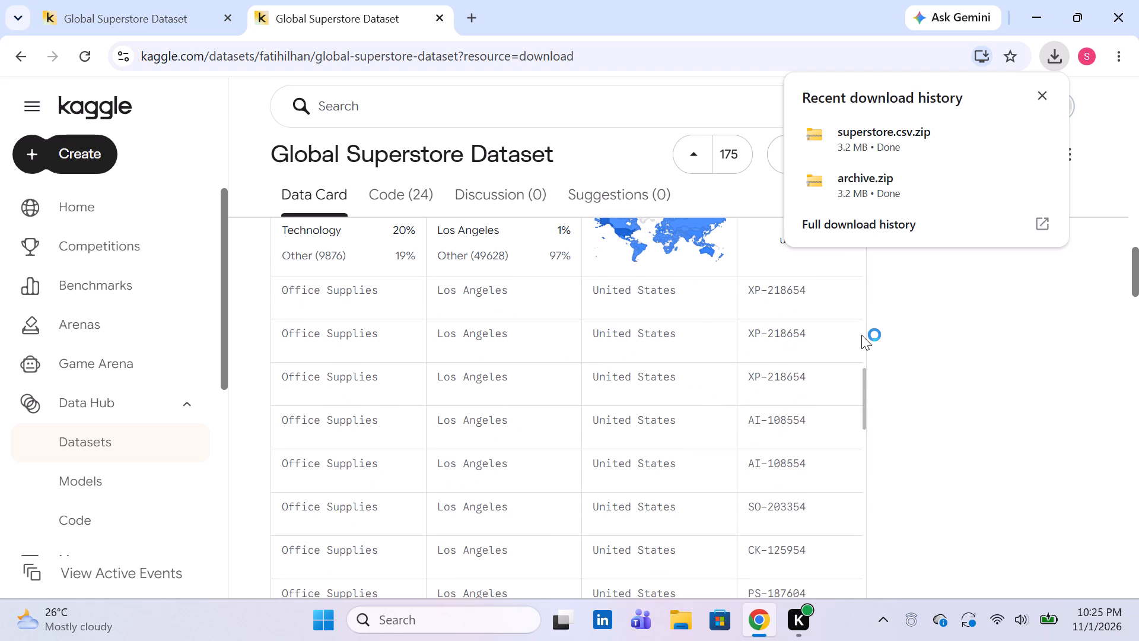
{"action": "scroll", "coordinate": [861, 335], "scroll_direction": "up", "scroll_amount": 2}
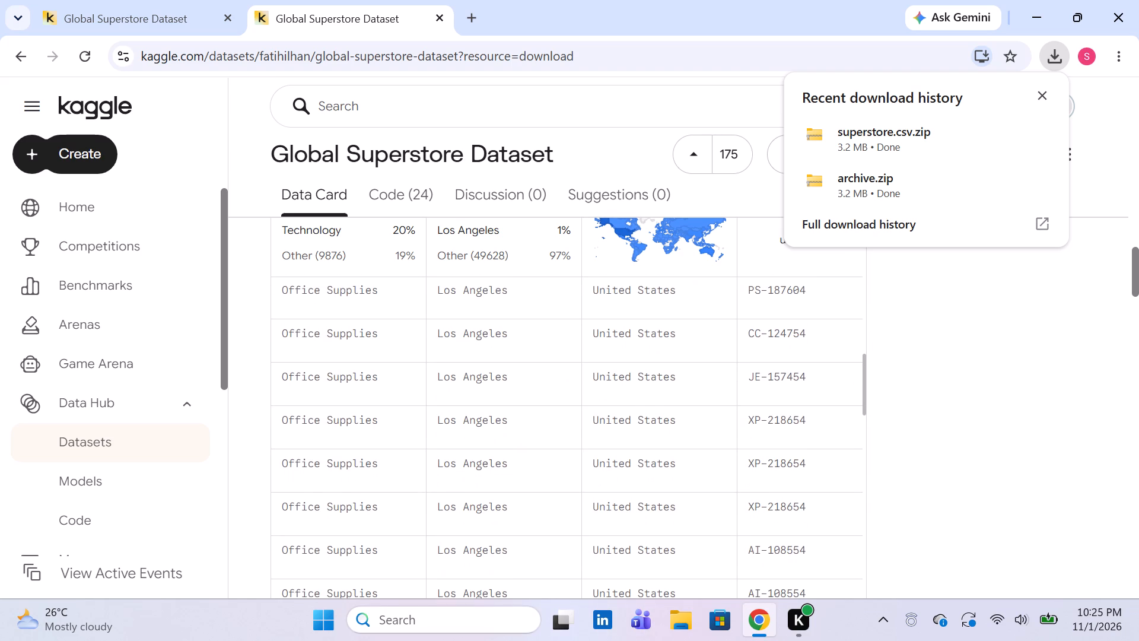
Launch Power BI Desktop and start a blank report.
{"action": "left_click", "coordinate": [331, 626]}
{"action": "scroll", "coordinate": [422, 431], "scroll_direction": "down", "scroll_amount": 2}
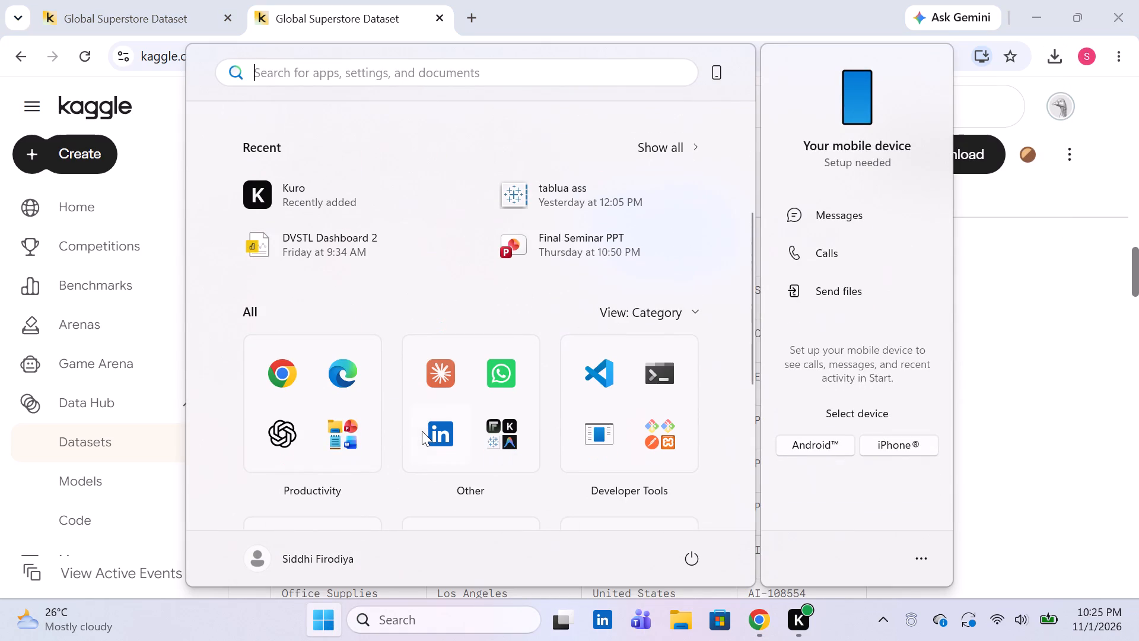
{"action": "scroll", "coordinate": [497, 218], "scroll_direction": "up", "scroll_amount": 2}
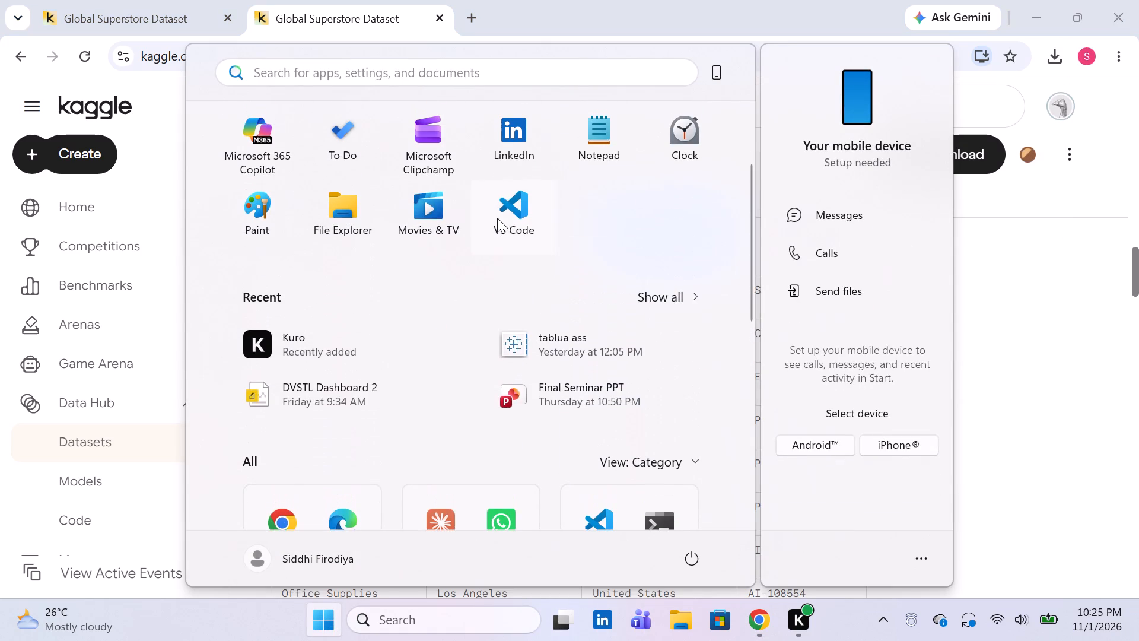
{"action": "scroll", "coordinate": [497, 218], "scroll_direction": "down", "scroll_amount": 2}
{"action": "scroll", "coordinate": [468, 344], "scroll_direction": "down", "scroll_amount": 1}
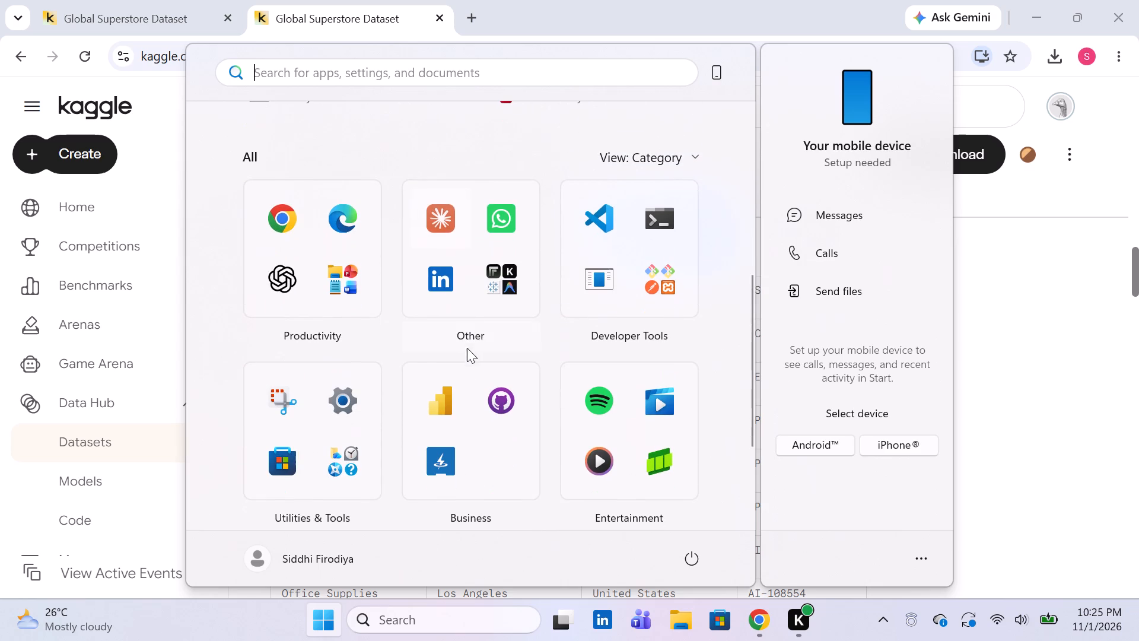
{"action": "double_click", "coordinate": [451, 395]}
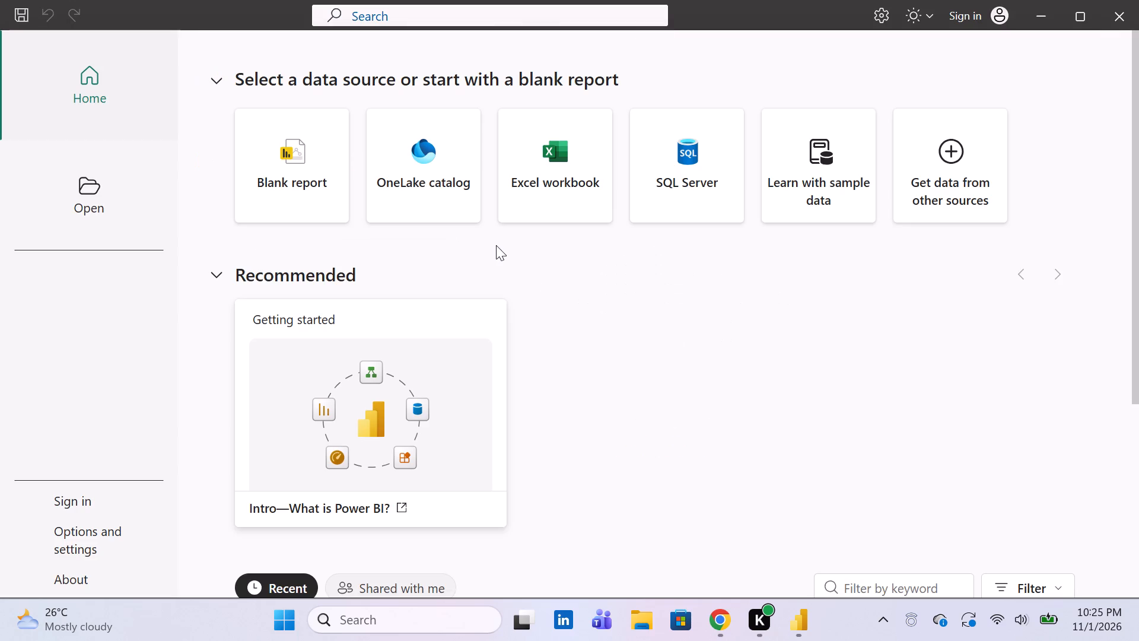
{"action": "left_click", "coordinate": [317, 191]}
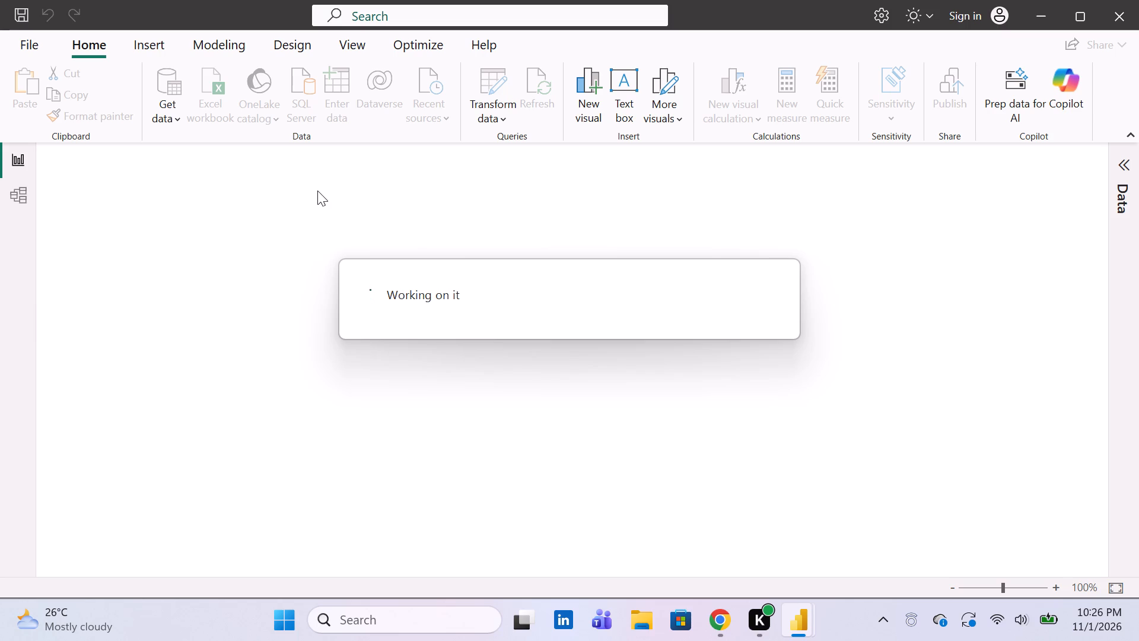
Start importing data into the report with the Text/CSV connector.
{"action": "left_click", "coordinate": [175, 93]}
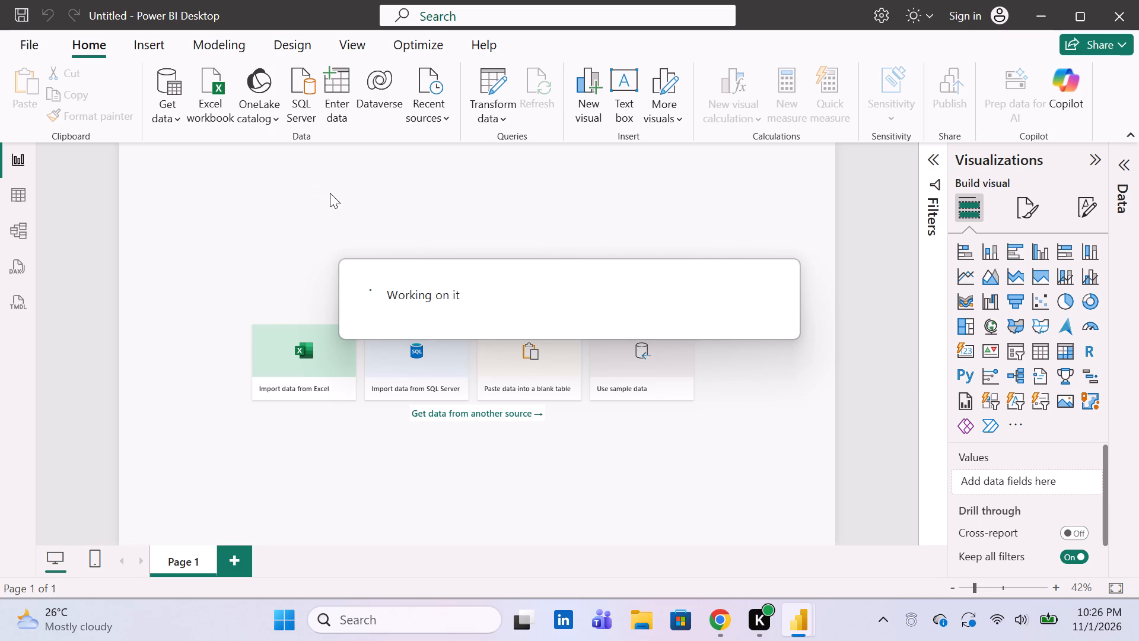
{"action": "left_click", "coordinate": [166, 101]}
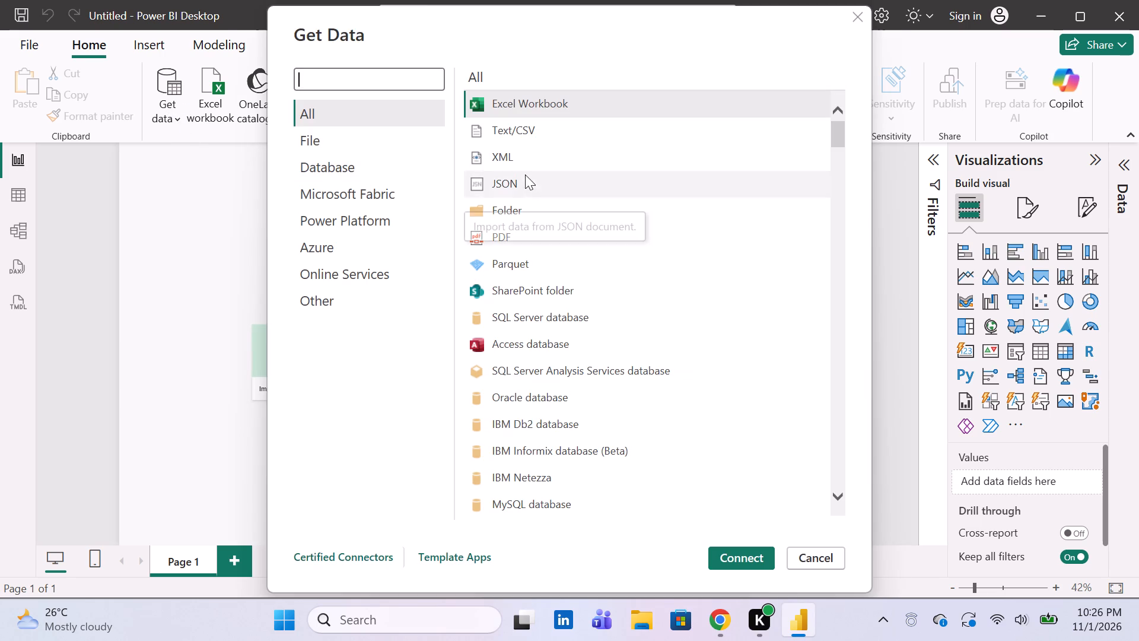
{"action": "left_click", "coordinate": [517, 127]}
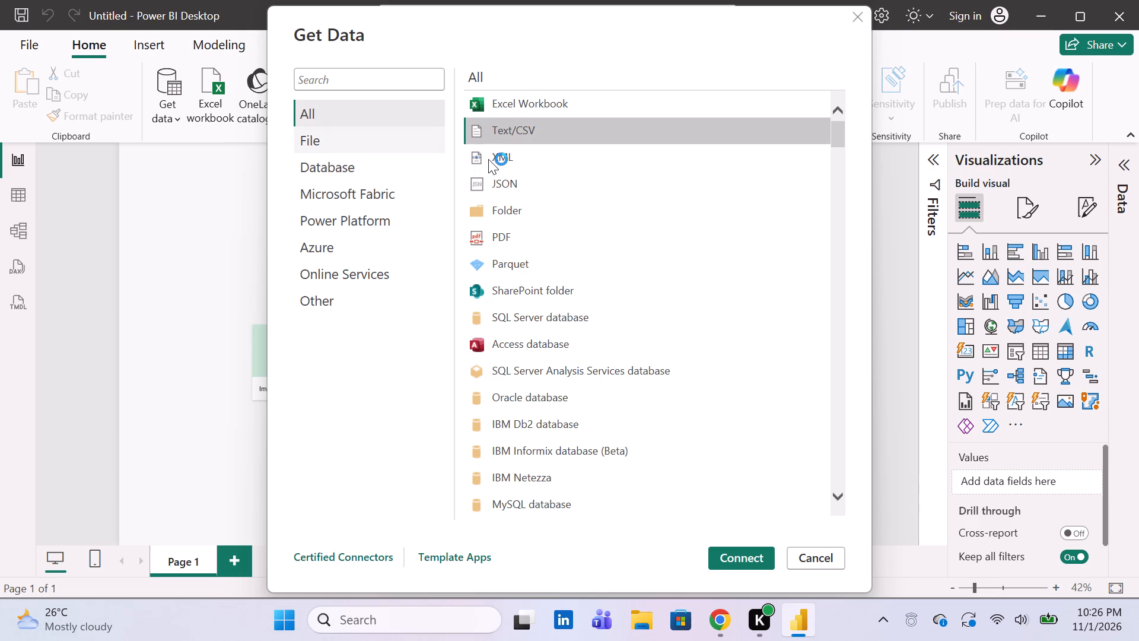
{"action": "scroll", "coordinate": [492, 161], "scroll_direction": "down", "scroll_amount": 3}
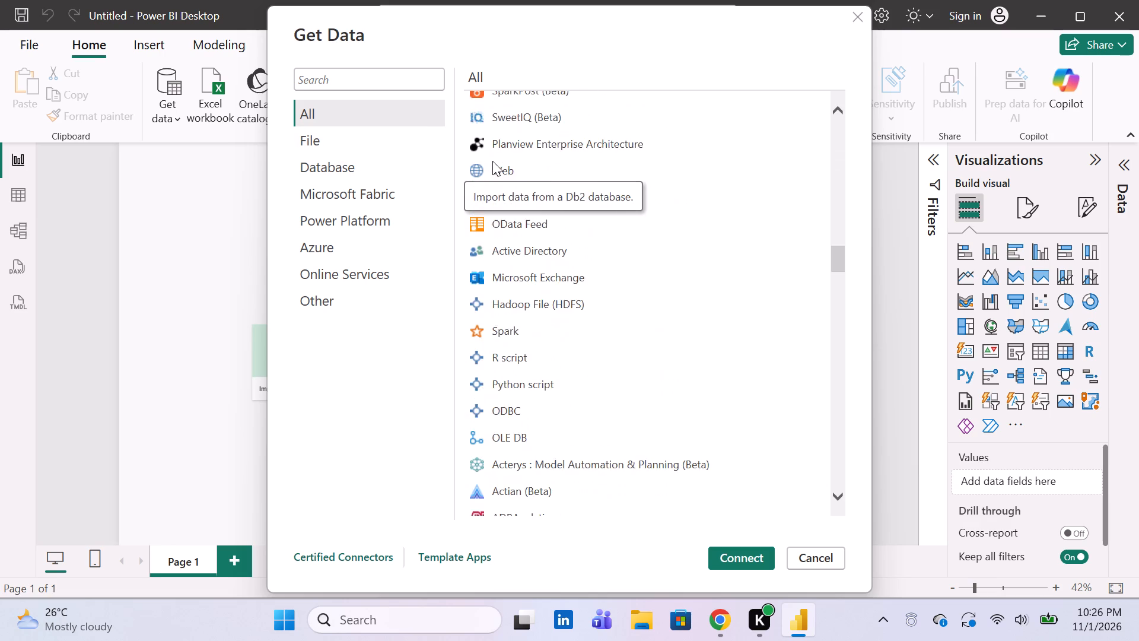
{"action": "scroll", "coordinate": [492, 161], "scroll_direction": "down", "scroll_amount": 1}
{"action": "scroll", "coordinate": [492, 161], "scroll_direction": "up", "scroll_amount": 20}
{"action": "scroll", "coordinate": [492, 161], "scroll_direction": "up", "scroll_amount": 12}
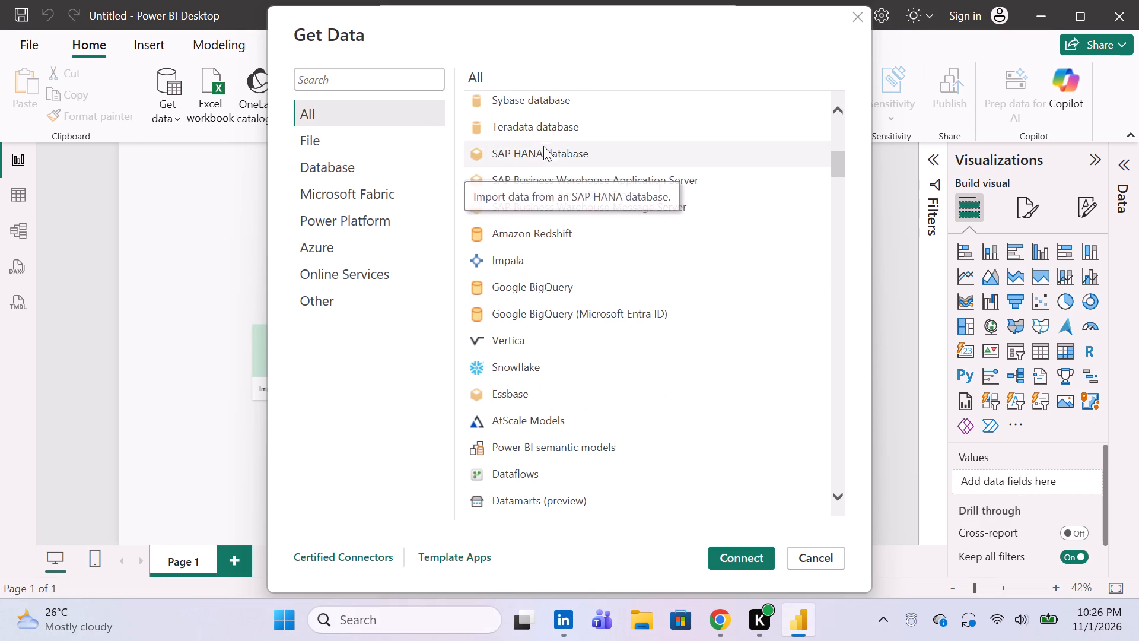
{"action": "scroll", "coordinate": [546, 139], "scroll_direction": "up", "scroll_amount": 5}
{"action": "left_click", "coordinate": [540, 137]}
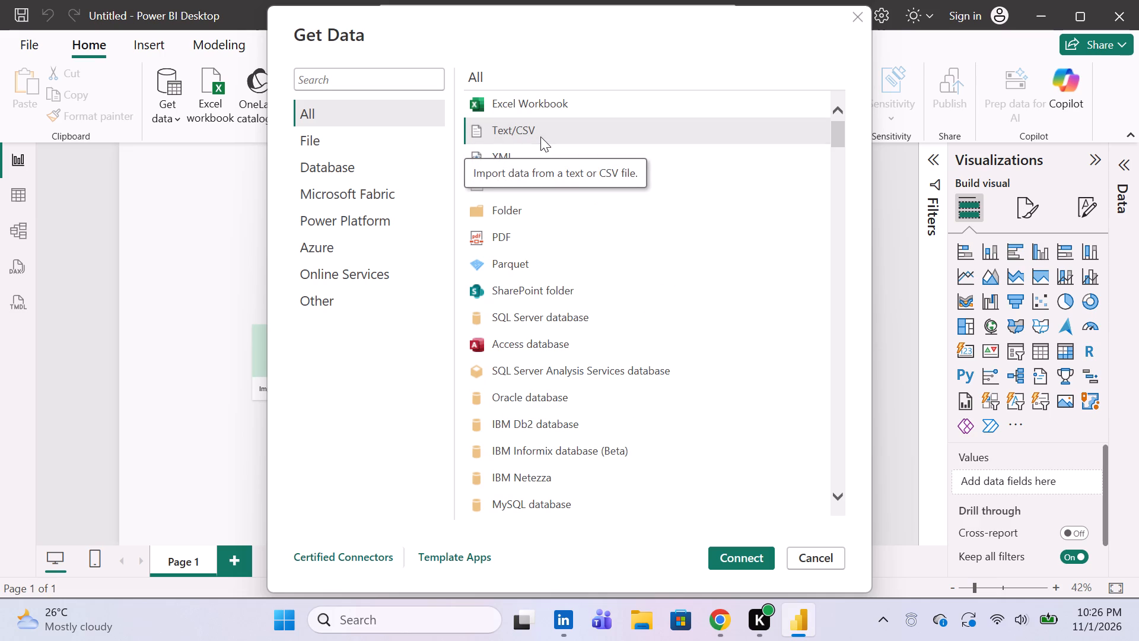
{"action": "double_click", "coordinate": [540, 137]}
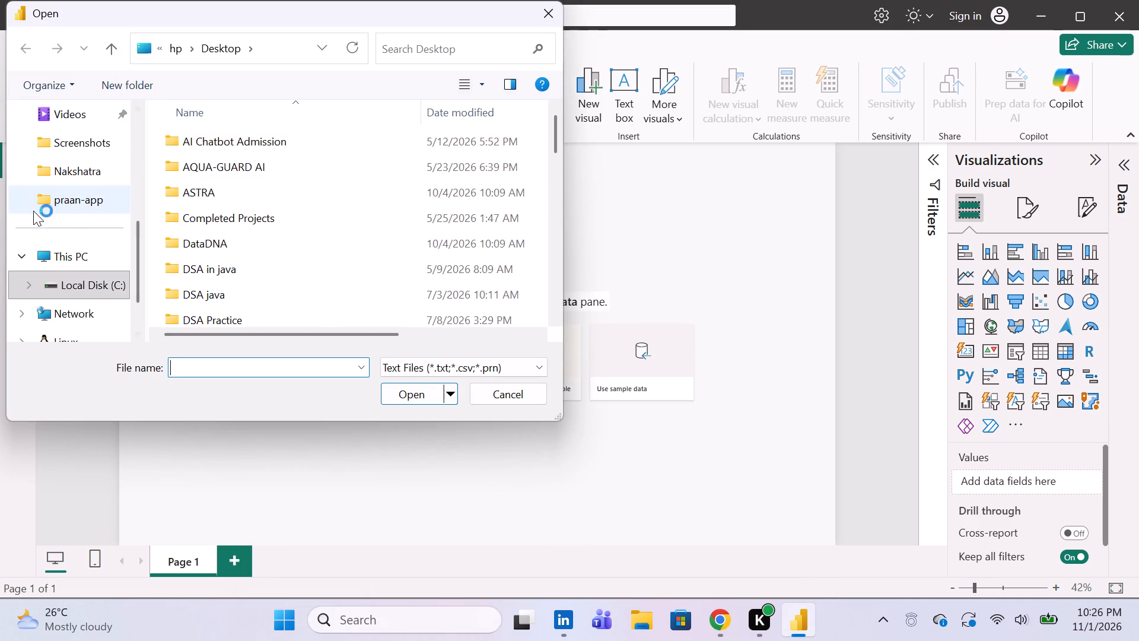
Search the Downloads folder for "csv" and open the Hospital ER_Data file for import.
{"action": "left_click", "coordinate": [82, 256]}
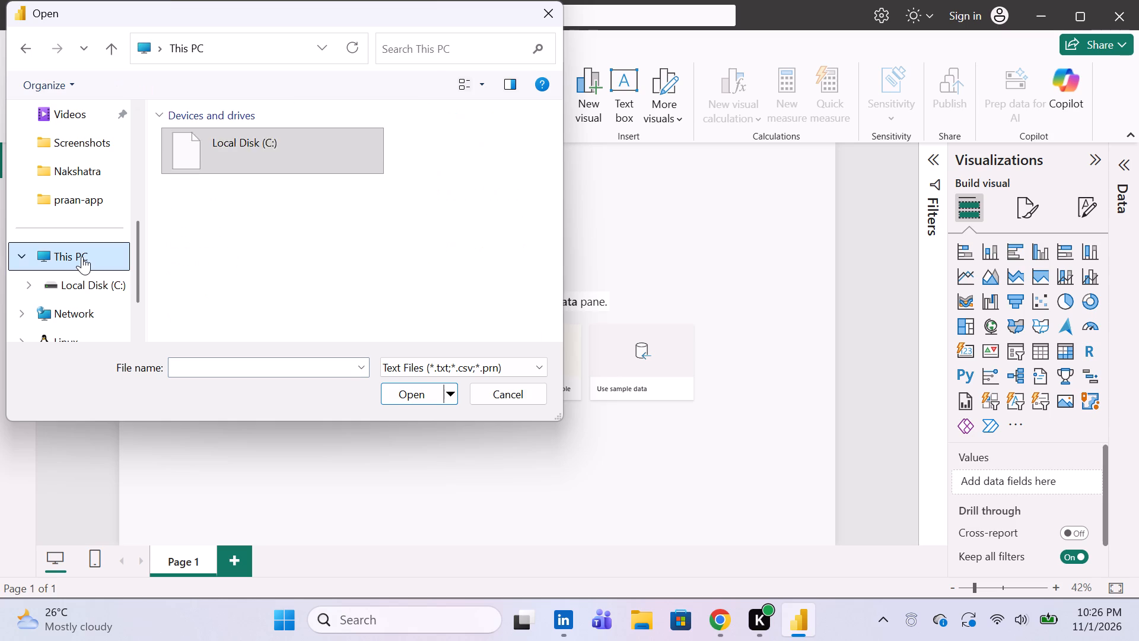
{"action": "scroll", "coordinate": [86, 154], "scroll_direction": "up", "scroll_amount": 3}
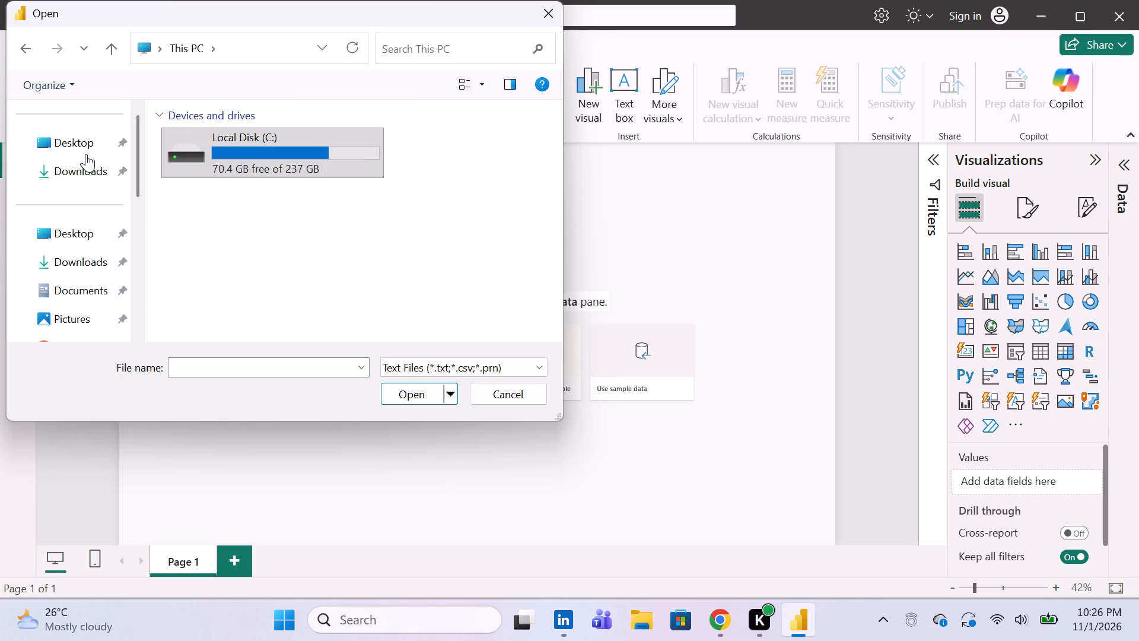
{"action": "left_click", "coordinate": [68, 253]}
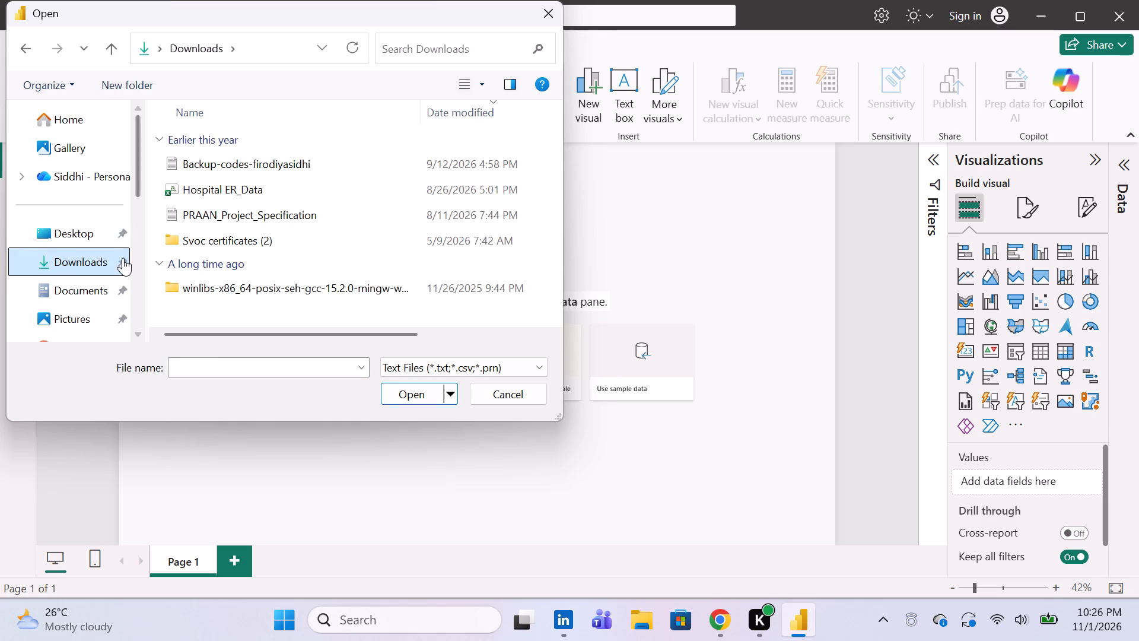
{"action": "left_click", "coordinate": [104, 289]}
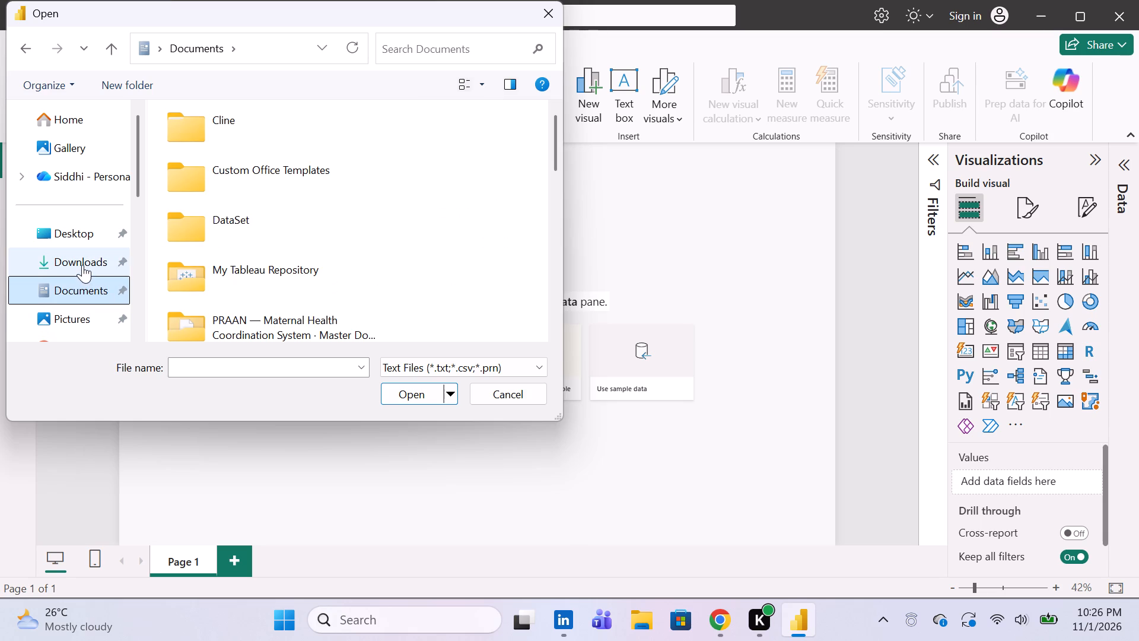
{"action": "left_click", "coordinate": [68, 184]}
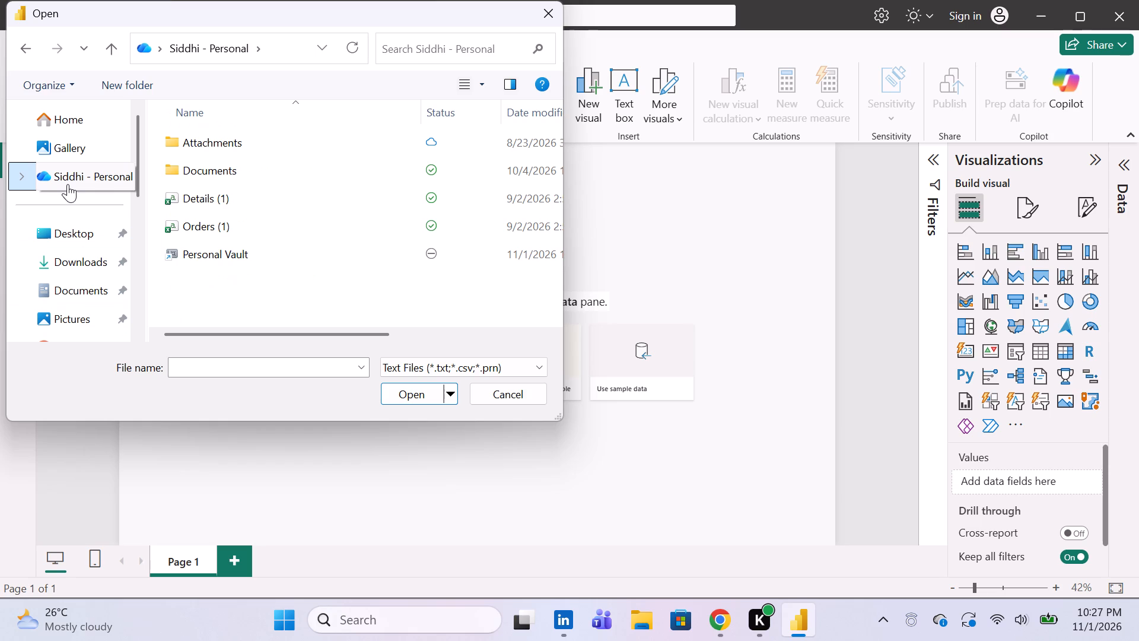
{"action": "left_click", "coordinate": [96, 288]}
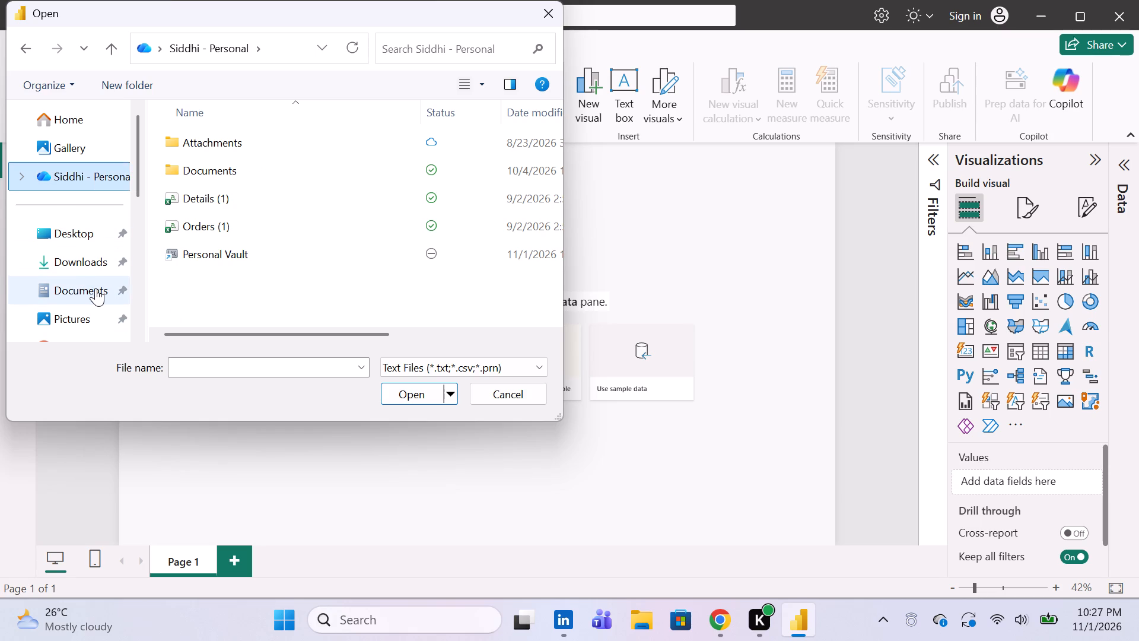
{"action": "scroll", "coordinate": [96, 288], "scroll_direction": "down", "scroll_amount": 1}
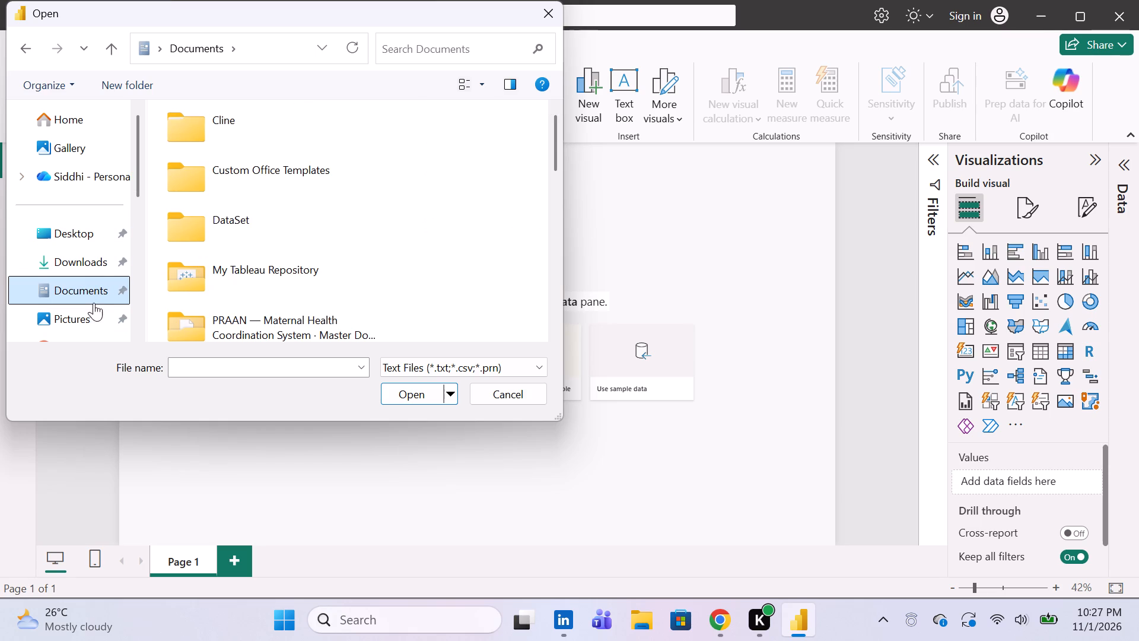
{"action": "left_click", "coordinate": [103, 250]}
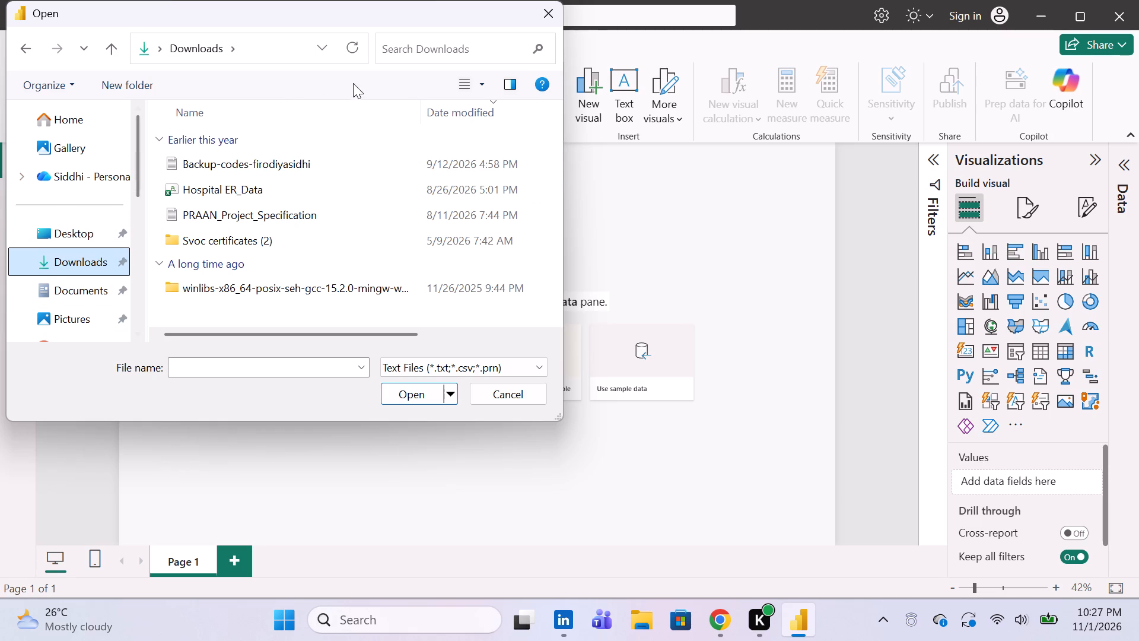
{"action": "left_click", "coordinate": [461, 53]}
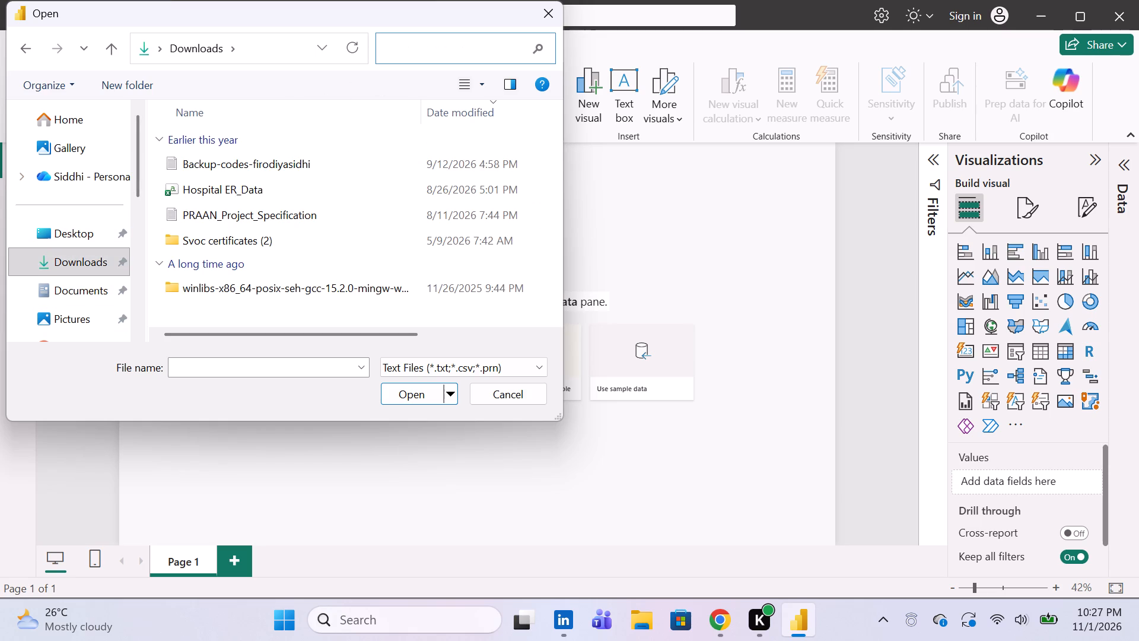
{"action": "type", "text": "cs"}
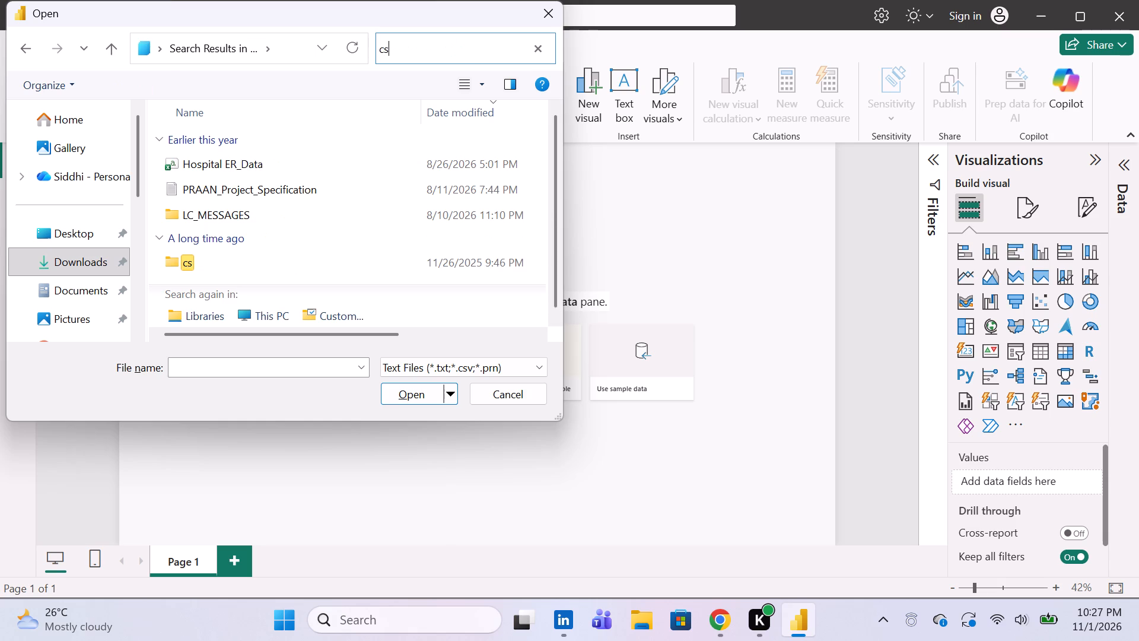
{"action": "key", "text": "v"}
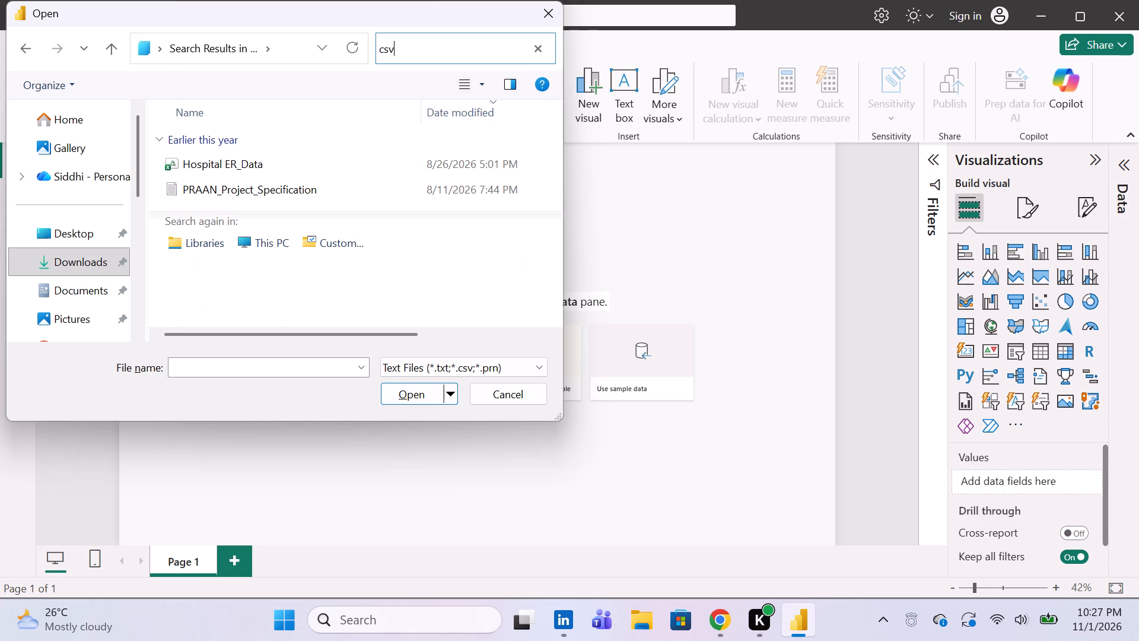
{"action": "left_click", "coordinate": [317, 160]}
{"action": "left_click", "coordinate": [408, 391]}
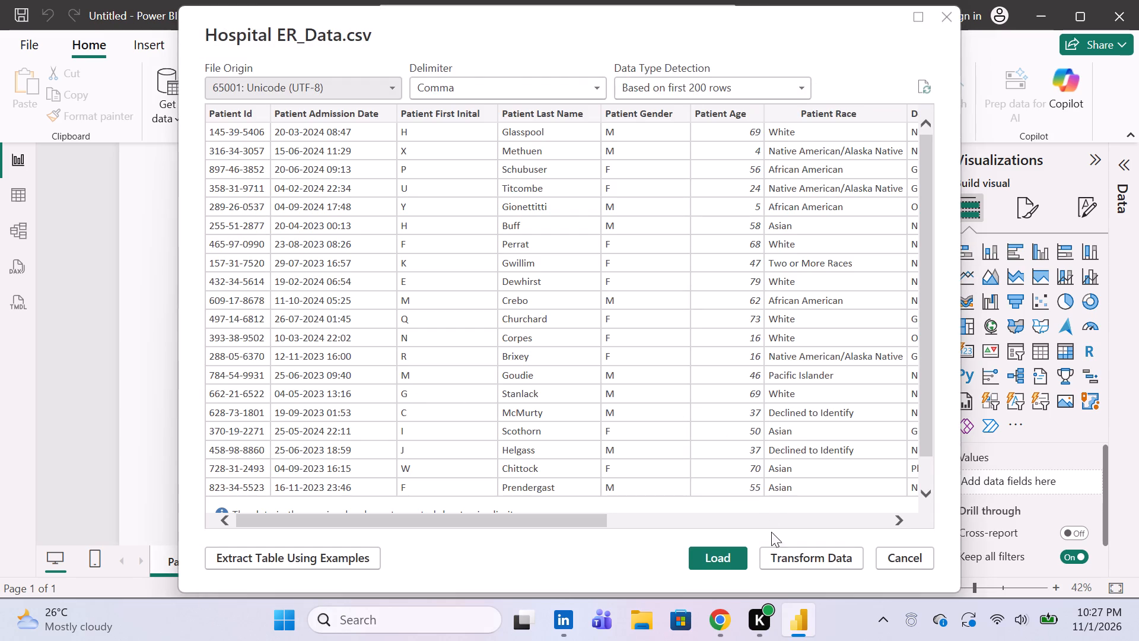
Send the Hospital ER_Data table to Power Query Editor for transformation and maximise the editor window.
{"action": "left_click", "coordinate": [789, 559]}
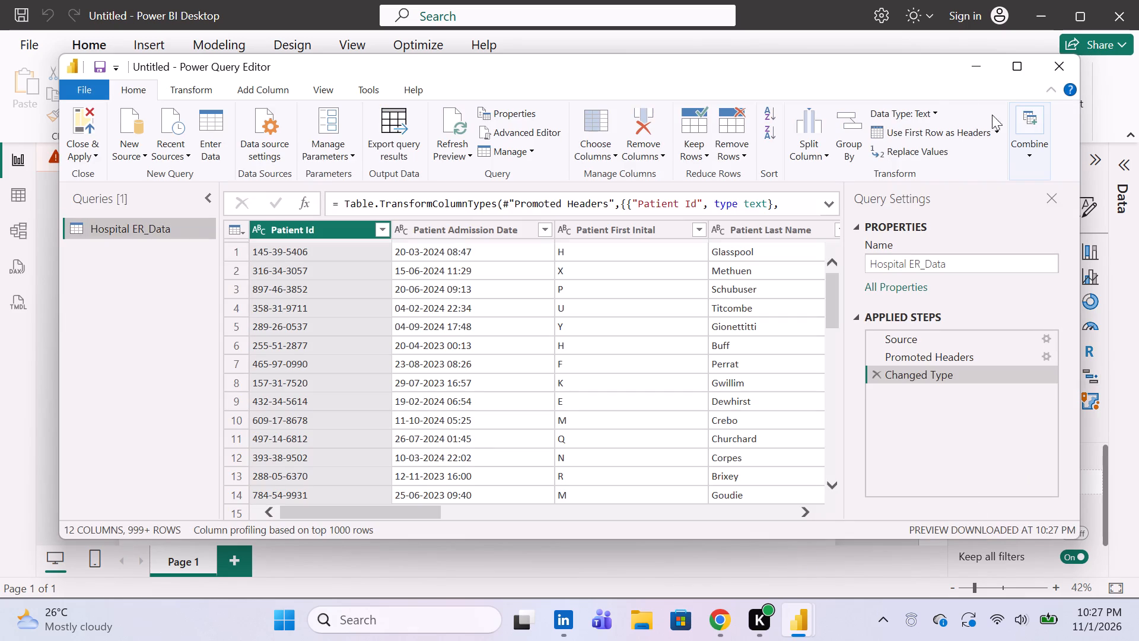
{"action": "left_click", "coordinate": [1009, 59]}
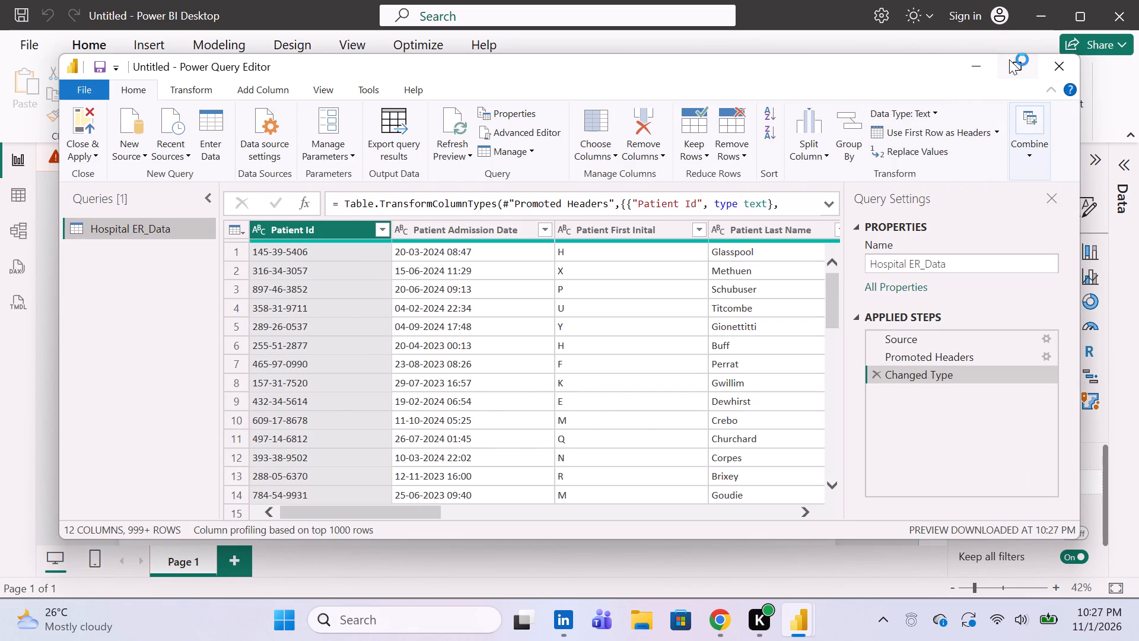
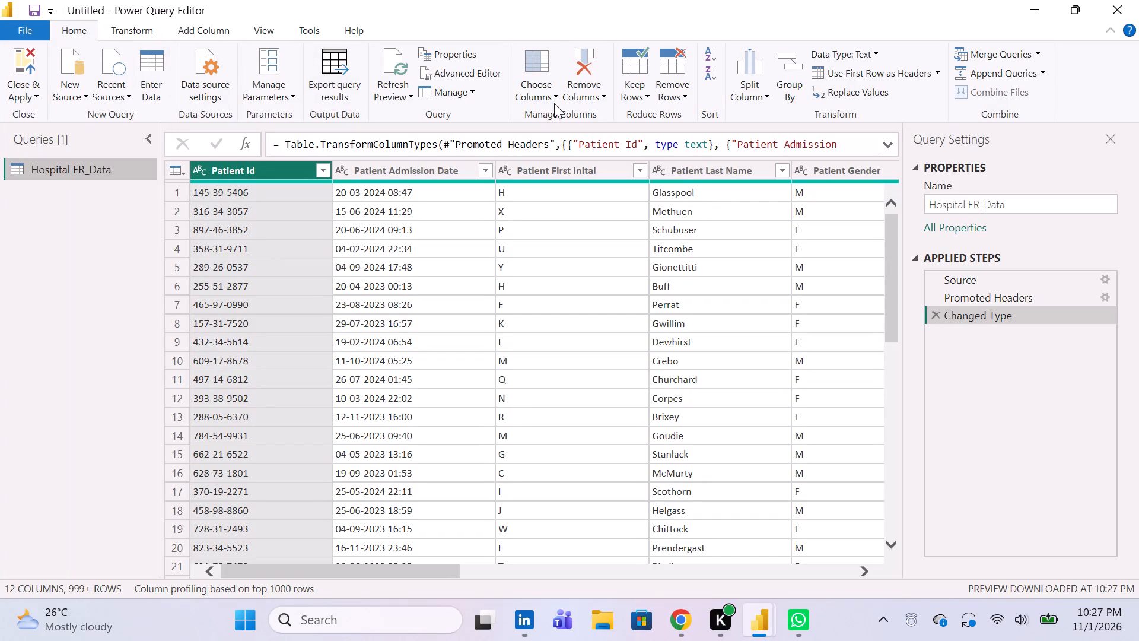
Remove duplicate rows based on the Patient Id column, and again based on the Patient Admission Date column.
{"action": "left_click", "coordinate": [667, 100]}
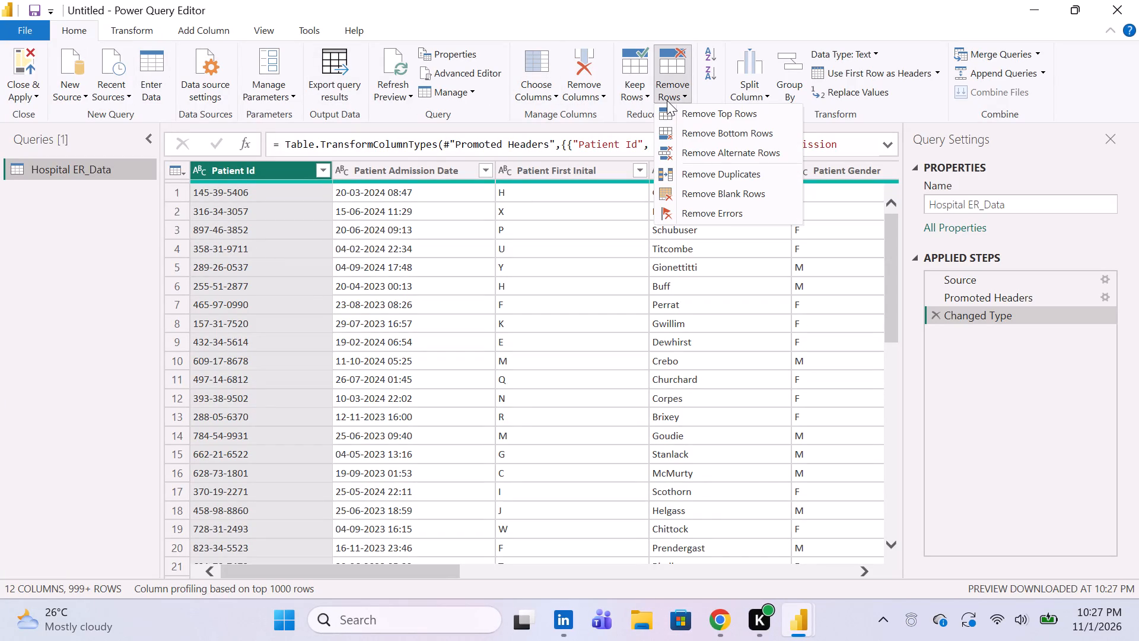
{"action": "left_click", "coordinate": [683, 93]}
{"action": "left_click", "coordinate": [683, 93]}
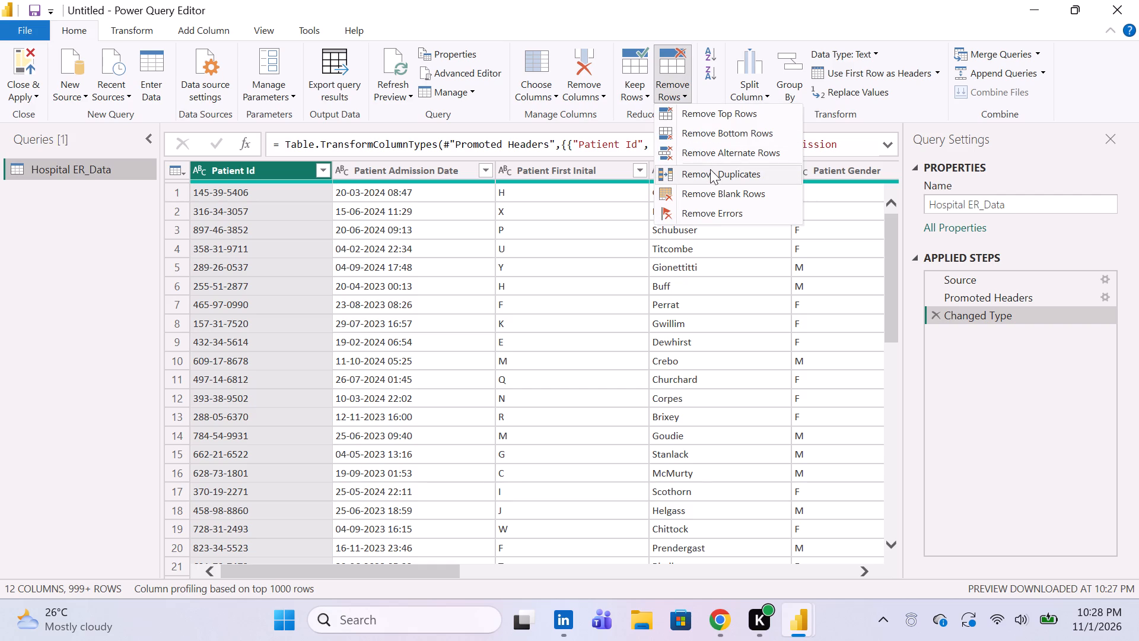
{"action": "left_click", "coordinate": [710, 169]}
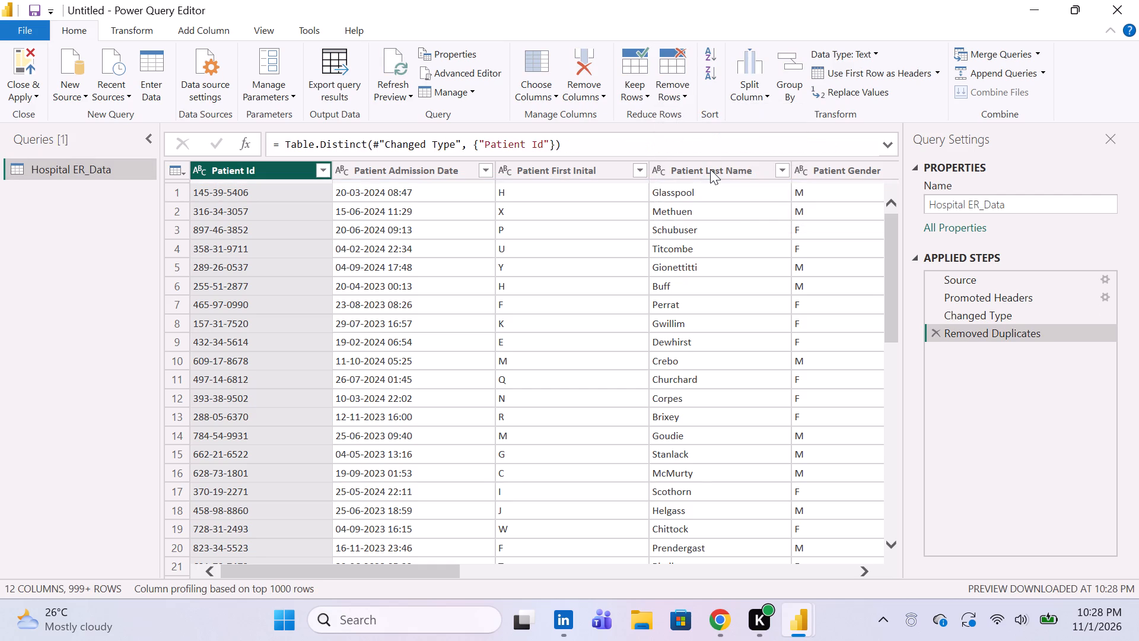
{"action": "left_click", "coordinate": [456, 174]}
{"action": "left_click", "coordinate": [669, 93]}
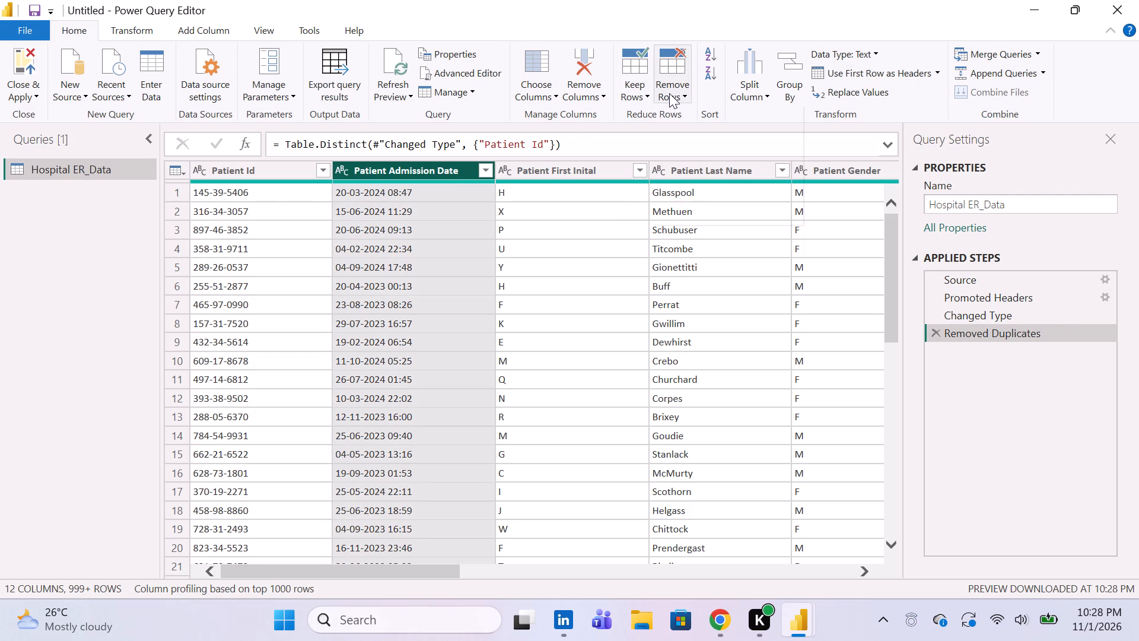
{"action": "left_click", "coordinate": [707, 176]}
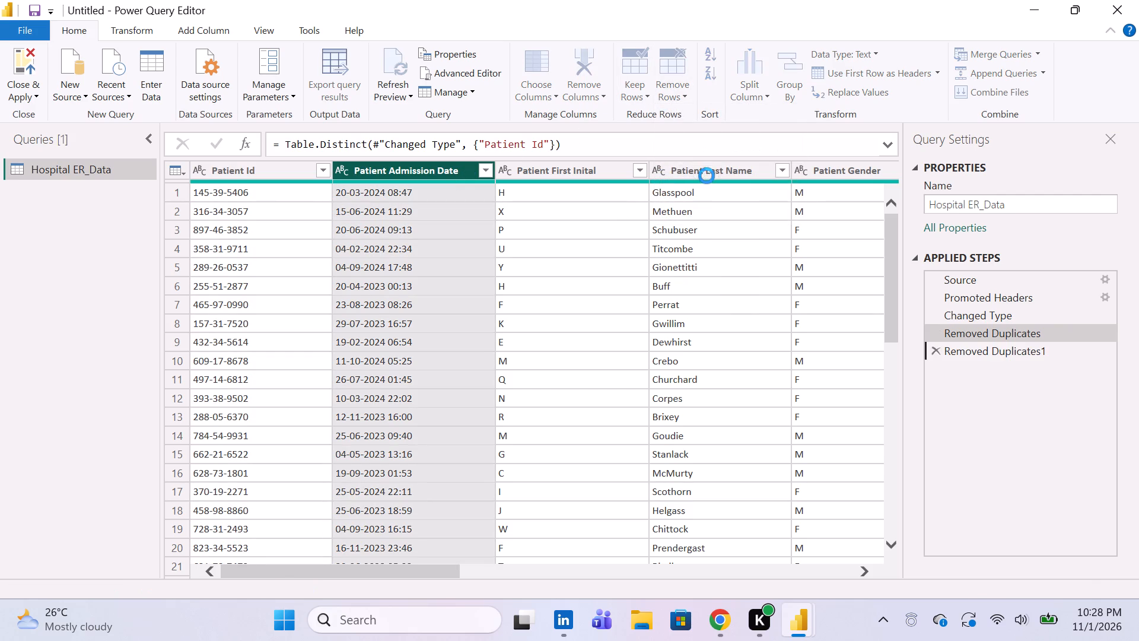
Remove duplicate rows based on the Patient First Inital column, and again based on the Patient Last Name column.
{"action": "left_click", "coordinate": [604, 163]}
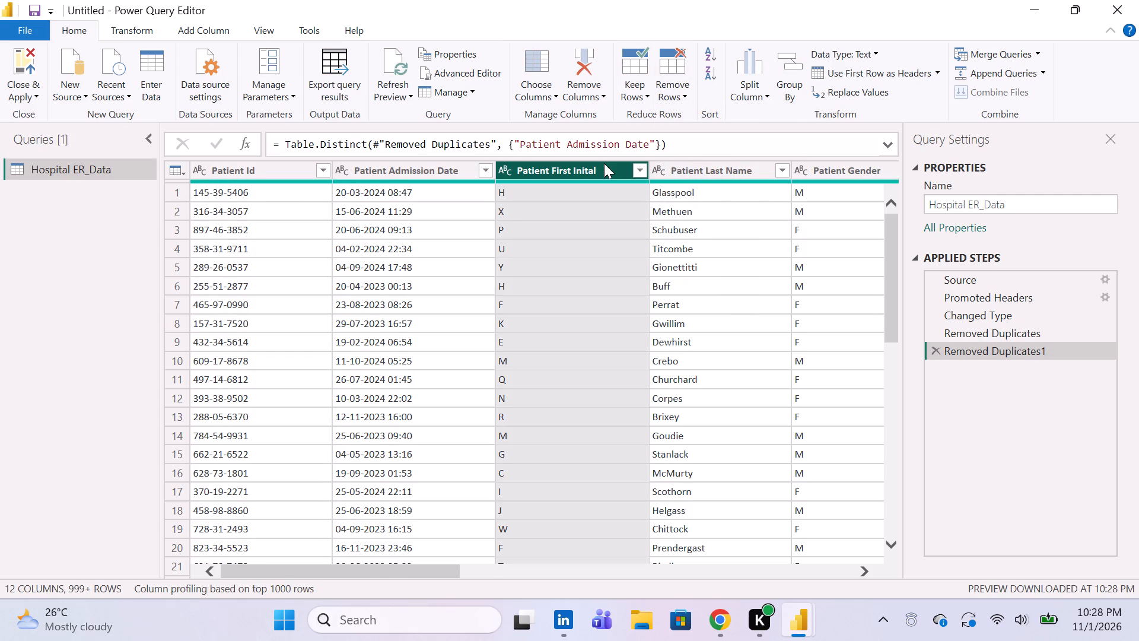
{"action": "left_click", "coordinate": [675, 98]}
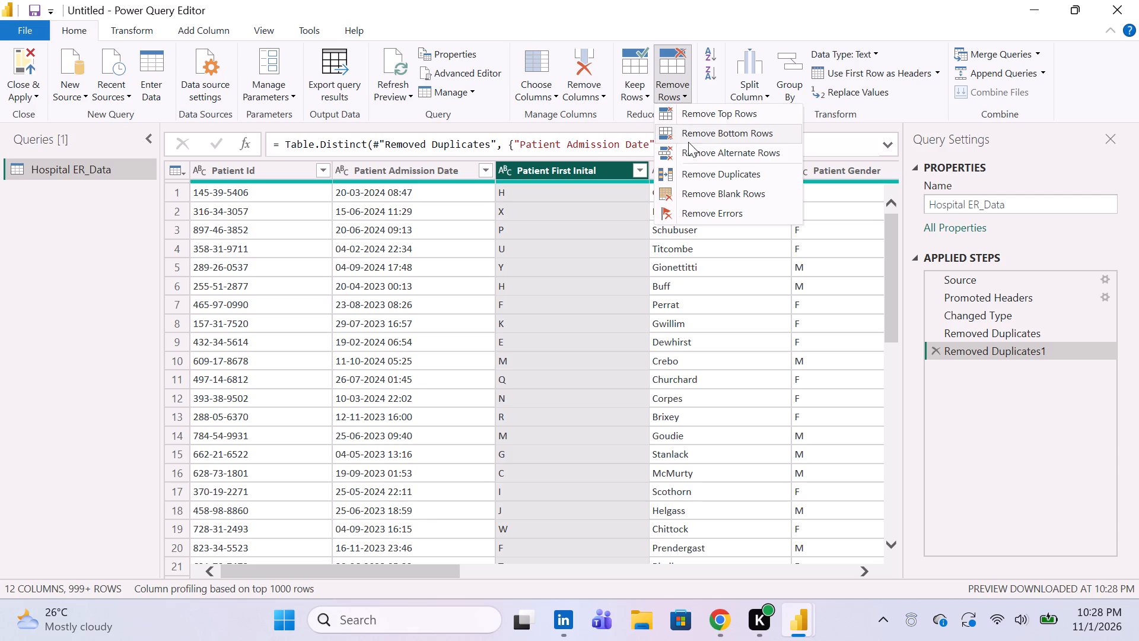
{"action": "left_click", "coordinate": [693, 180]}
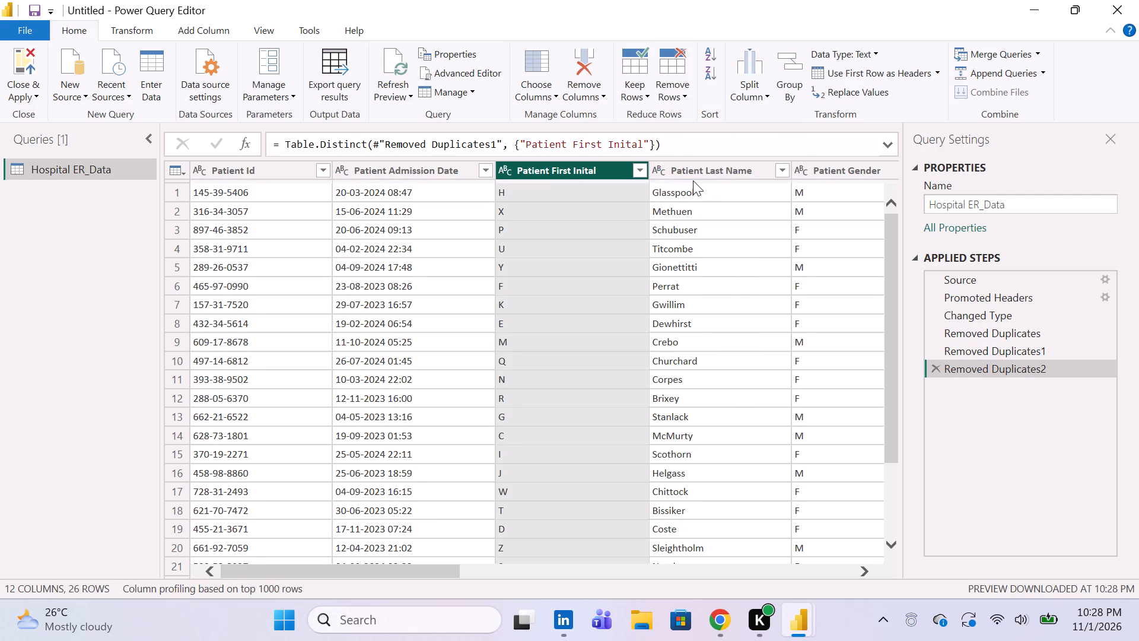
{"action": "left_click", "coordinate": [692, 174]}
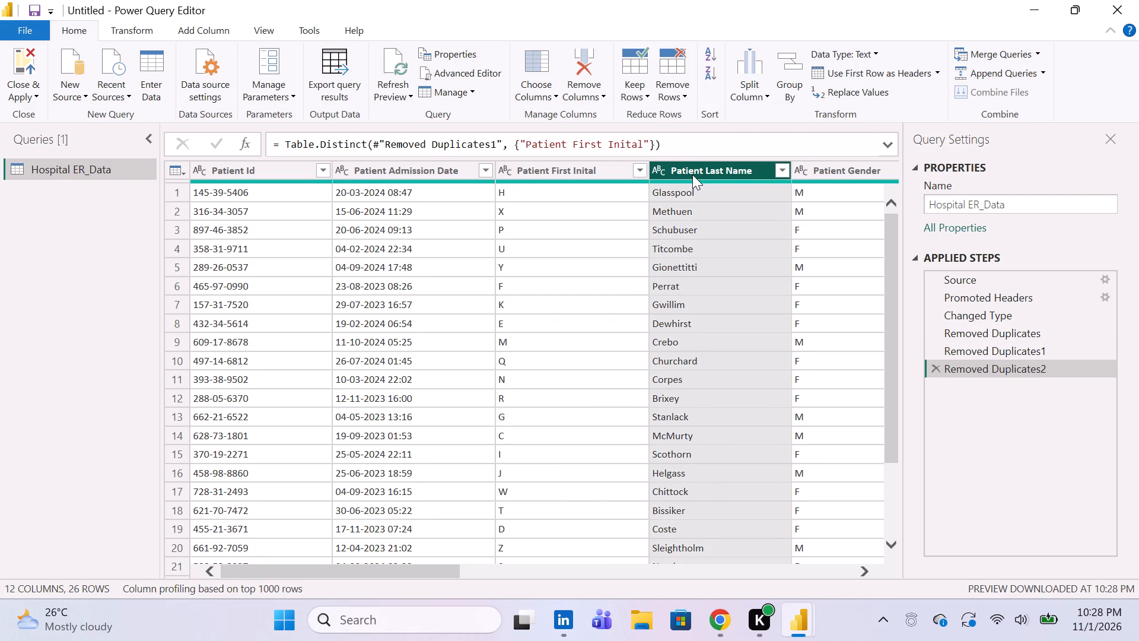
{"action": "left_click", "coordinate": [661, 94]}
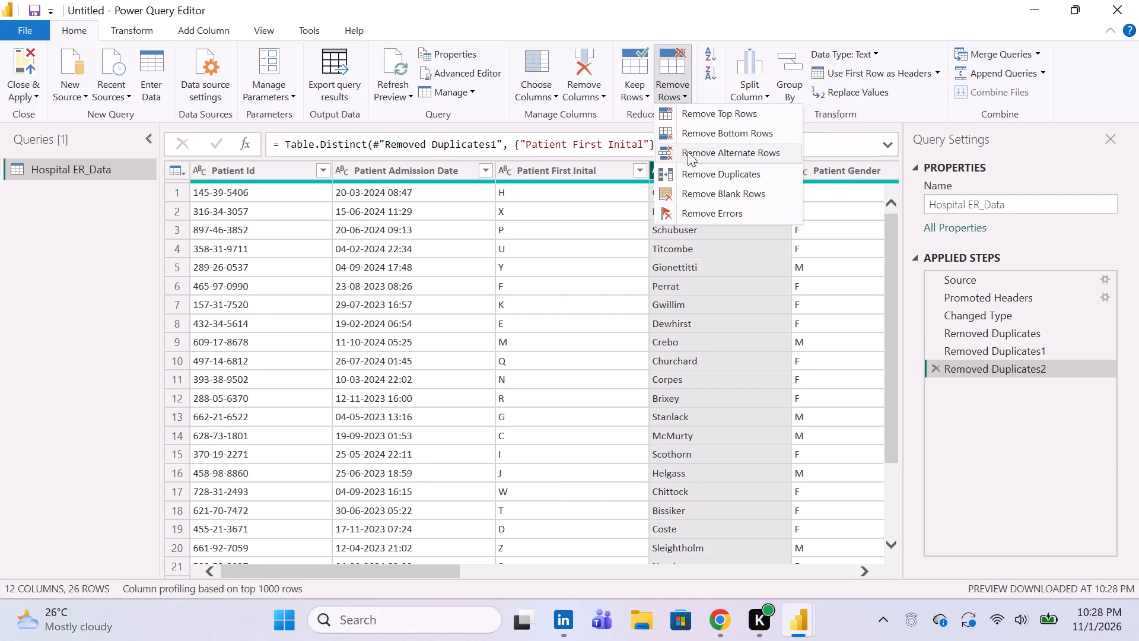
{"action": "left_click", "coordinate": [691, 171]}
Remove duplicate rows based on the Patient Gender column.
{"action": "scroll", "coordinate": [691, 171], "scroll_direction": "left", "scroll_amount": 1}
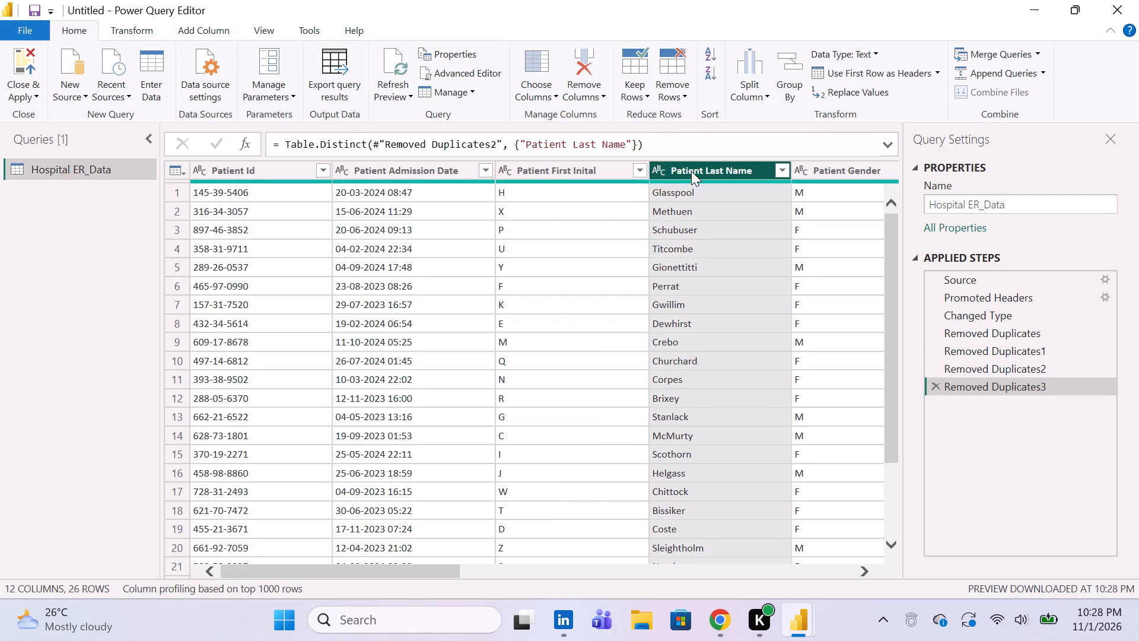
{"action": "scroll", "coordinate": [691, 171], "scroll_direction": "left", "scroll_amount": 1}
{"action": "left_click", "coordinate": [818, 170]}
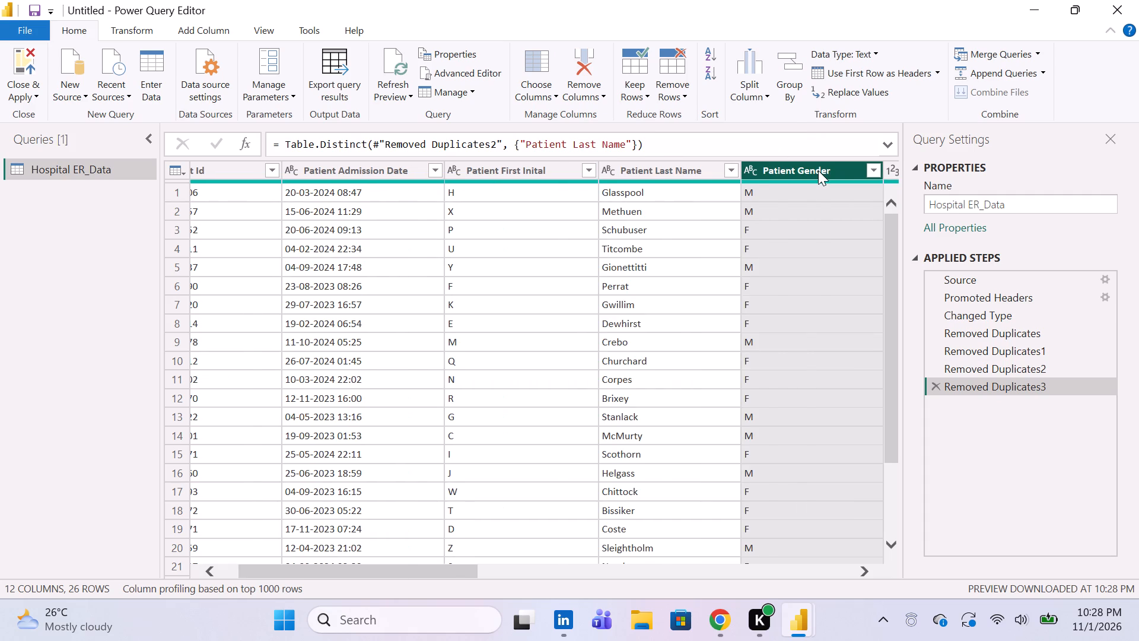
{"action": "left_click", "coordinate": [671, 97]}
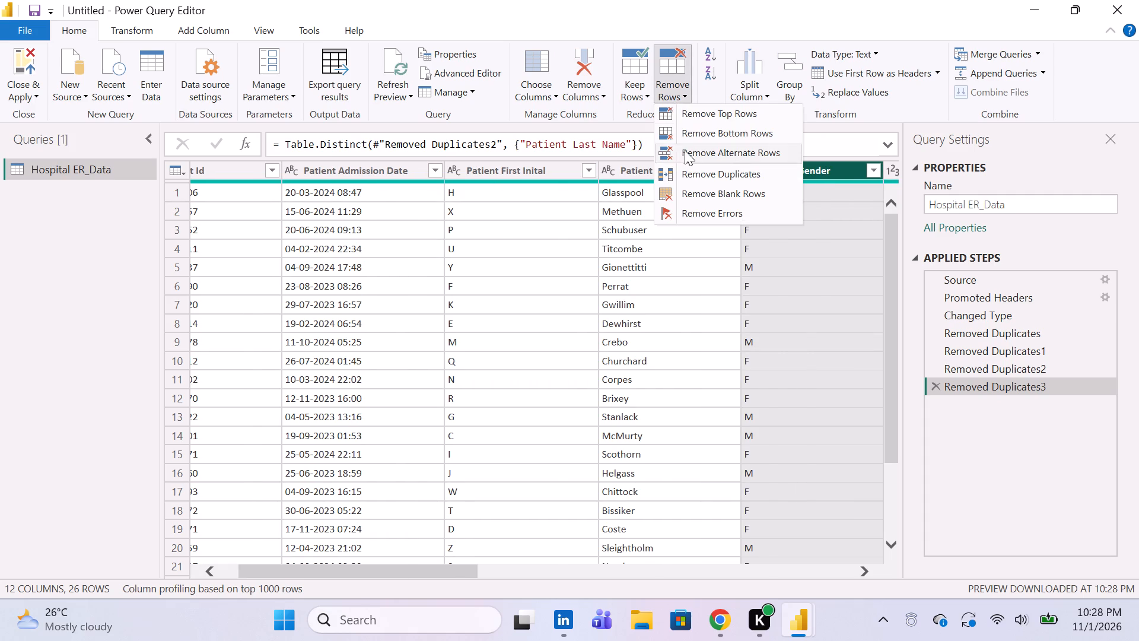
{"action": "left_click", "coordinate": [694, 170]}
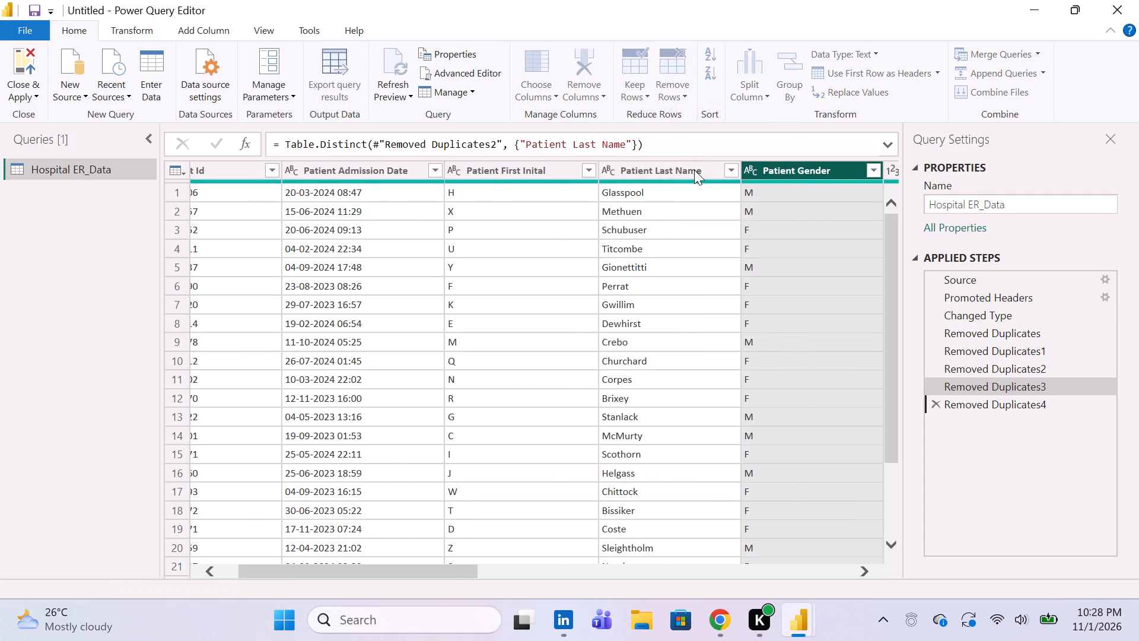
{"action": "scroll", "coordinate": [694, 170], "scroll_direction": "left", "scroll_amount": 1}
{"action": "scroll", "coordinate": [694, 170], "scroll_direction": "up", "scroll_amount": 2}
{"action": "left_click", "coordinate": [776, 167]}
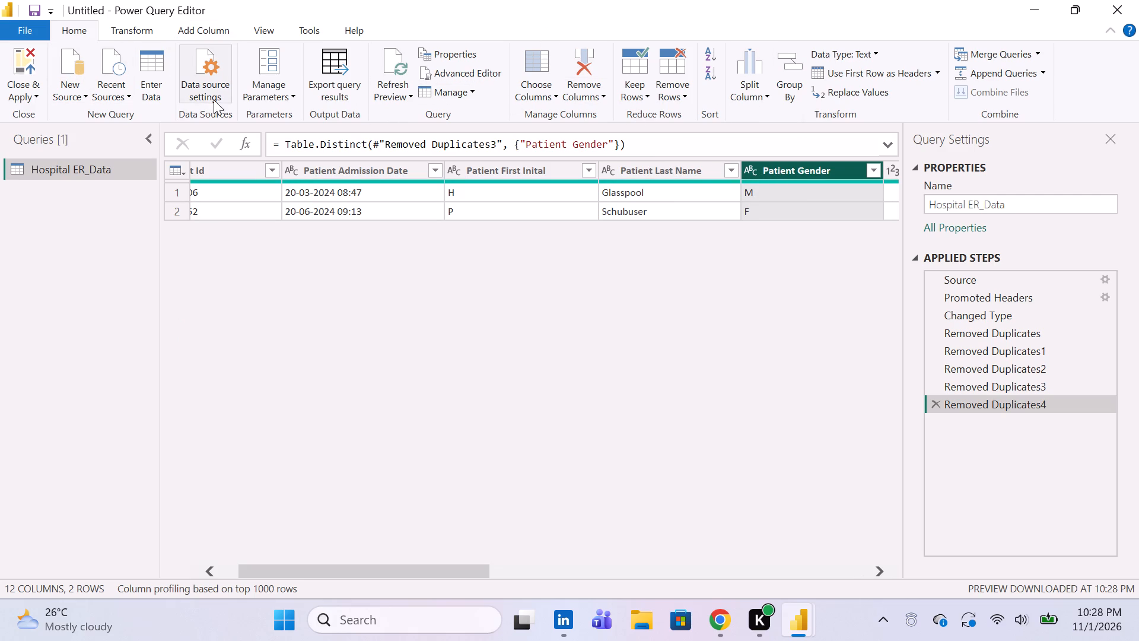
Collapse the Queries pane to give the data preview more room.
{"action": "left_click", "coordinate": [155, 138]}
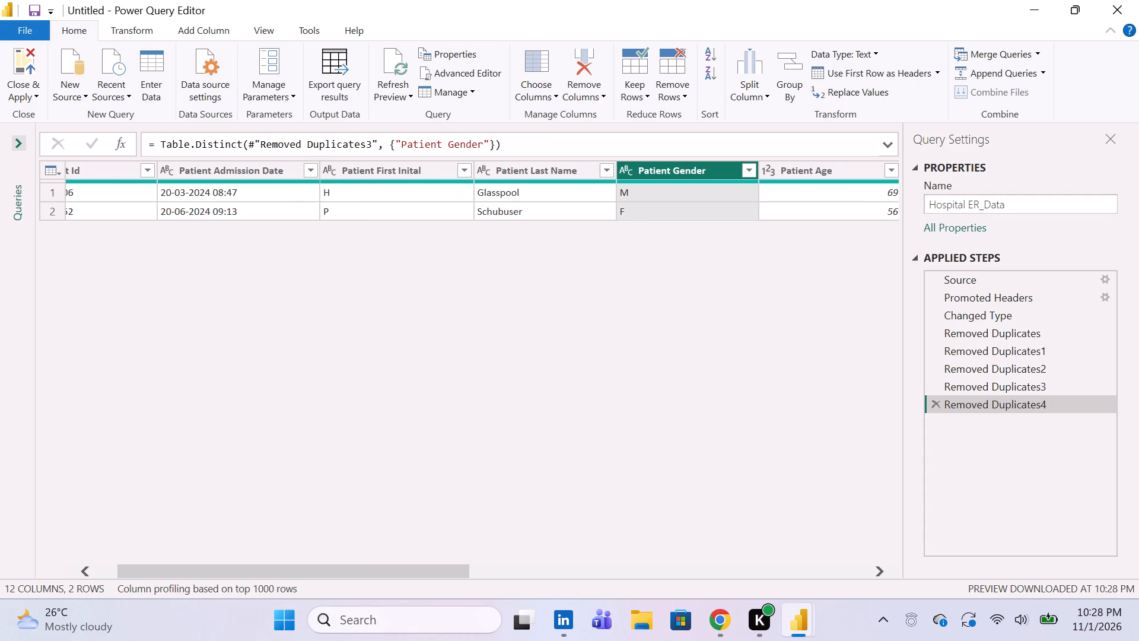
{"action": "left_click", "coordinate": [155, 138]}
{"action": "triple_click", "coordinate": [155, 138]}
{"action": "triple_click", "coordinate": [155, 138]}
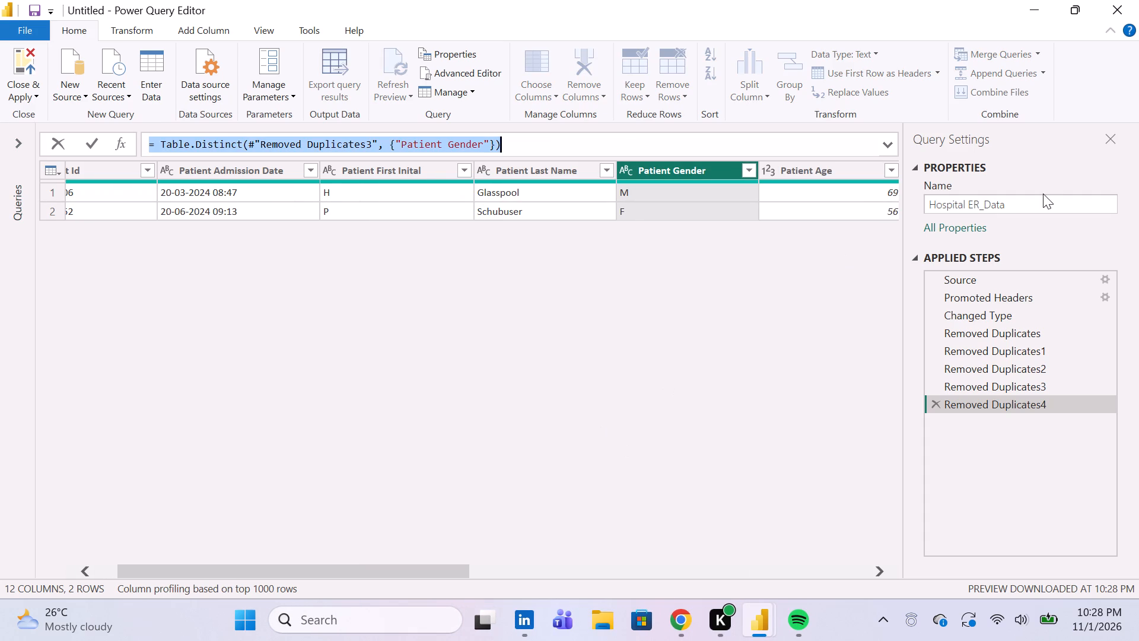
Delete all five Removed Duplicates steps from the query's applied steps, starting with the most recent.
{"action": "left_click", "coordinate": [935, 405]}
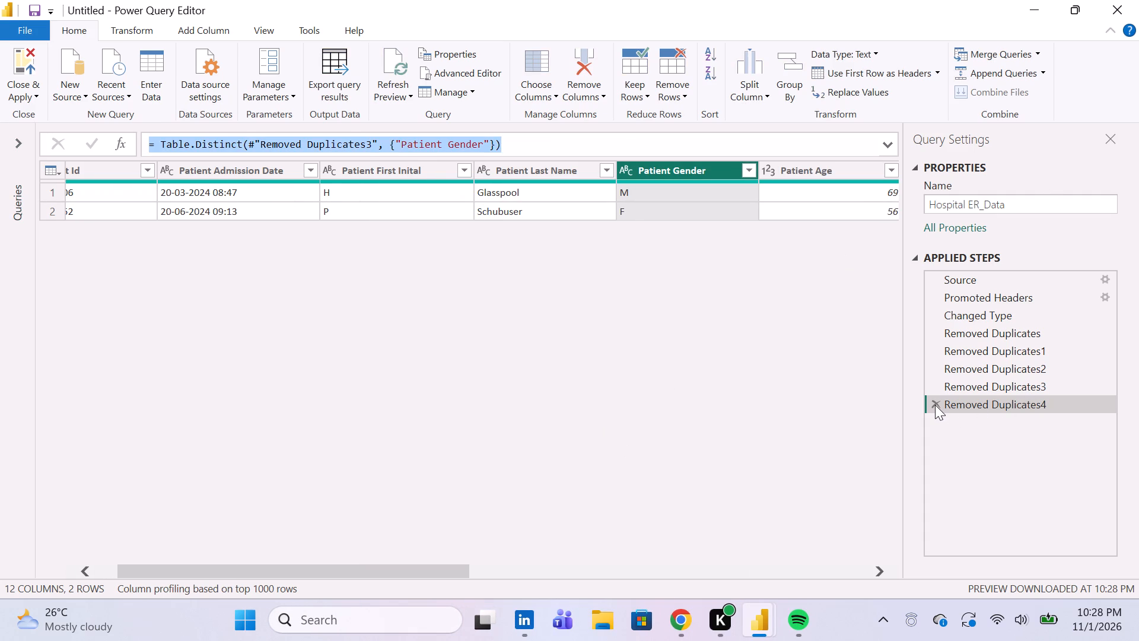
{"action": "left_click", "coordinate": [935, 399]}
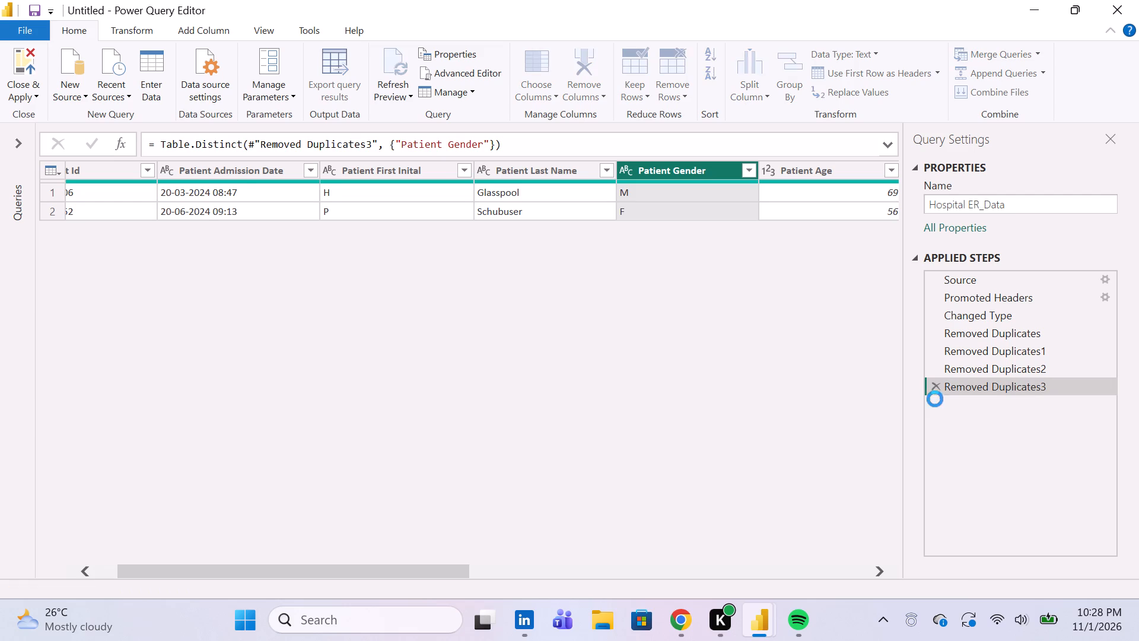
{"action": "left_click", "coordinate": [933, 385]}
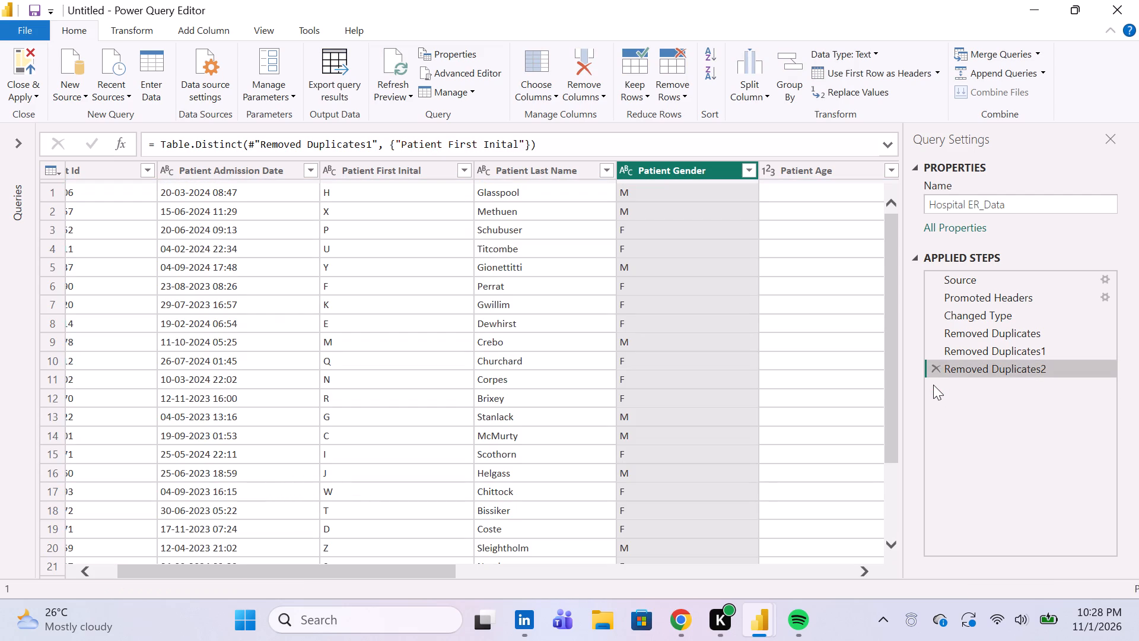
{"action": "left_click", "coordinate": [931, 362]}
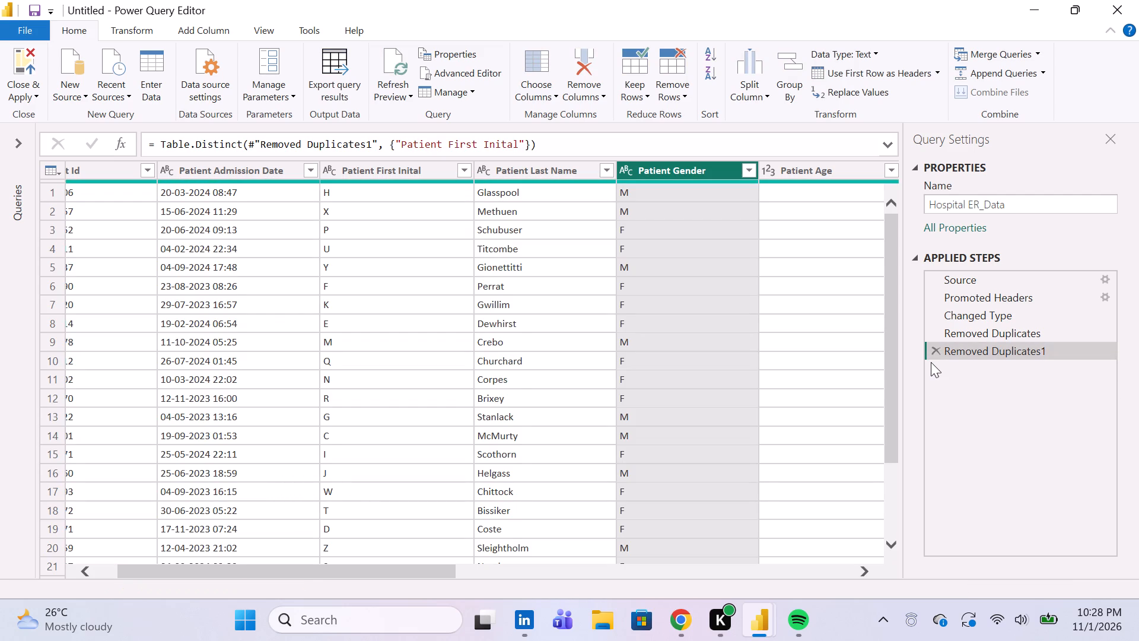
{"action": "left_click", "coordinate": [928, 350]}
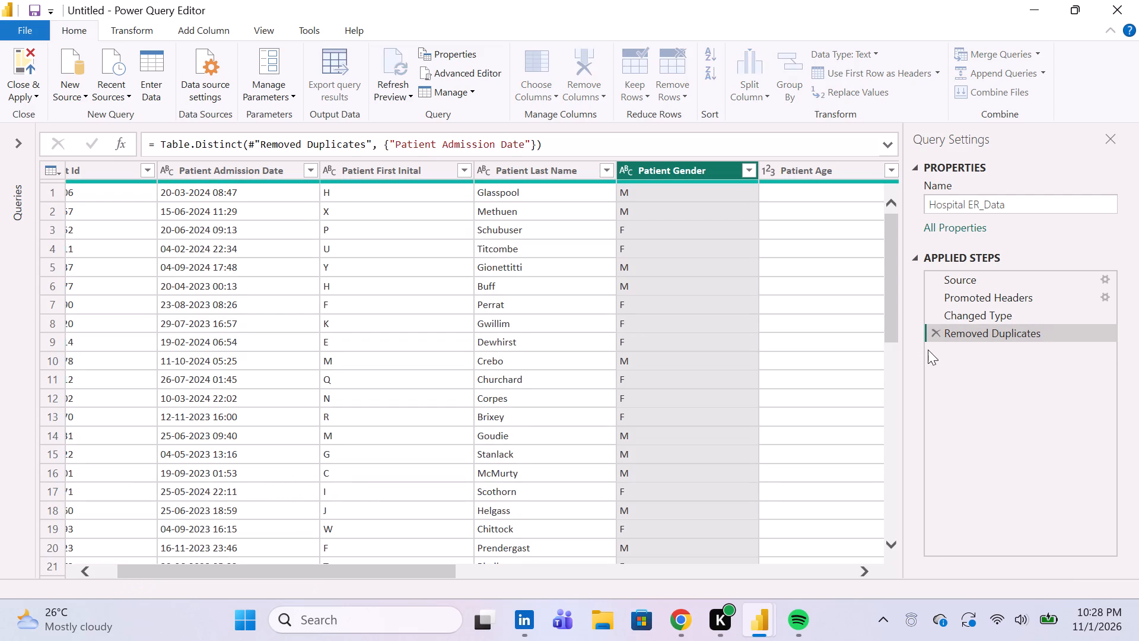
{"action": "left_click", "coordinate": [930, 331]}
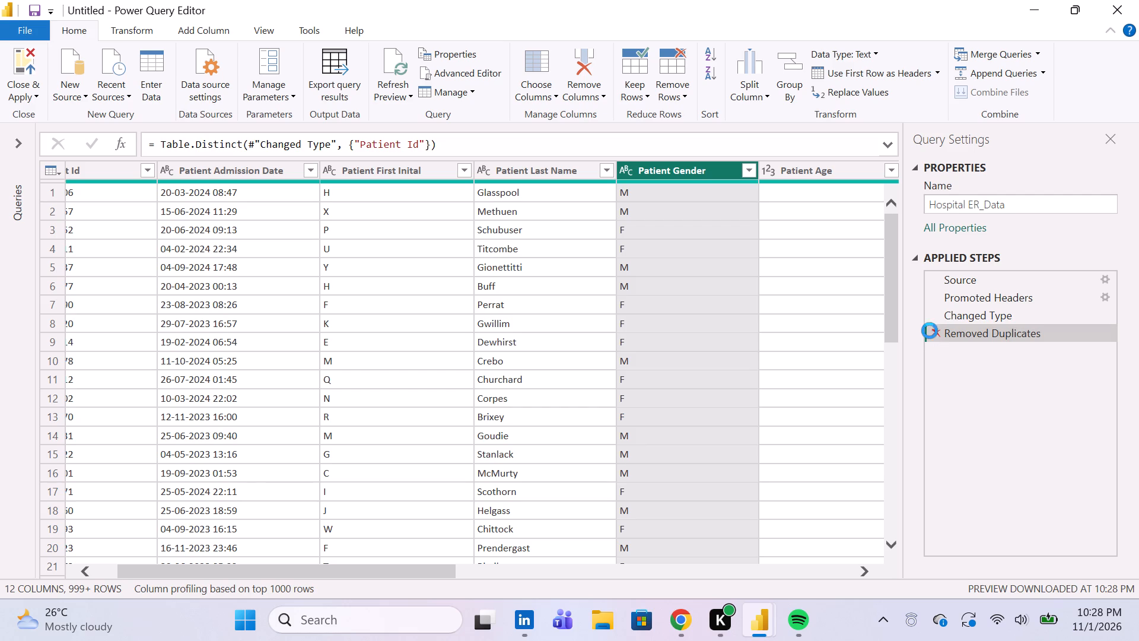
Delete the Changed Type and Promoted Headers steps from the query, leaving only Source.
{"action": "left_click", "coordinate": [932, 312]}
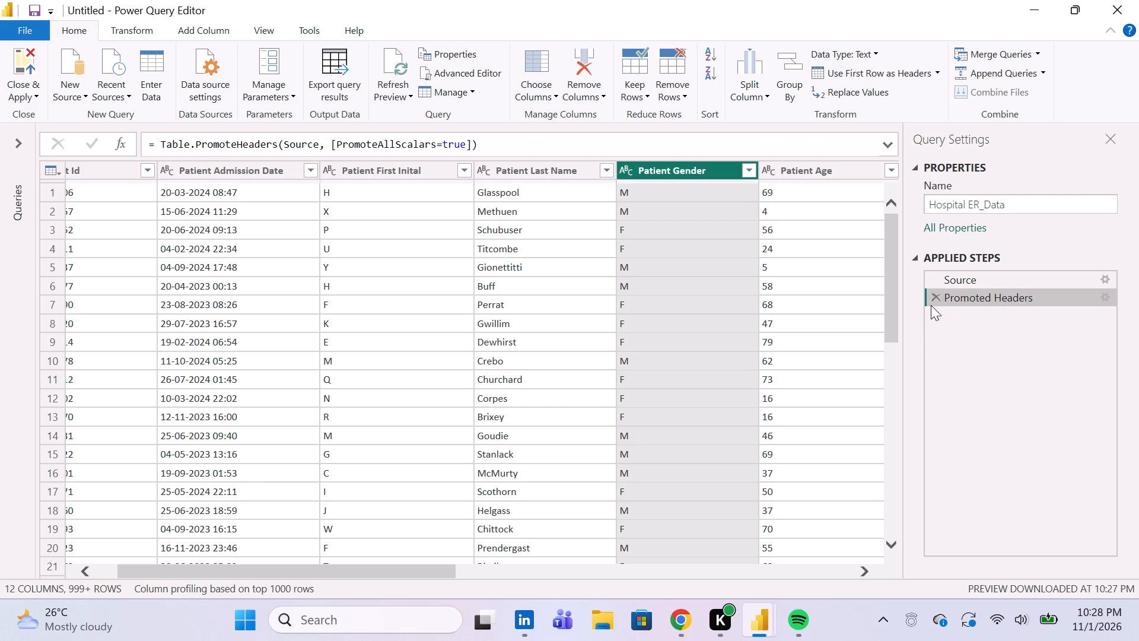
{"action": "left_click", "coordinate": [931, 299]}
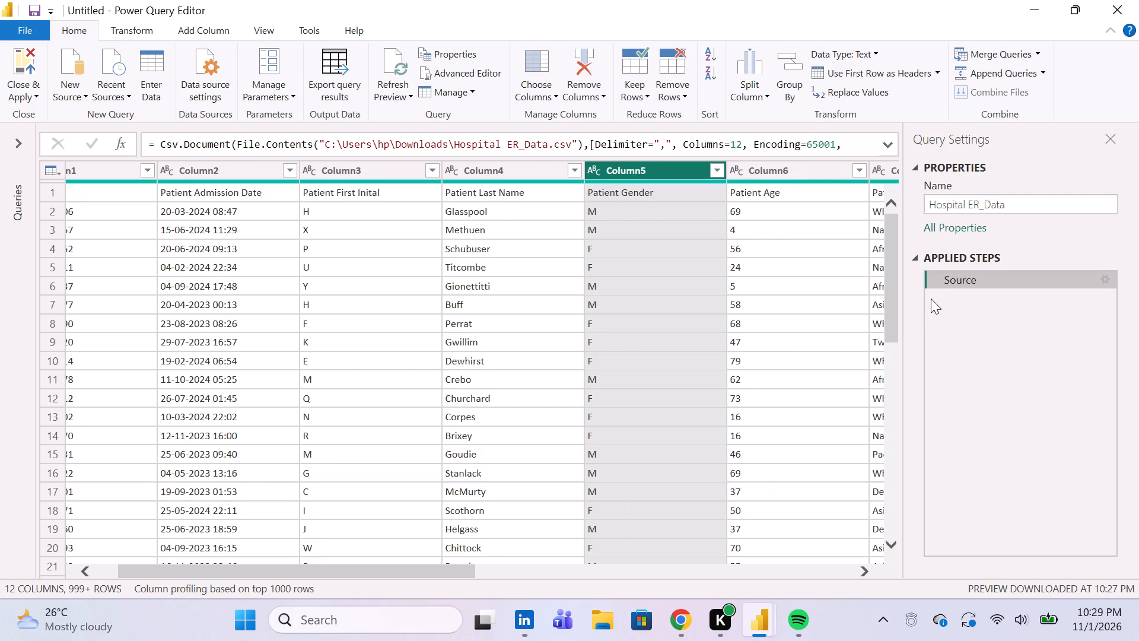
{"action": "left_click", "coordinate": [929, 277]}
Look over the raw rows and remove duplicate rows based on Column1, which holds the patient IDs.
{"action": "scroll", "coordinate": [660, 292], "scroll_direction": "right", "scroll_amount": 5}
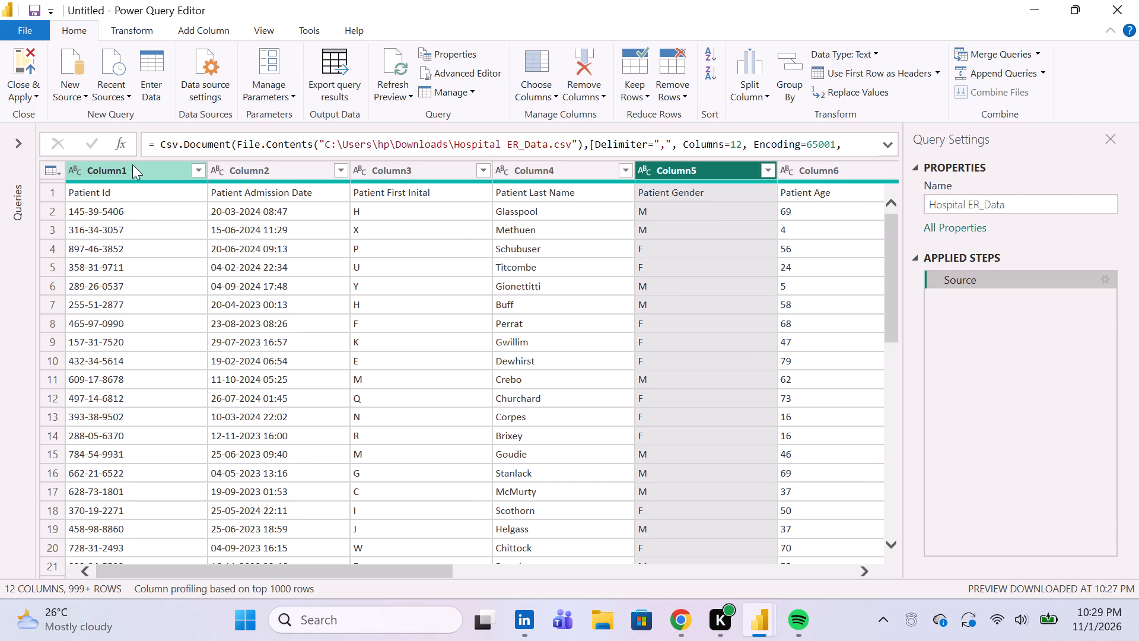
{"action": "left_click", "coordinate": [132, 164]}
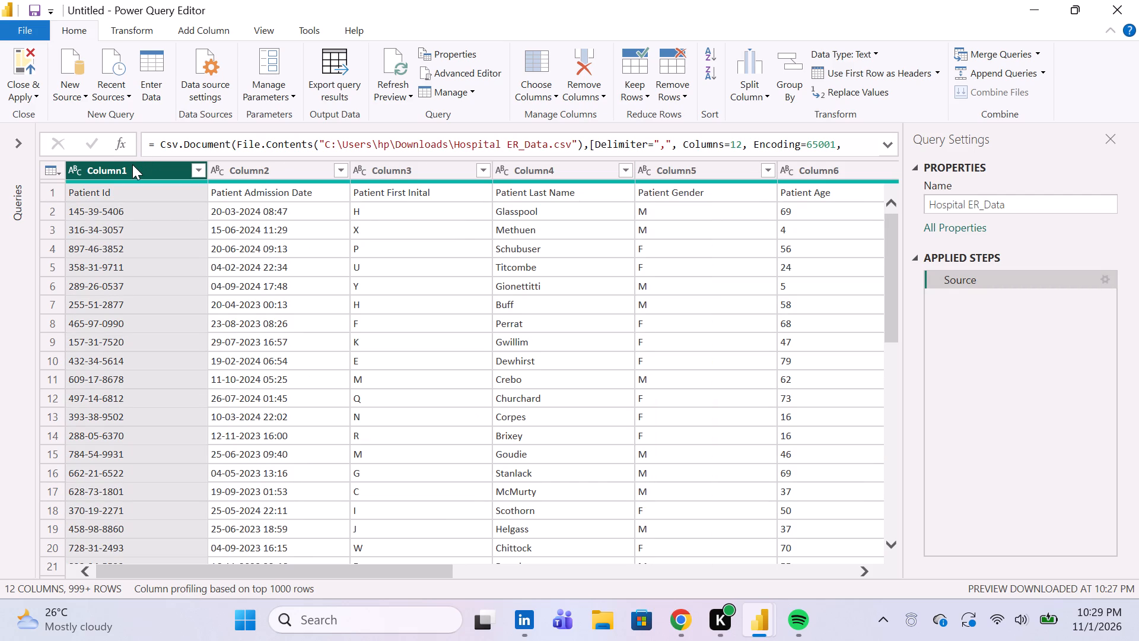
{"action": "scroll", "coordinate": [132, 164], "scroll_direction": "down", "scroll_amount": 1}
{"action": "scroll", "coordinate": [314, 261], "scroll_direction": "up", "scroll_amount": 1}
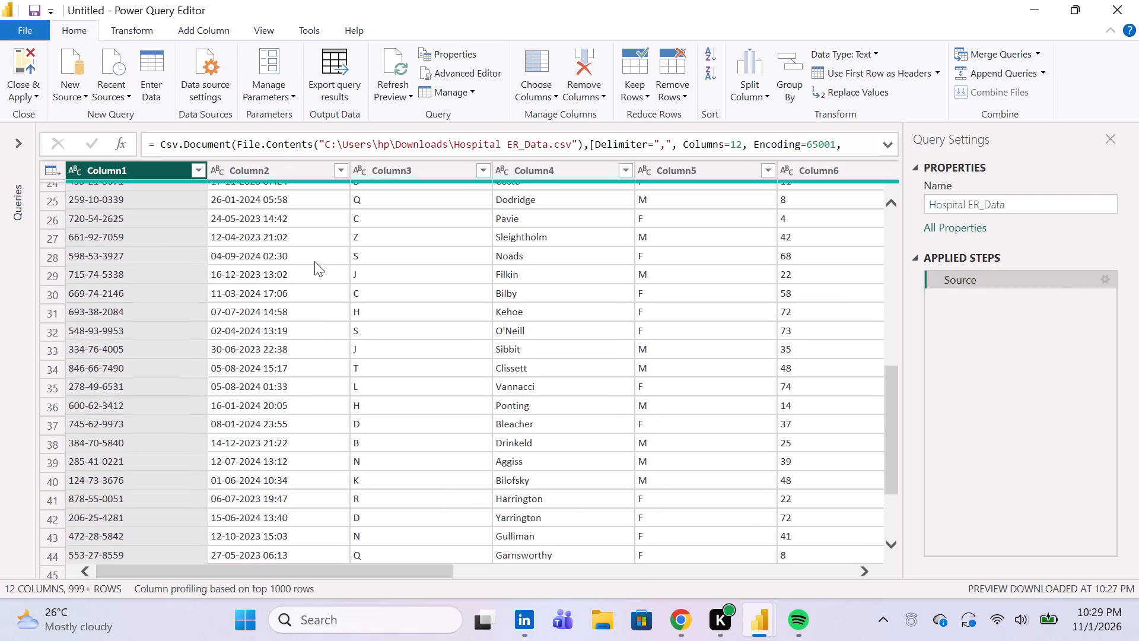
{"action": "scroll", "coordinate": [314, 261], "scroll_direction": "up", "scroll_amount": 2}
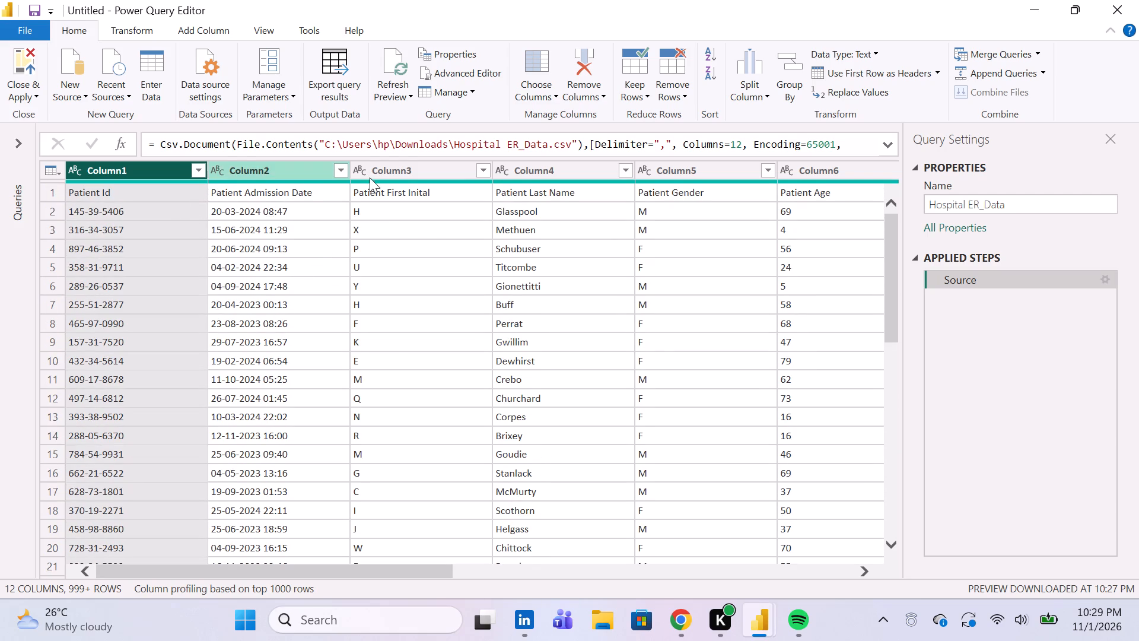
{"action": "left_click", "coordinate": [677, 94]}
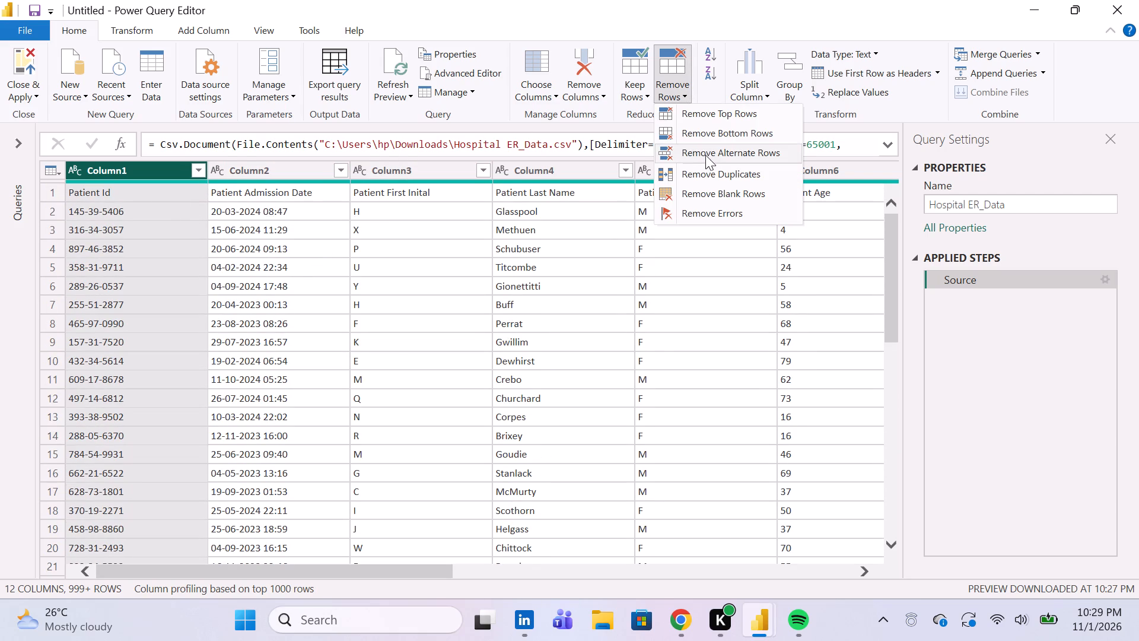
{"action": "left_click", "coordinate": [708, 174]}
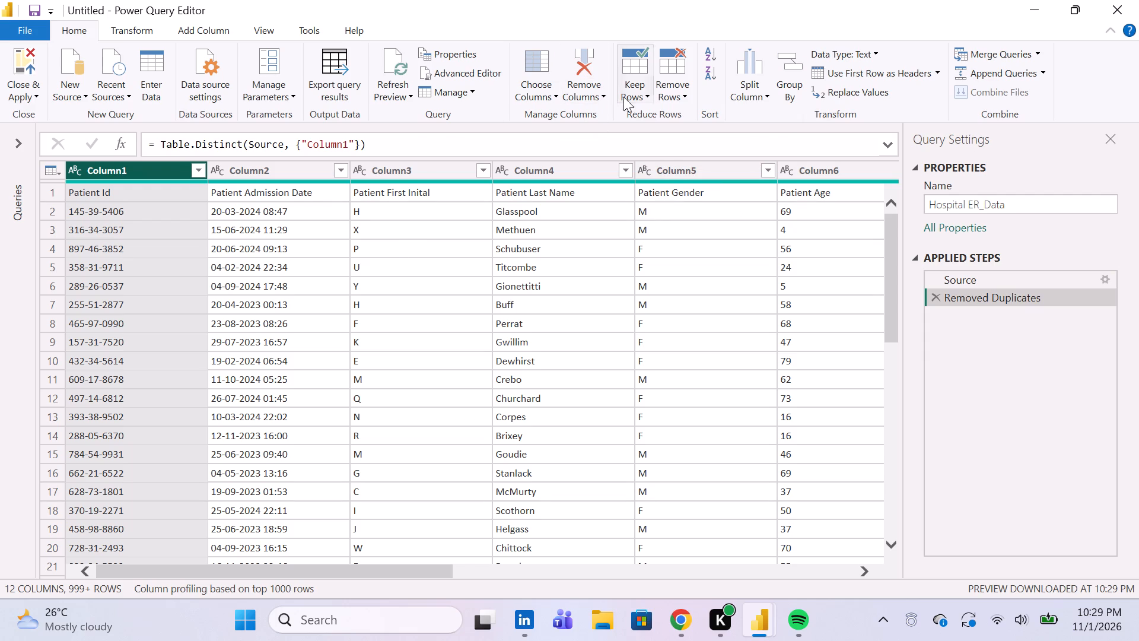
Remove blank rows from the Hospital ER_Data table.
{"action": "left_click", "coordinate": [689, 99]}
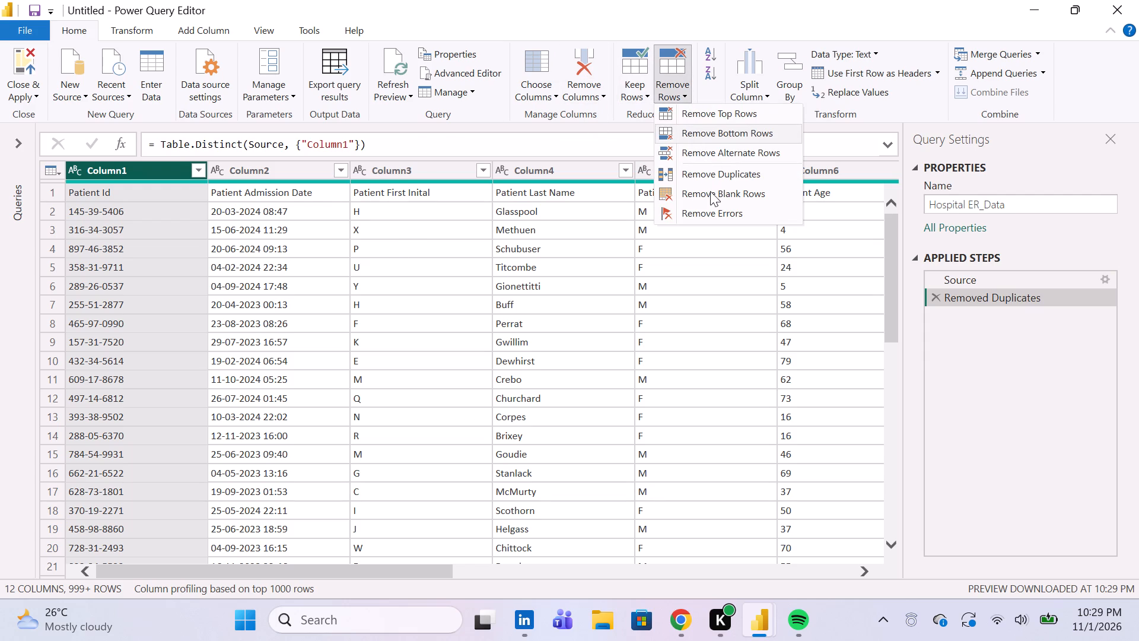
{"action": "left_click", "coordinate": [706, 196]}
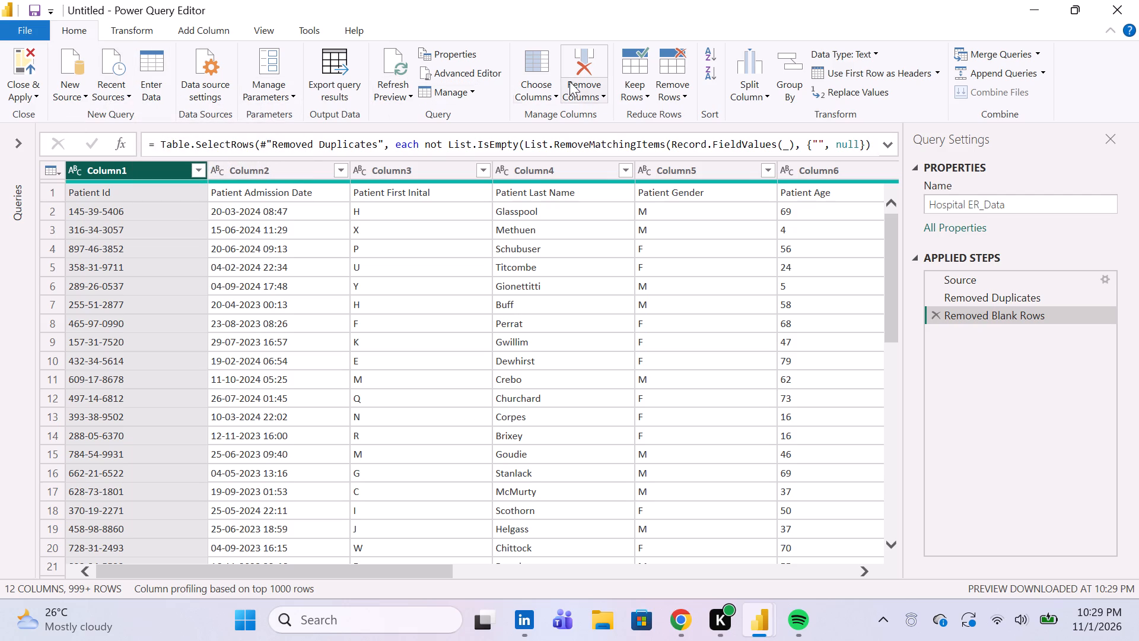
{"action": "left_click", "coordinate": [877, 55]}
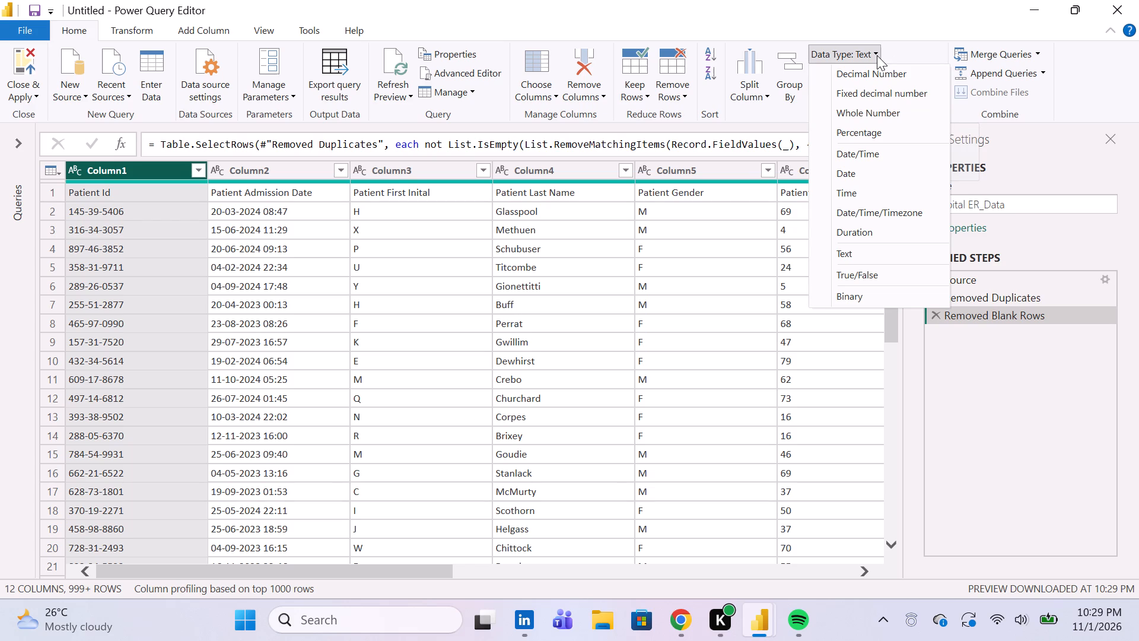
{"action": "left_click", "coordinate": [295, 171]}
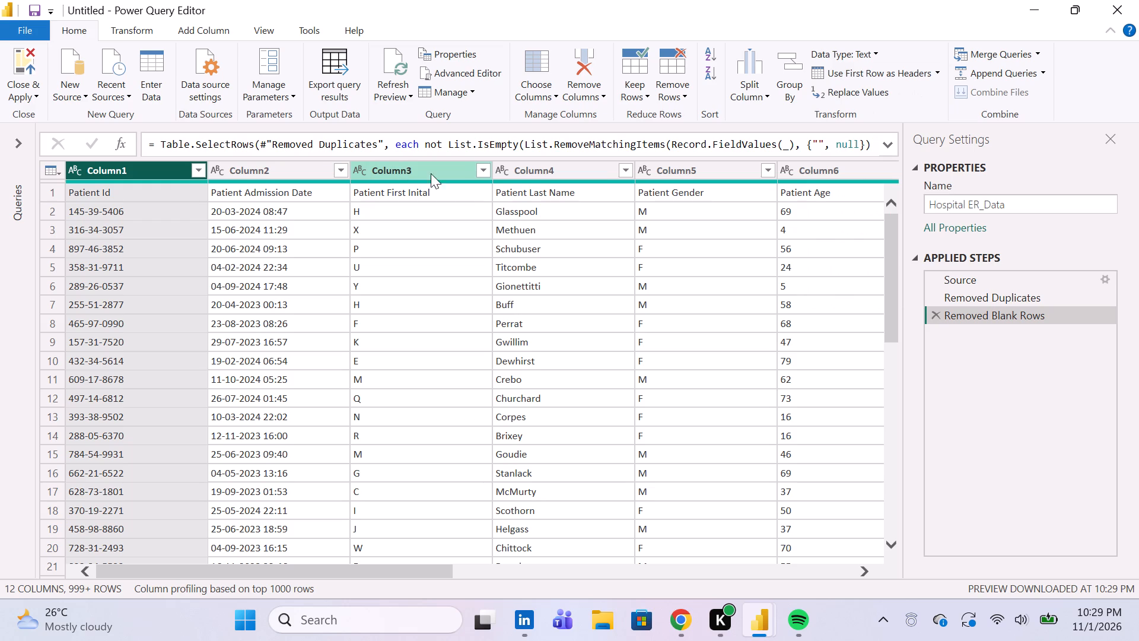
Look through the Hospital ER_Data columns up to Column12, checking the field titles in the first row and the values beneath them.
{"action": "scroll", "coordinate": [549, 211], "scroll_direction": "left", "scroll_amount": 1}
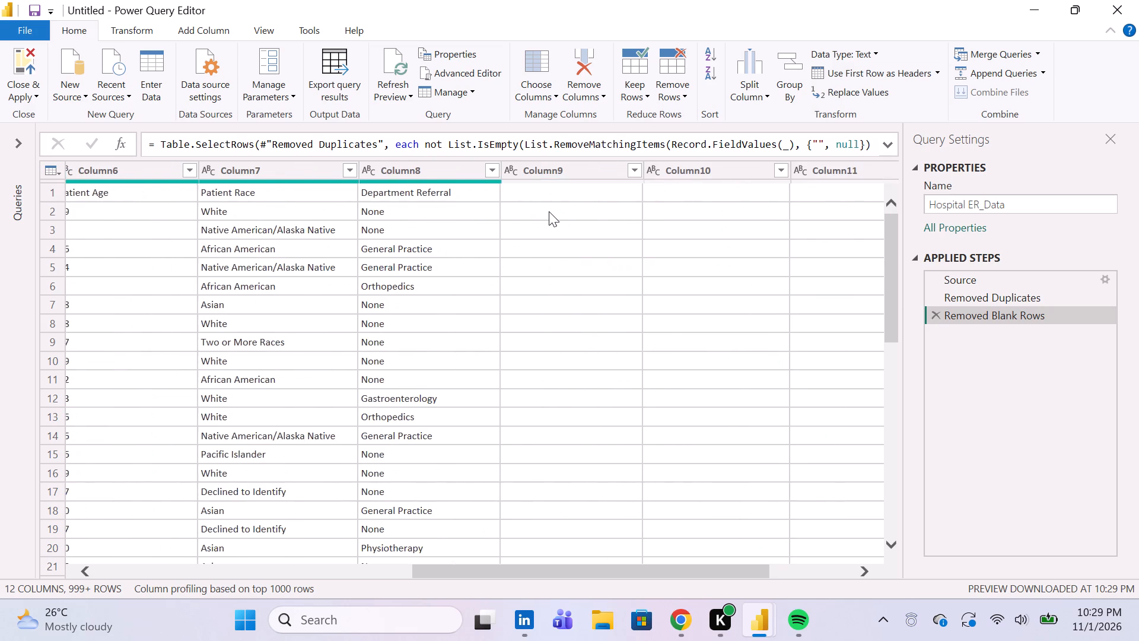
{"action": "scroll", "coordinate": [549, 211], "scroll_direction": "left", "scroll_amount": 2}
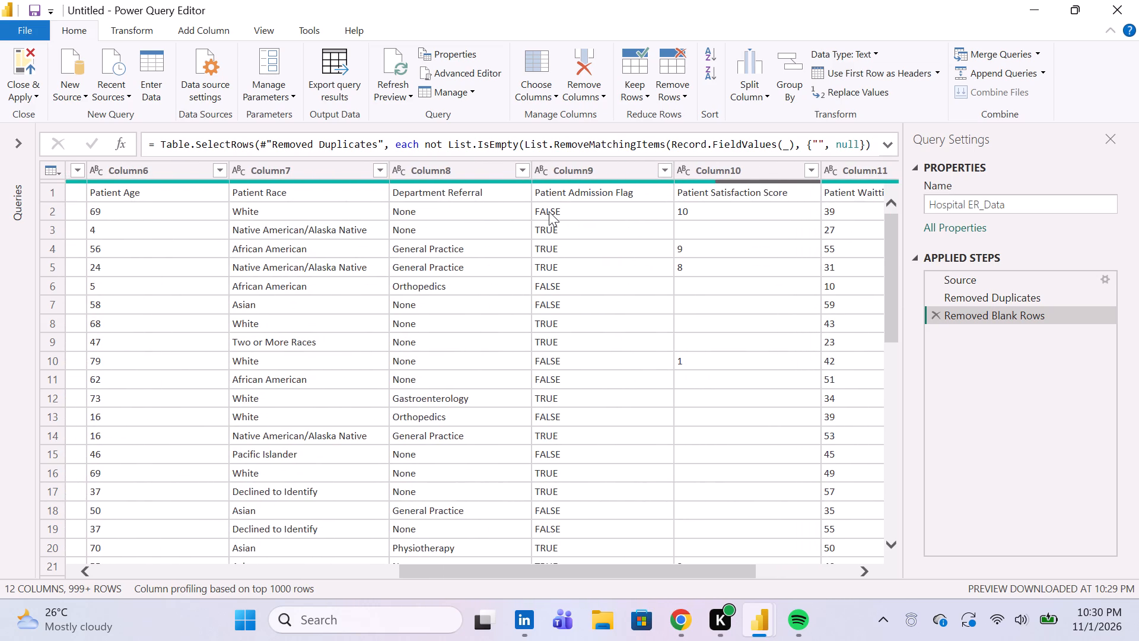
{"action": "scroll", "coordinate": [549, 211], "scroll_direction": "left", "scroll_amount": 1}
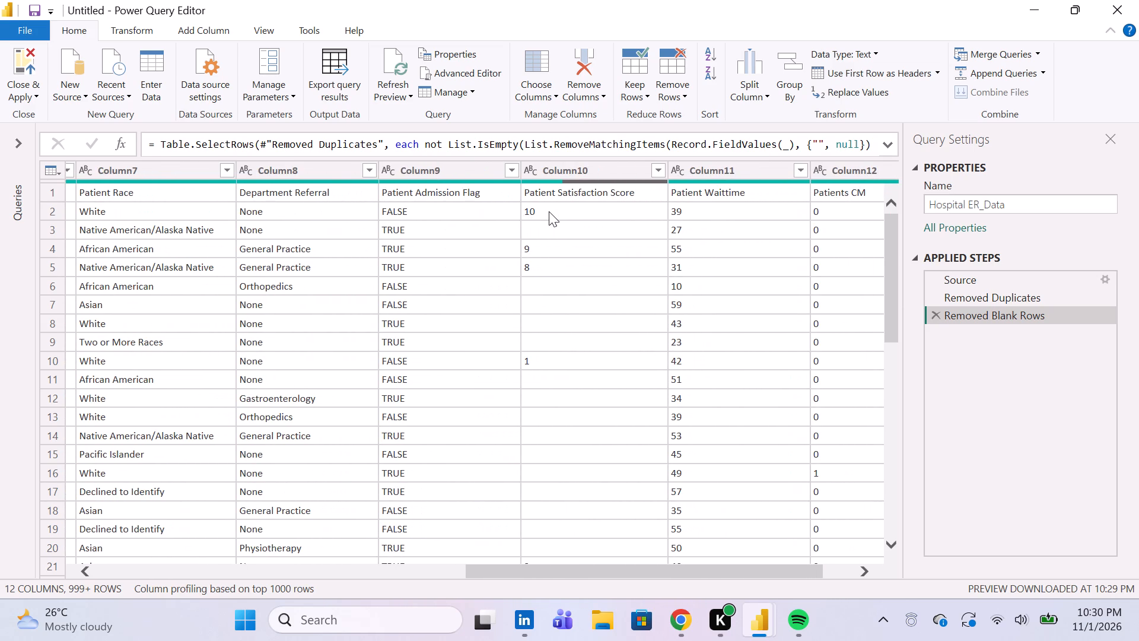
{"action": "scroll", "coordinate": [549, 211], "scroll_direction": "left", "scroll_amount": 1}
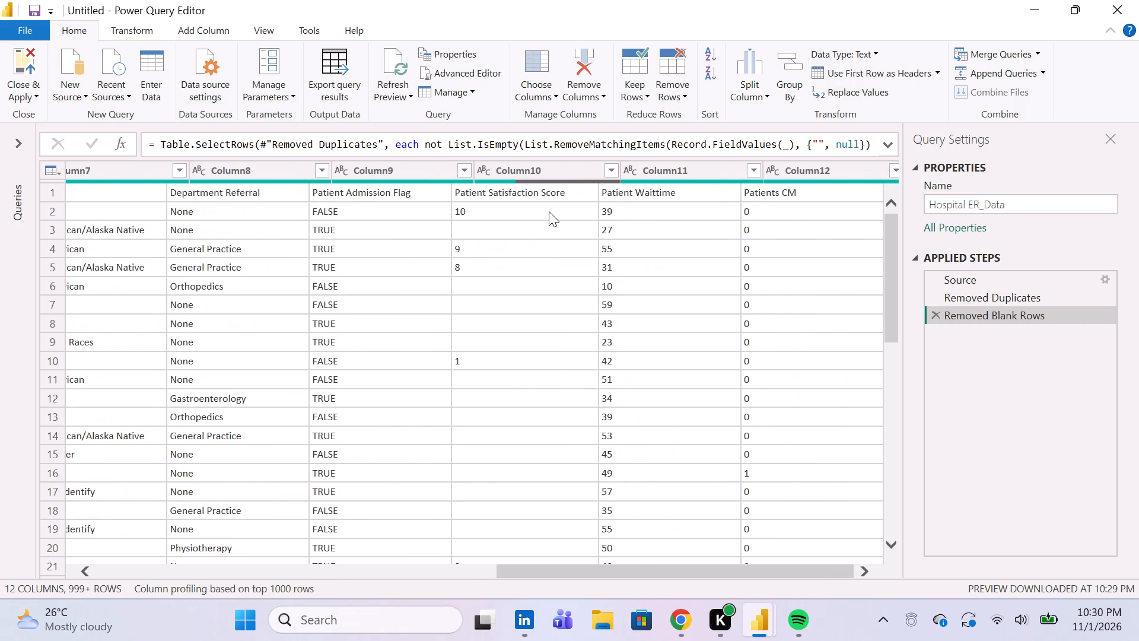
{"action": "scroll", "coordinate": [549, 211], "scroll_direction": "left", "scroll_amount": 1}
{"action": "scroll", "coordinate": [549, 211], "scroll_direction": "right", "scroll_amount": 1}
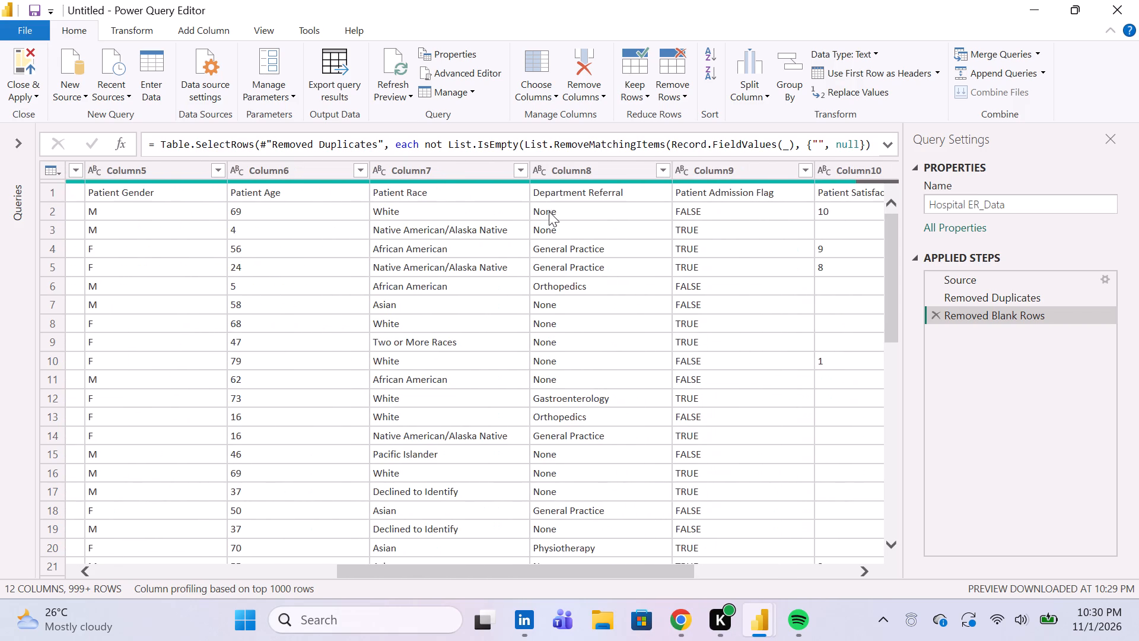
{"action": "scroll", "coordinate": [549, 211], "scroll_direction": "right", "scroll_amount": 3}
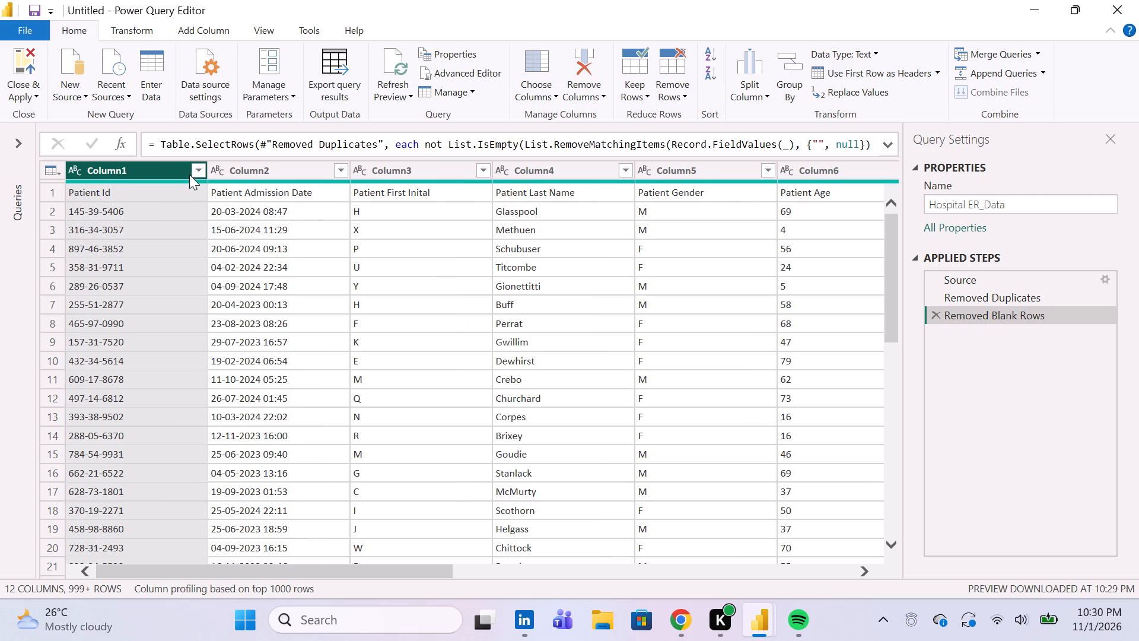
Promote the first row of the Hospital ER_Data table to column headers.
{"action": "double_click", "coordinate": [166, 170]}
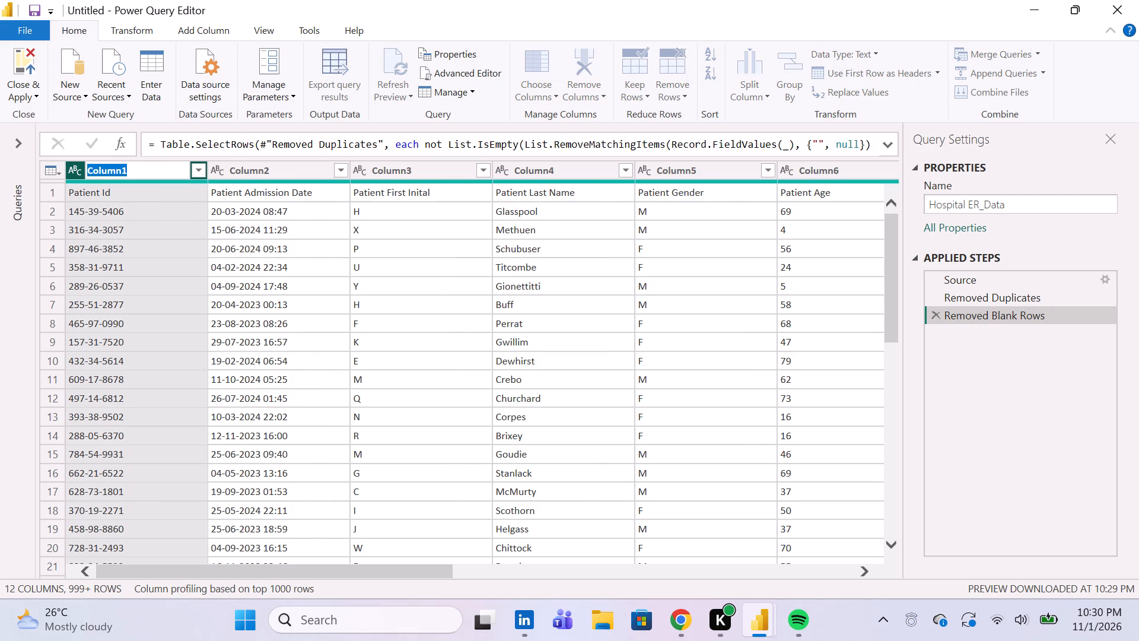
{"action": "left_click", "coordinate": [292, 164]}
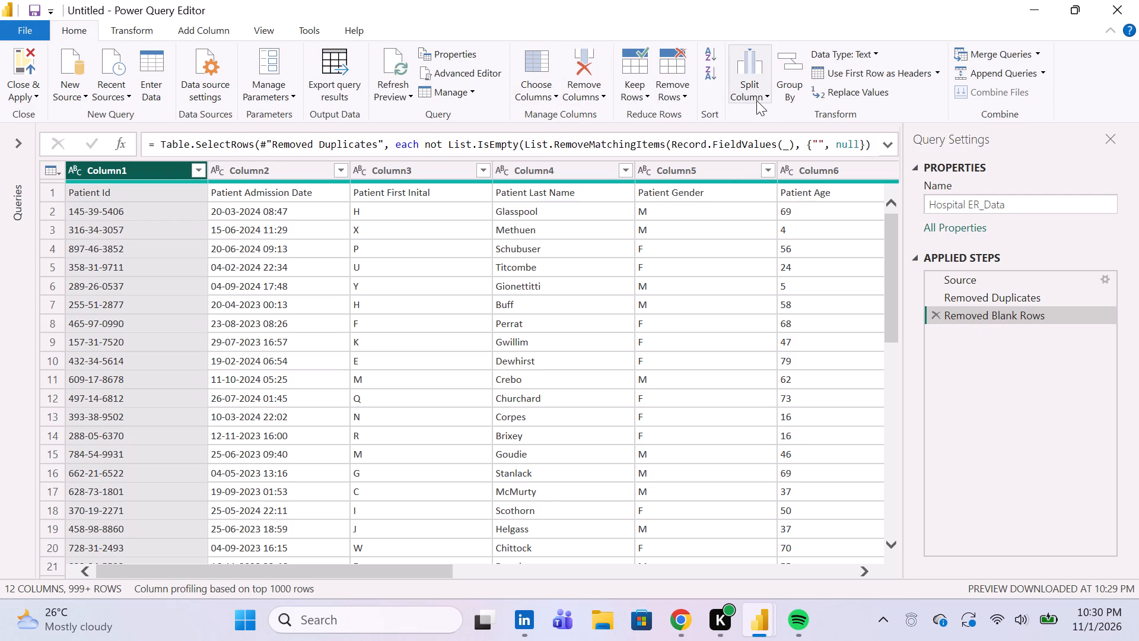
{"action": "left_click", "coordinate": [844, 68]}
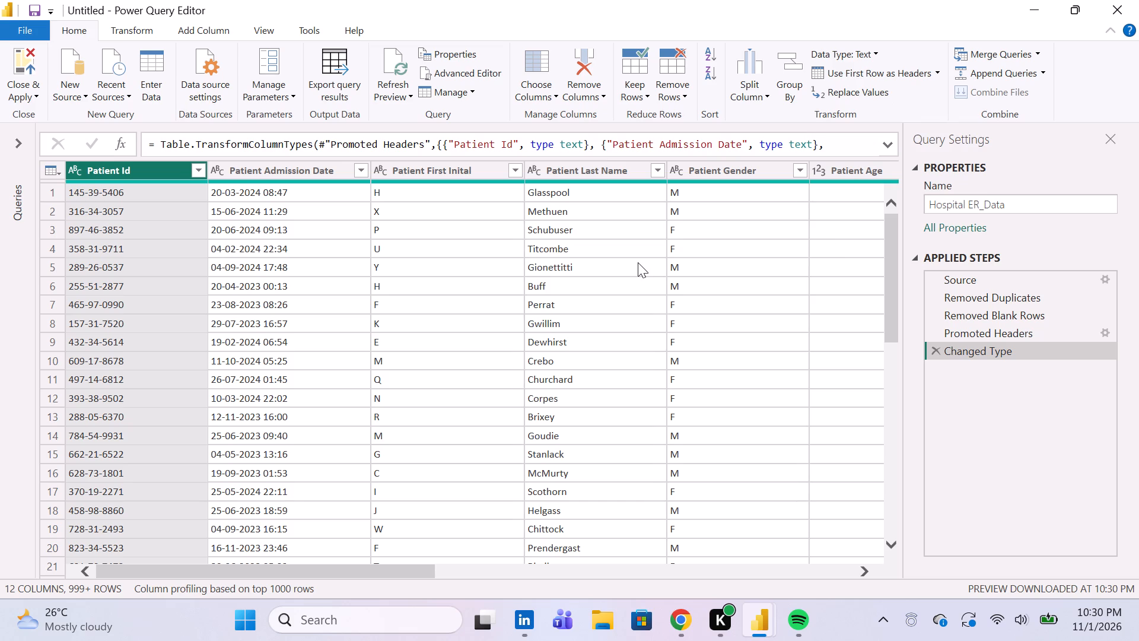
Close the Power Query Editor and apply the pending query changes to load Hospital ER_Data into the report.
{"action": "left_click", "coordinate": [1069, 12]}
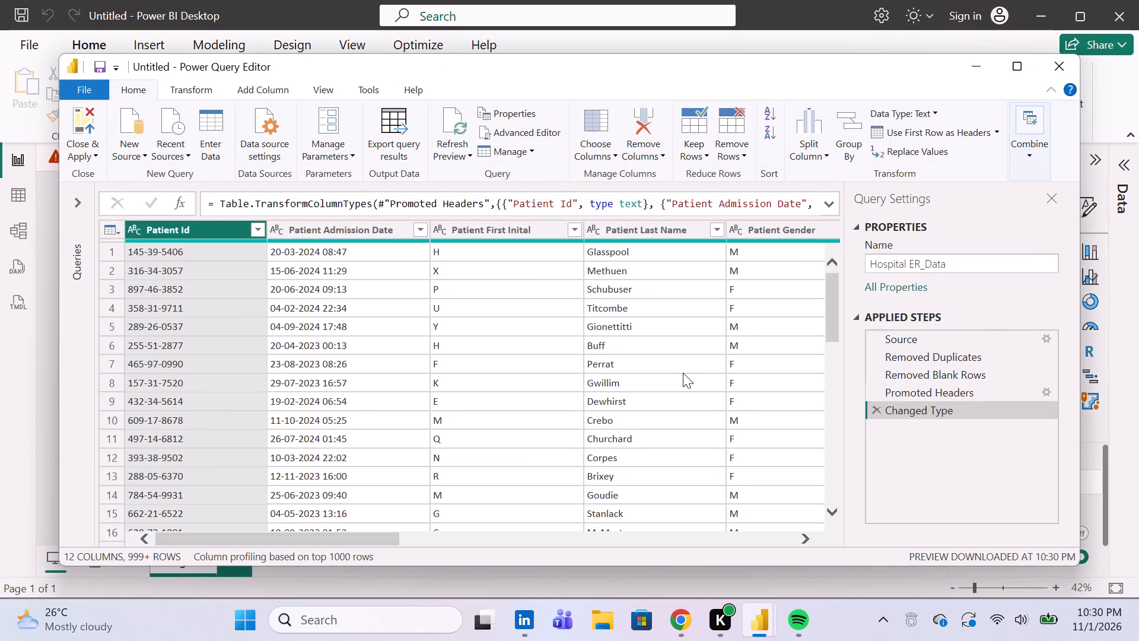
{"action": "left_click", "coordinate": [85, 137]}
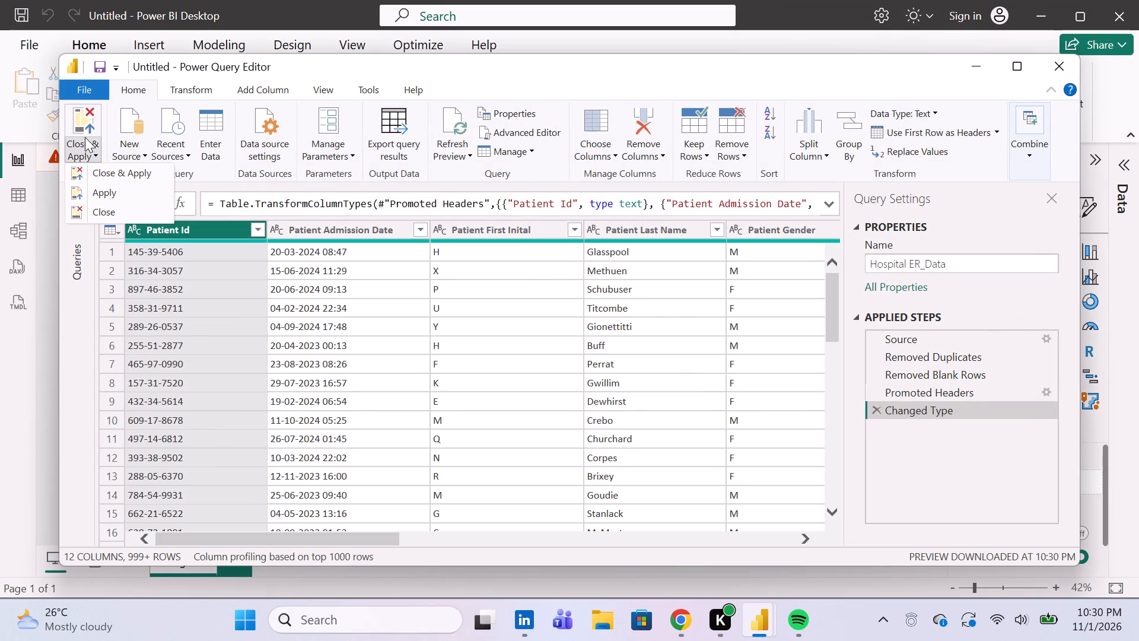
{"action": "left_click", "coordinate": [107, 171]}
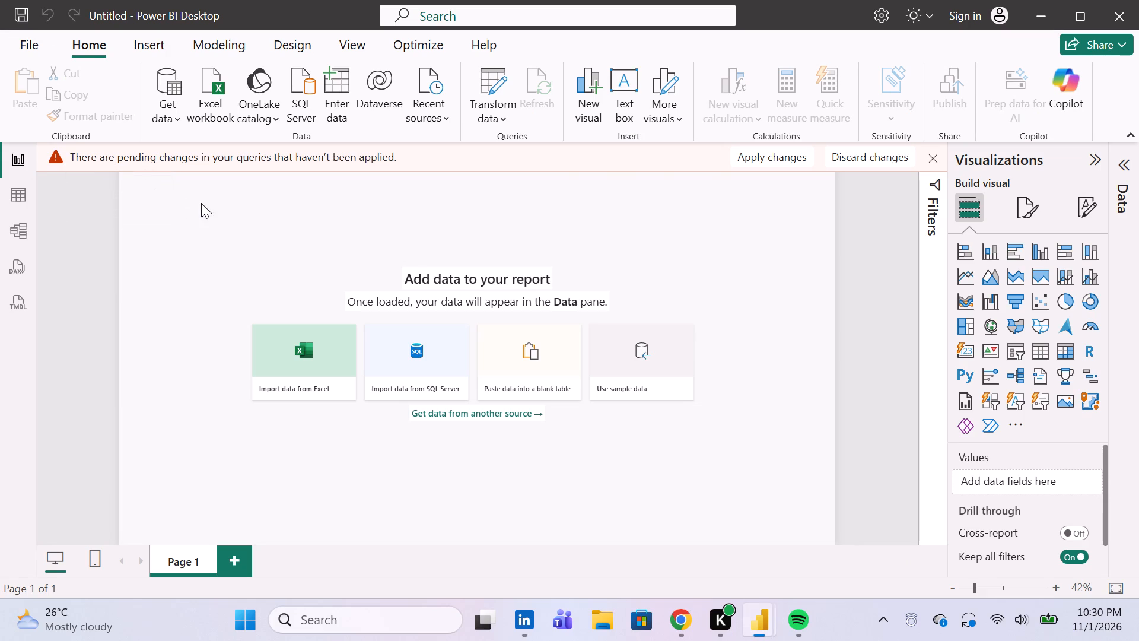
{"action": "left_click", "coordinate": [759, 166]}
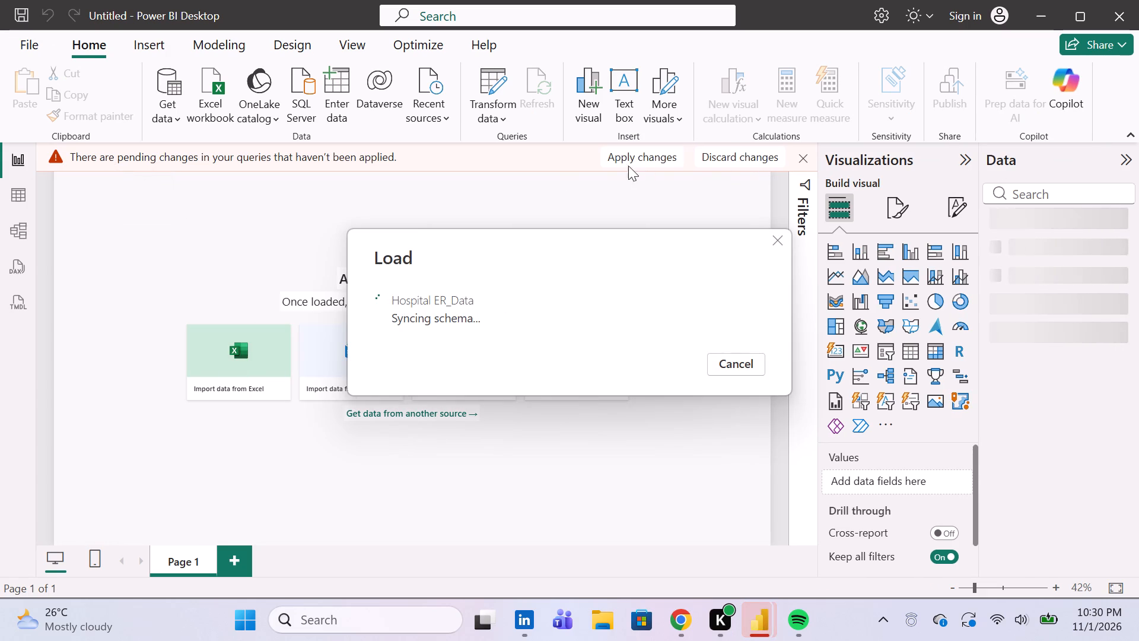
{"action": "left_click", "coordinate": [638, 153]}
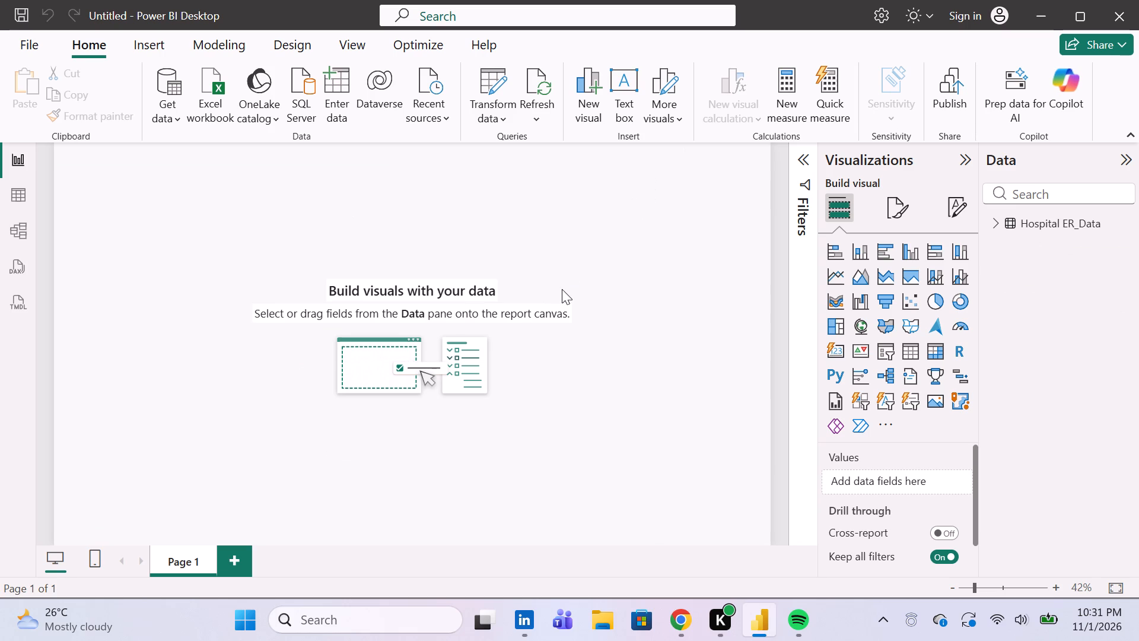
Expand the loaded Hospital ER_Data table to list its fields.
{"action": "left_click", "coordinate": [1072, 230]}
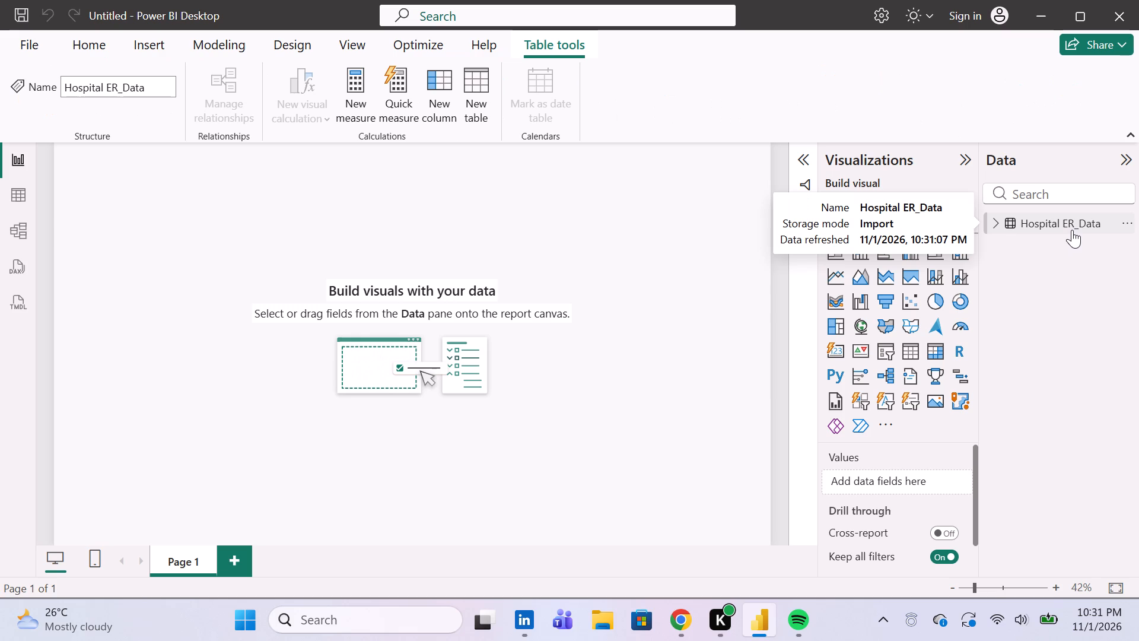
{"action": "double_click", "coordinate": [1064, 223]}
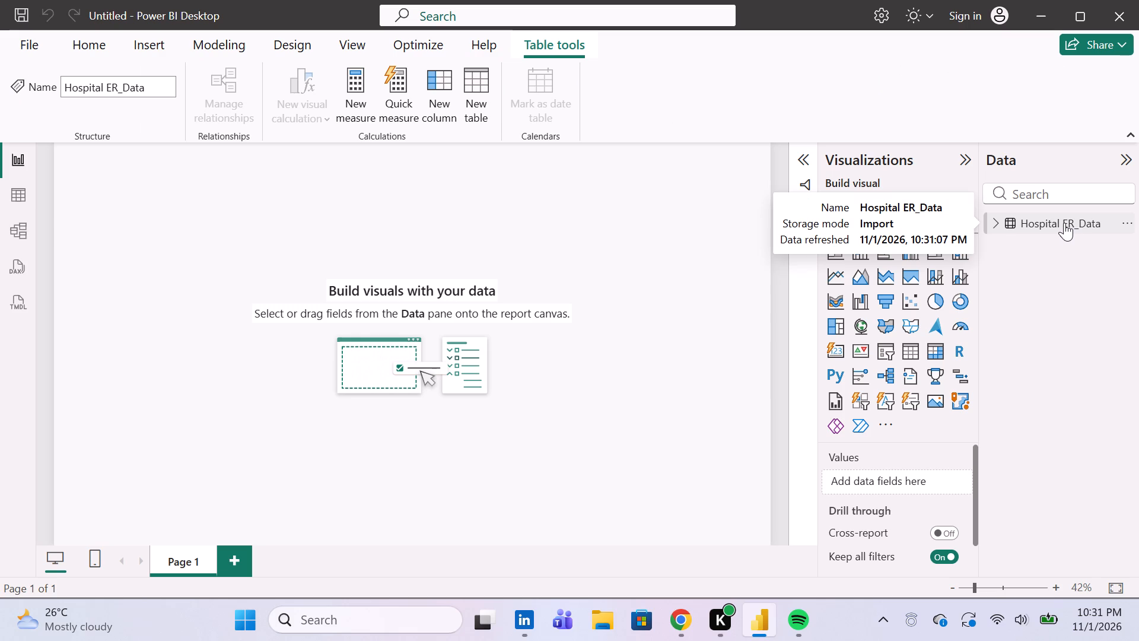
{"action": "double_click", "coordinate": [1109, 220]}
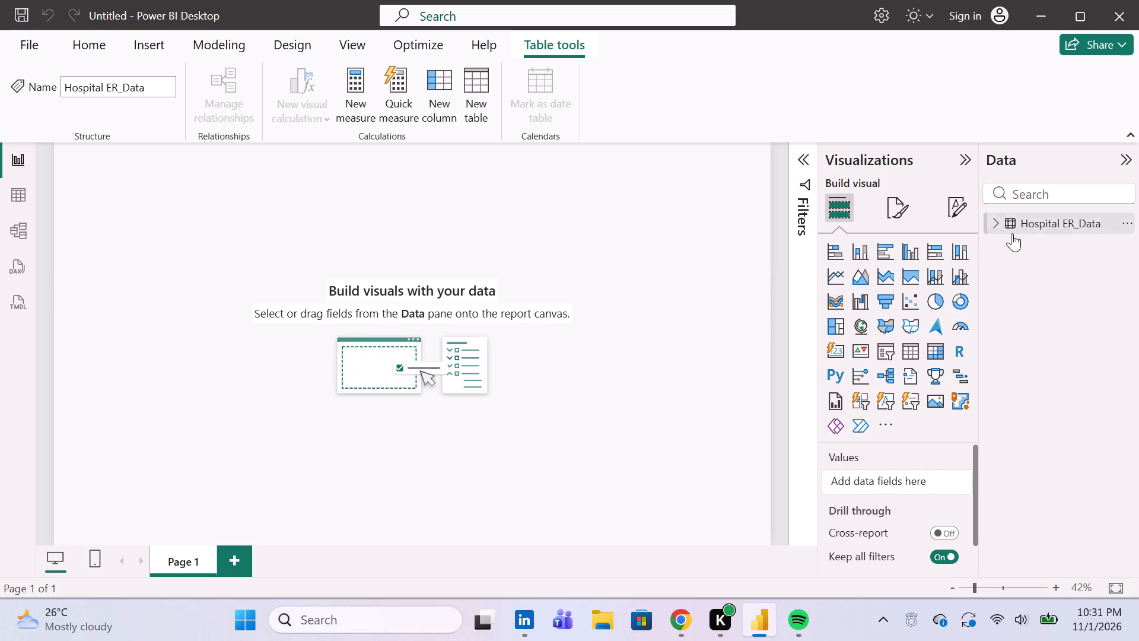
{"action": "left_click", "coordinate": [995, 221]}
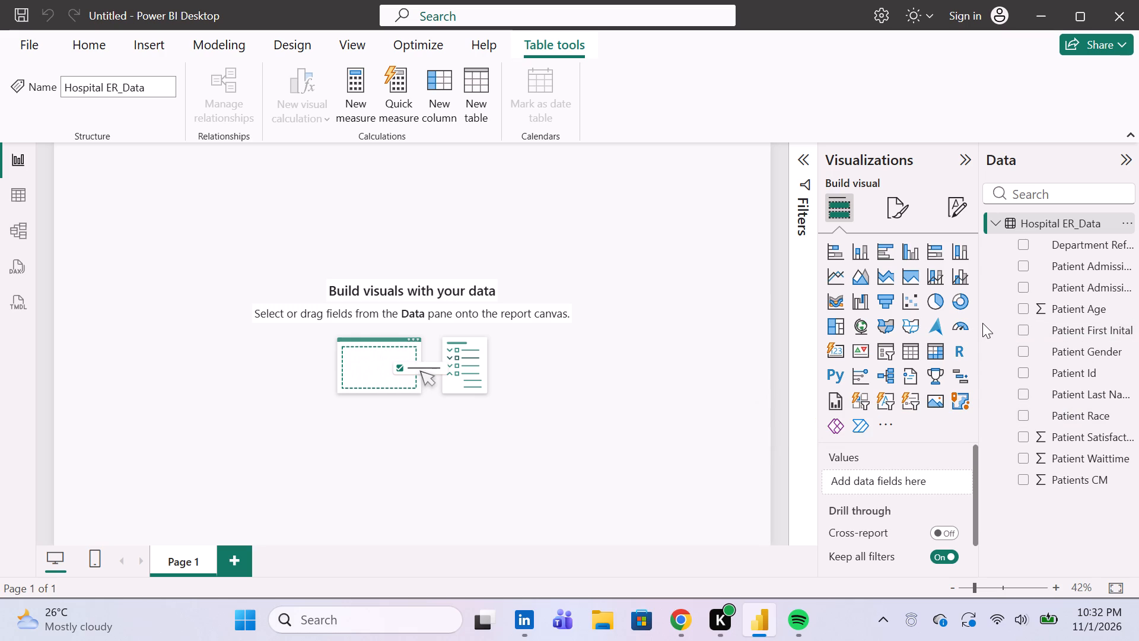
Widen the Data pane so the full field names of Hospital ER_Data fit.
{"action": "left_click_drag", "start_coordinate": [979, 327], "coordinate": [871, 329]}
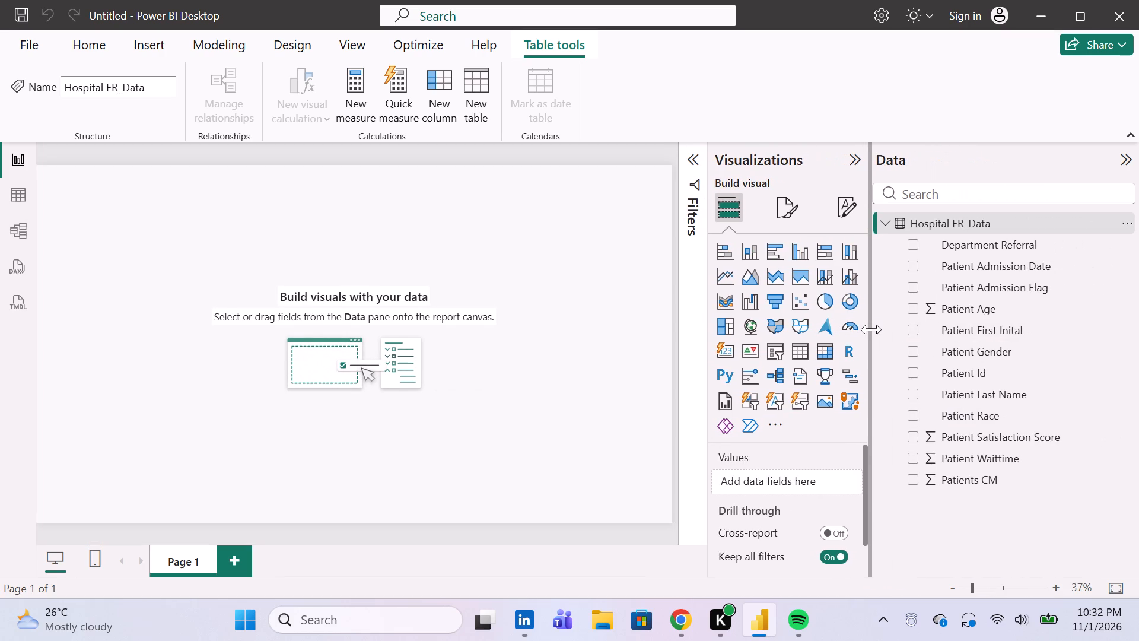
{"action": "left_click_drag", "start_coordinate": [871, 329], "coordinate": [871, 330]}
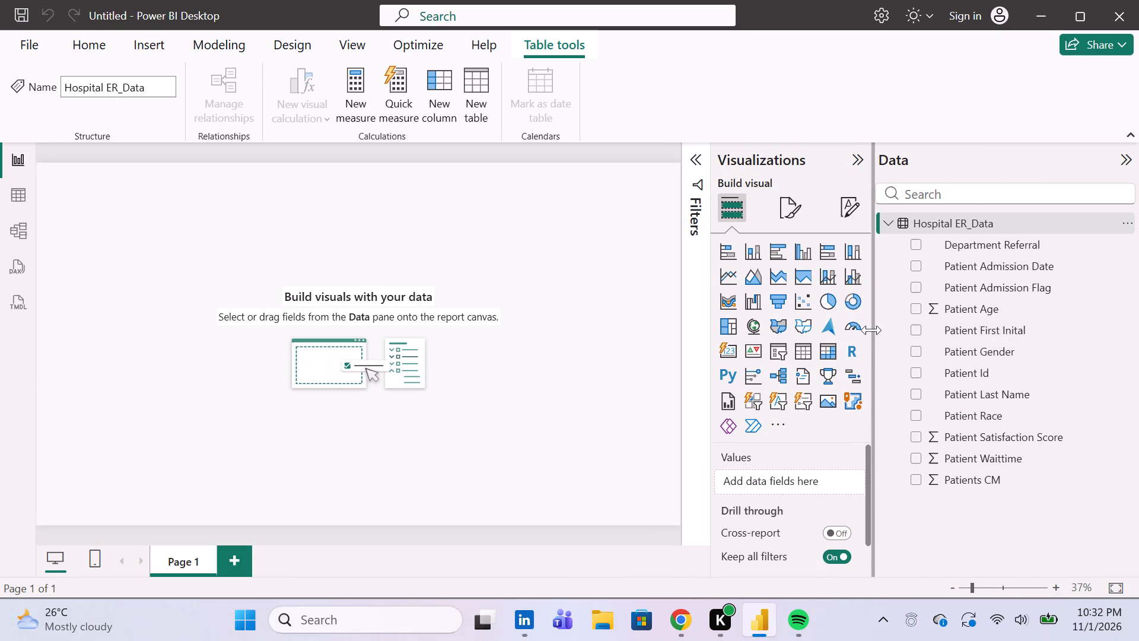
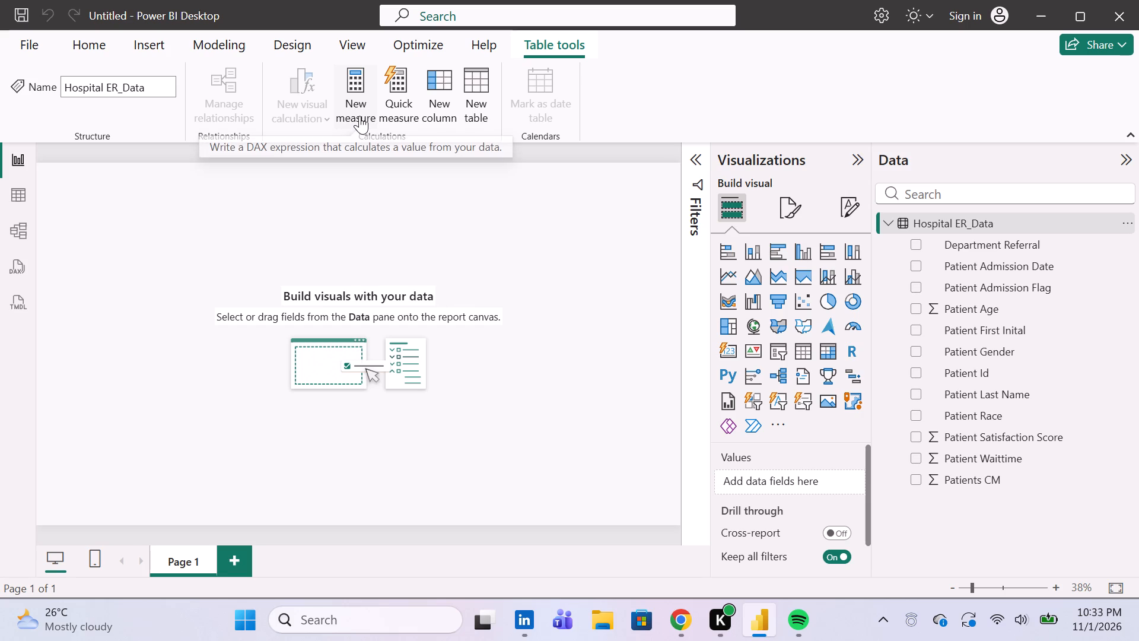
Create a new measure in the Hospital ER_Data table, replacing its default name with Total Patients.
{"action": "left_click", "coordinate": [209, 37]}
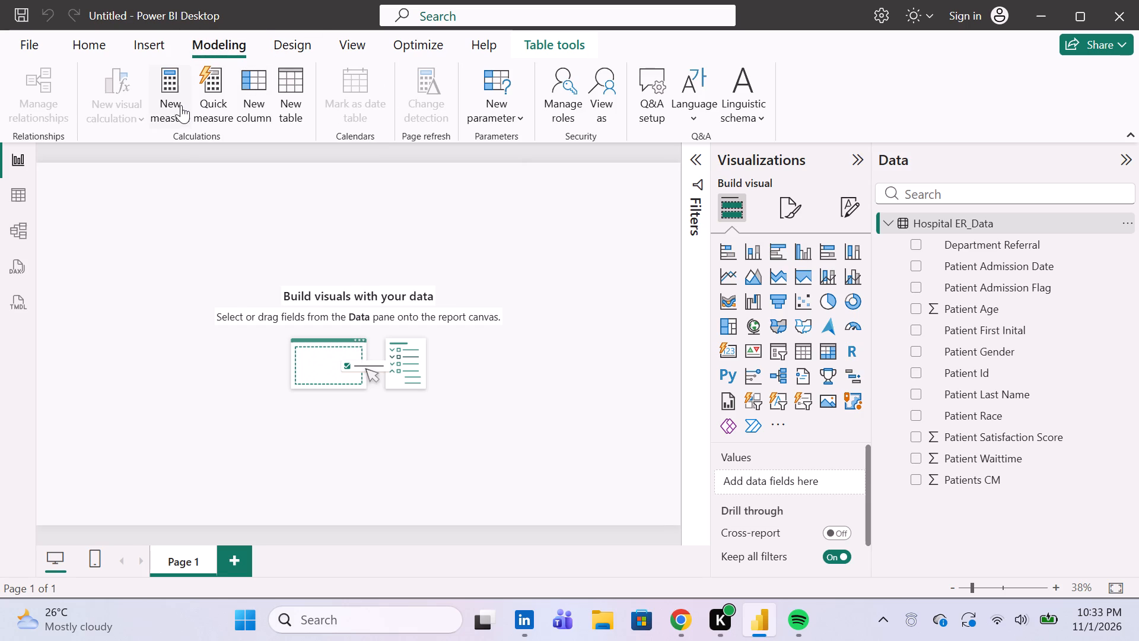
{"action": "left_click", "coordinate": [180, 104]}
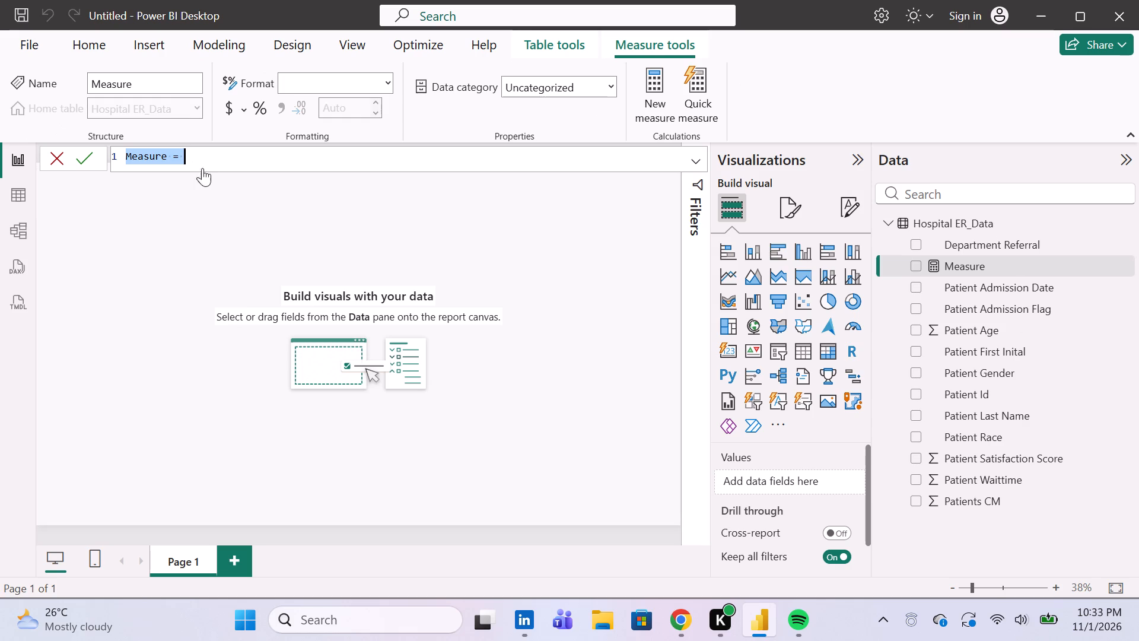
{"action": "left_click", "coordinate": [211, 160]}
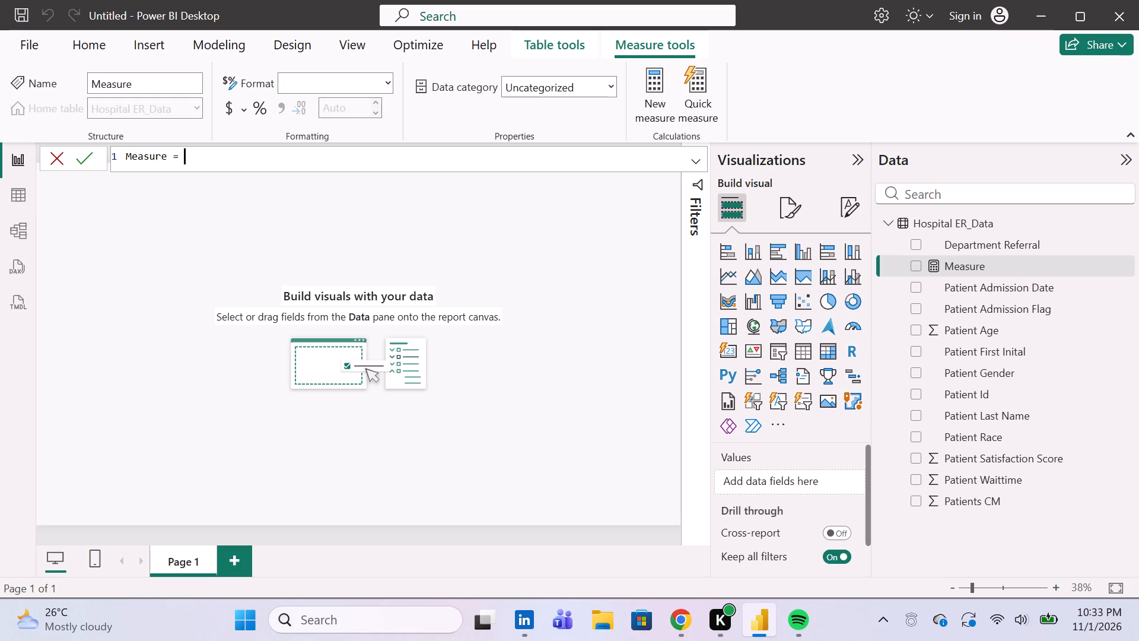
{"action": "key", "text": "shift+t"}
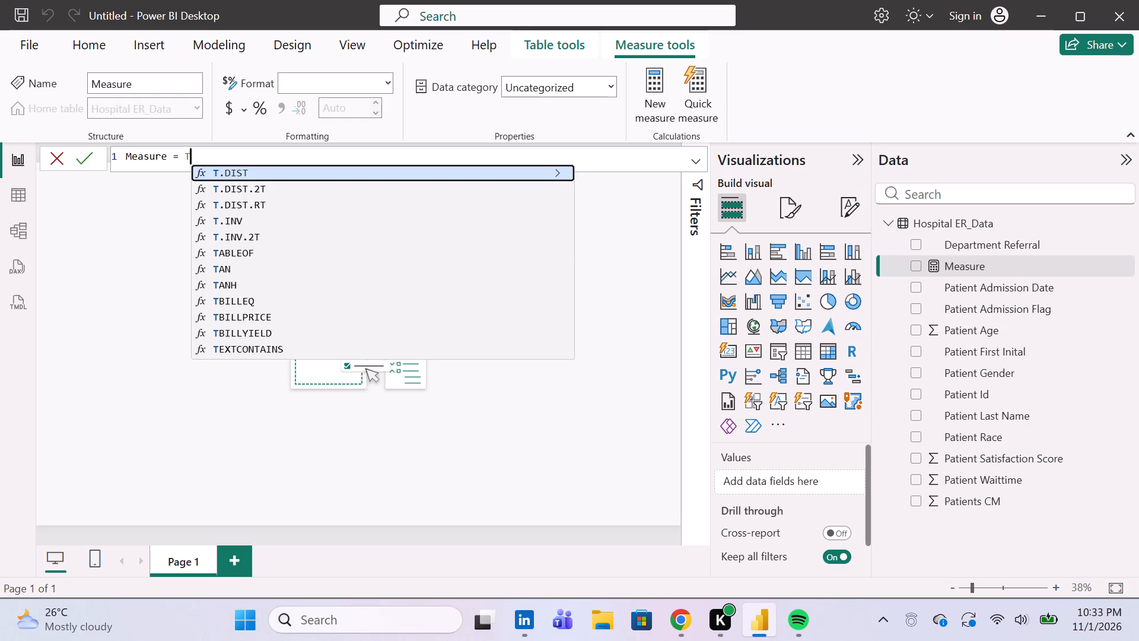
{"action": "key", "text": "backslash"}
{"action": "key", "text": "BackSpace"}
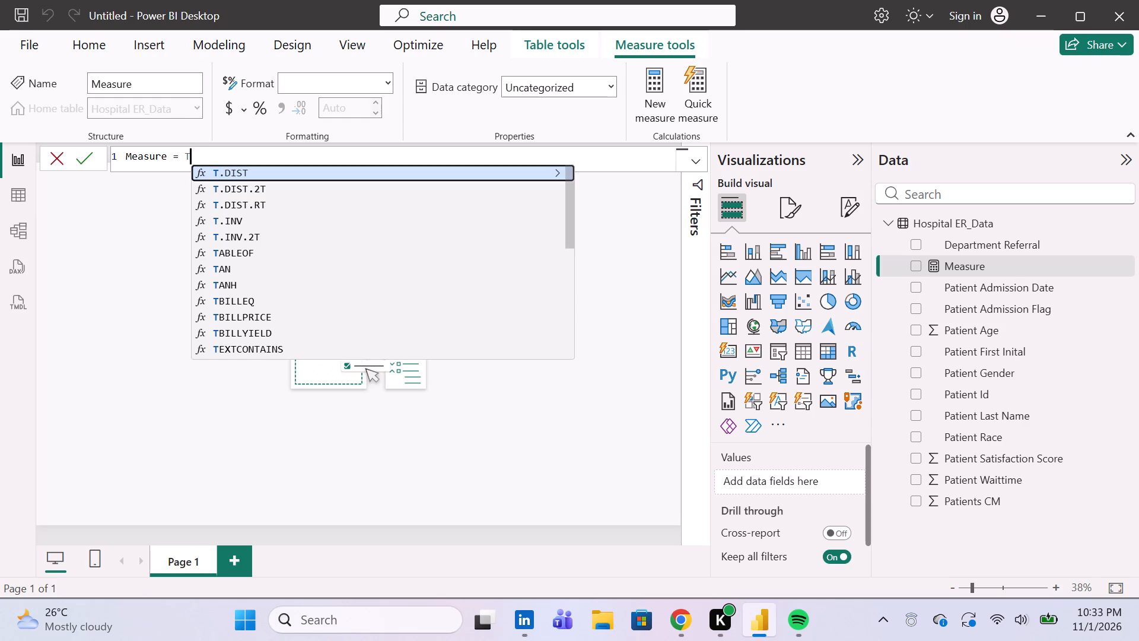
{"action": "key", "text": "BackSpace"}
{"action": "key", "text": "BackSpace"}
{"action": "key", "text": "BackSpace"}
{"action": "key", "text": "BackSpace"}
{"action": "key", "text": "BackSpace"}
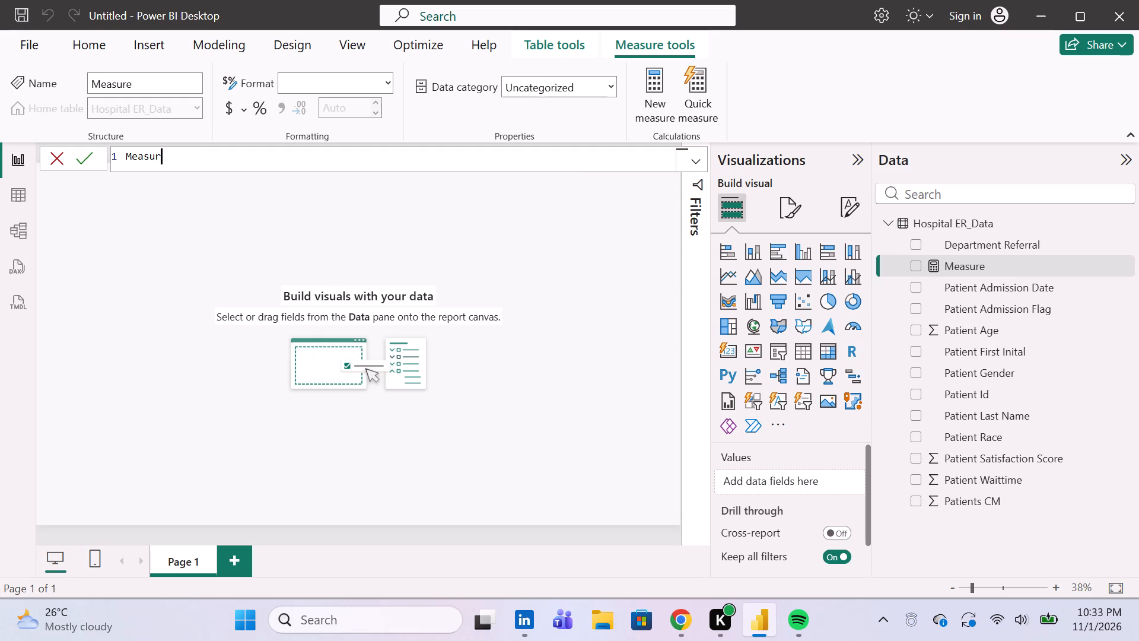
{"action": "key", "text": "BackSpace"}
{"action": "key", "text": "BackSpace"}
{"action": "key", "text": "BackSpace"}
{"action": "key", "text": "BackSpace"}
{"action": "key", "text": "BackSpace"}
{"action": "key", "text": "BackSpace"}
{"action": "key", "text": "shift+t"}
{"action": "type", "text": "ota"}
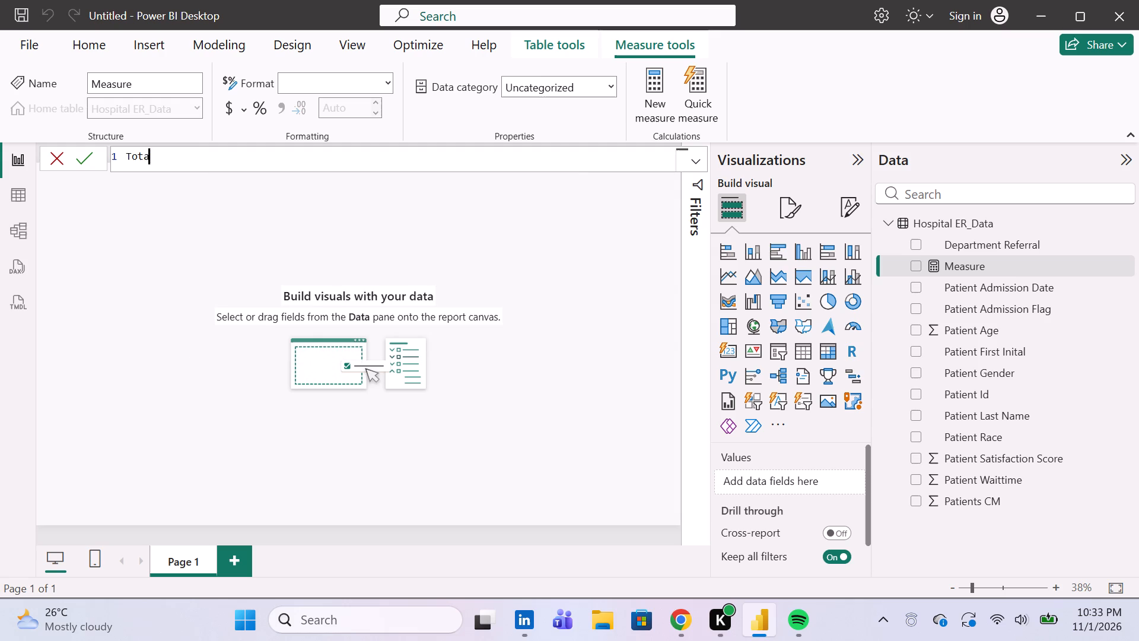
{"action": "type", "text": "l Patients ="}
{"action": "key", "text": "space"}
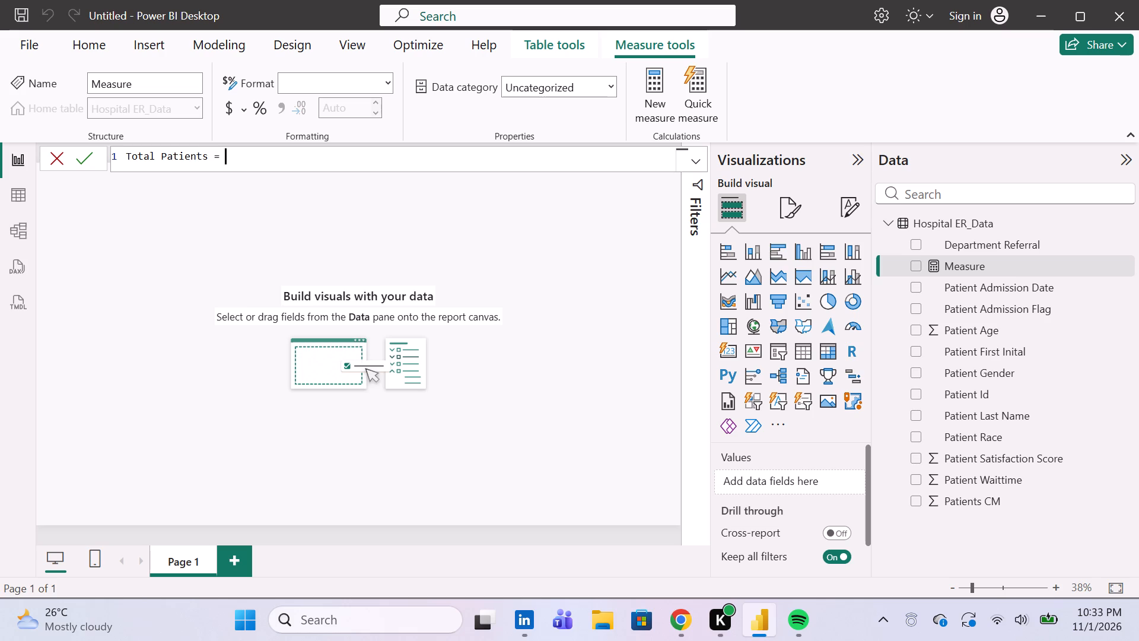
Define the Total Patients measure as COUNTROWS('Hospital ER_Data') and commit the formula.
{"action": "type", "text": "Cou"}
{"action": "key", "text": "BackSpace"}
{"action": "key", "text": "BackSpace"}
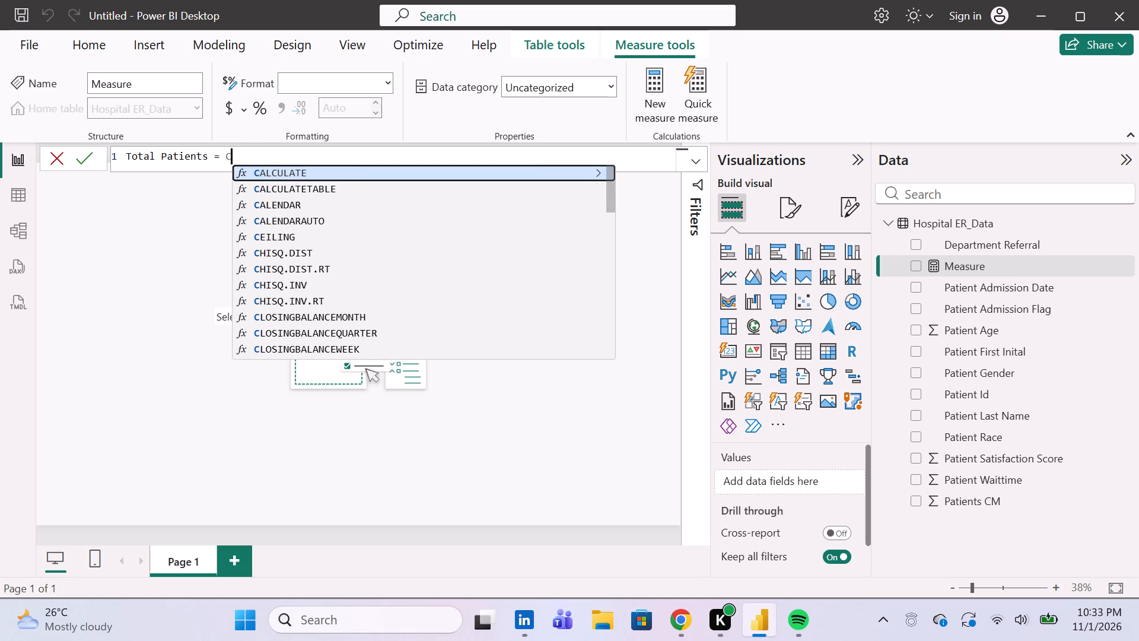
{"action": "type", "text": "OUNT"}
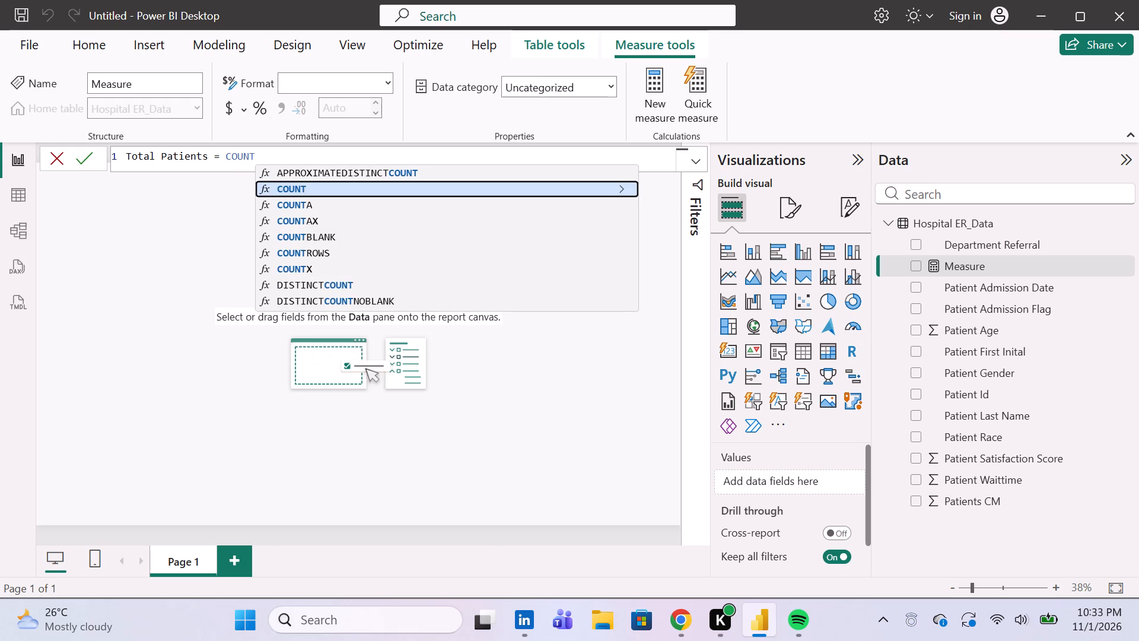
{"action": "type", "text": "RO"}
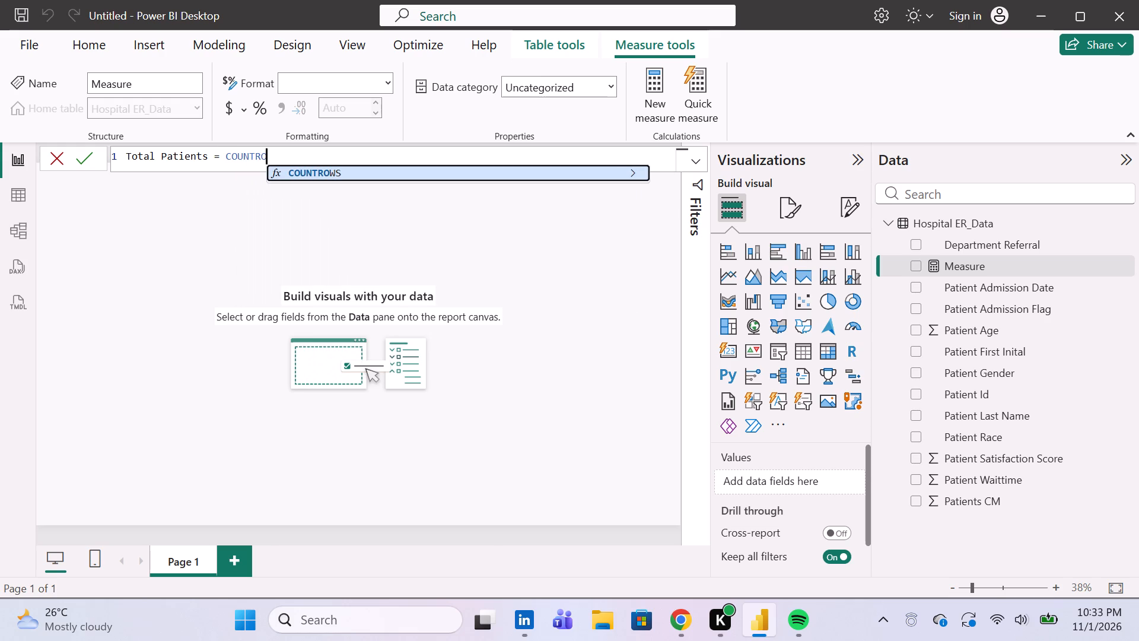
{"action": "type", "text": "WS"}
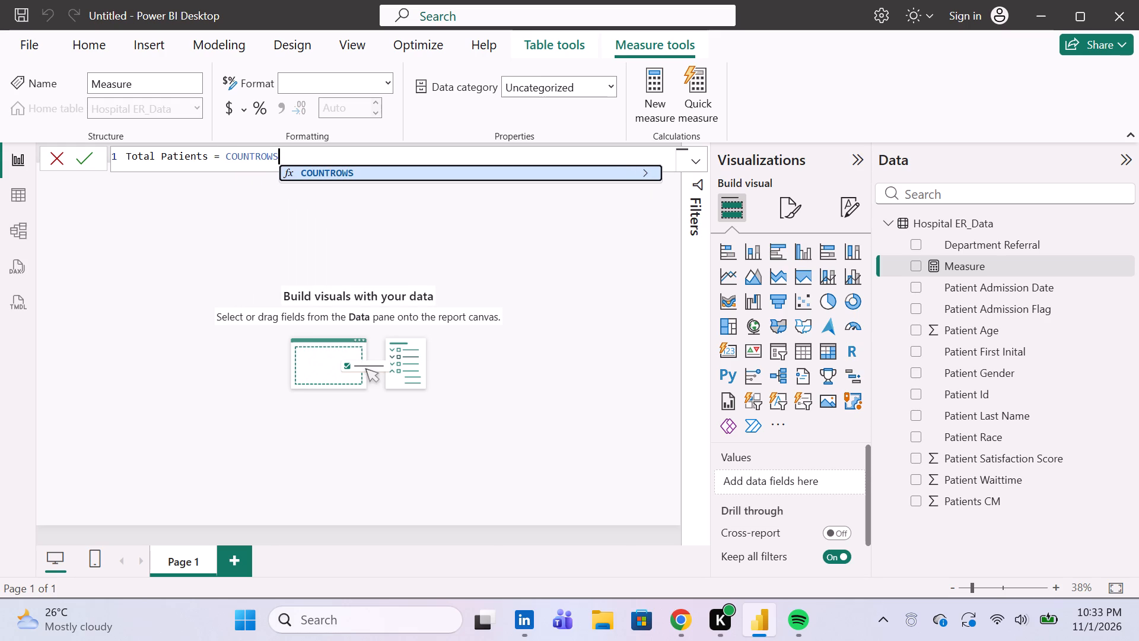
{"action": "key", "text": "shift+parenleft"}
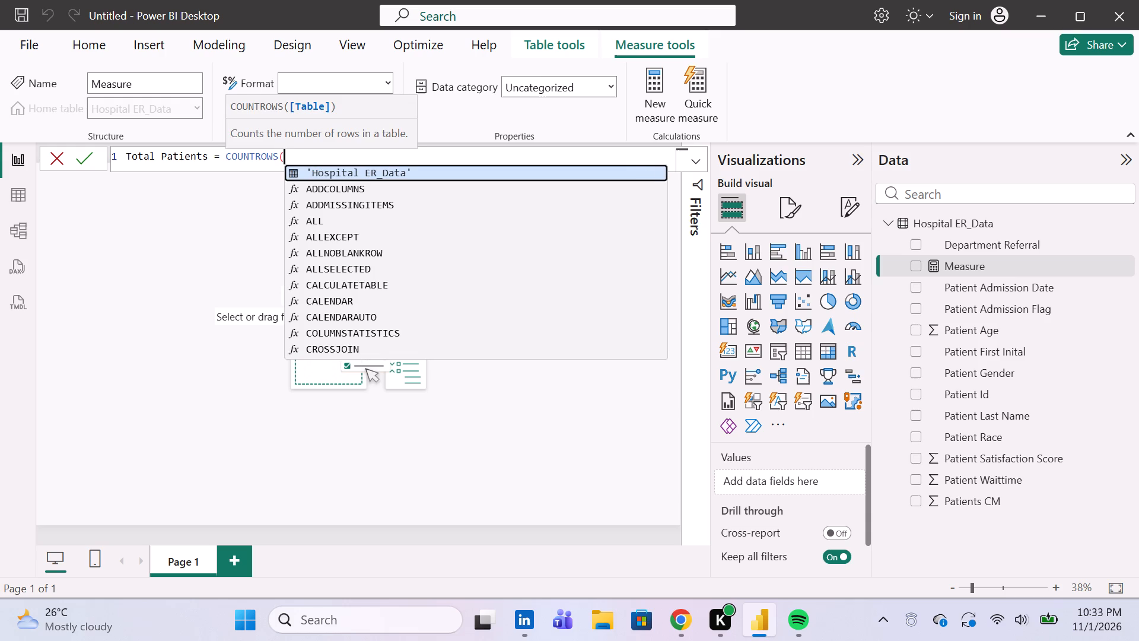
{"action": "key", "text": "apostrophe"}
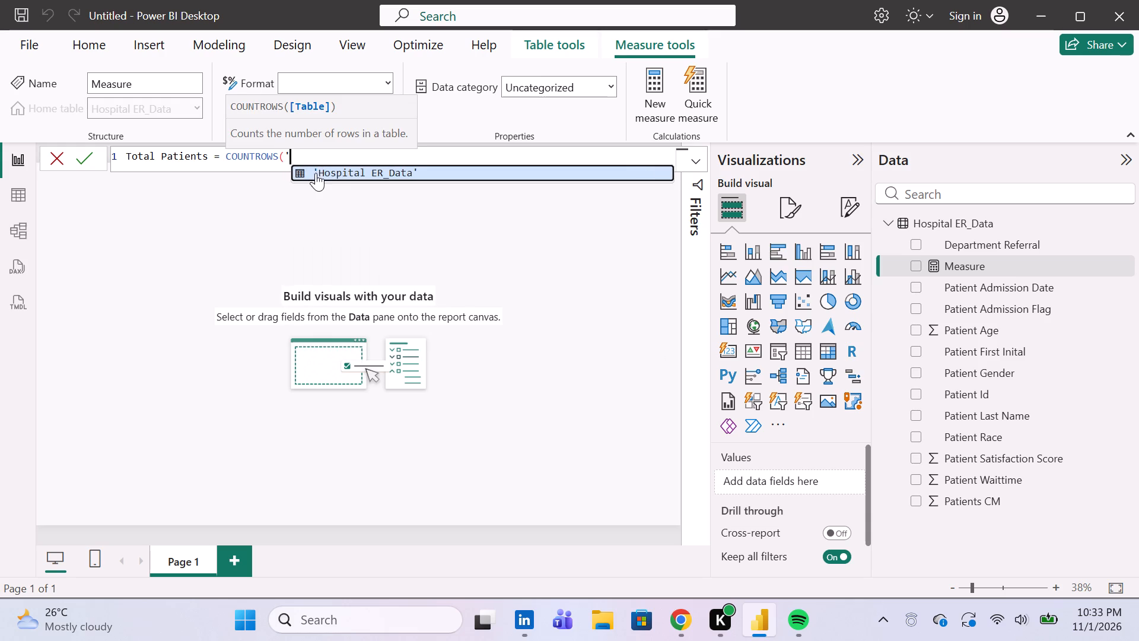
{"action": "left_click", "coordinate": [334, 174]}
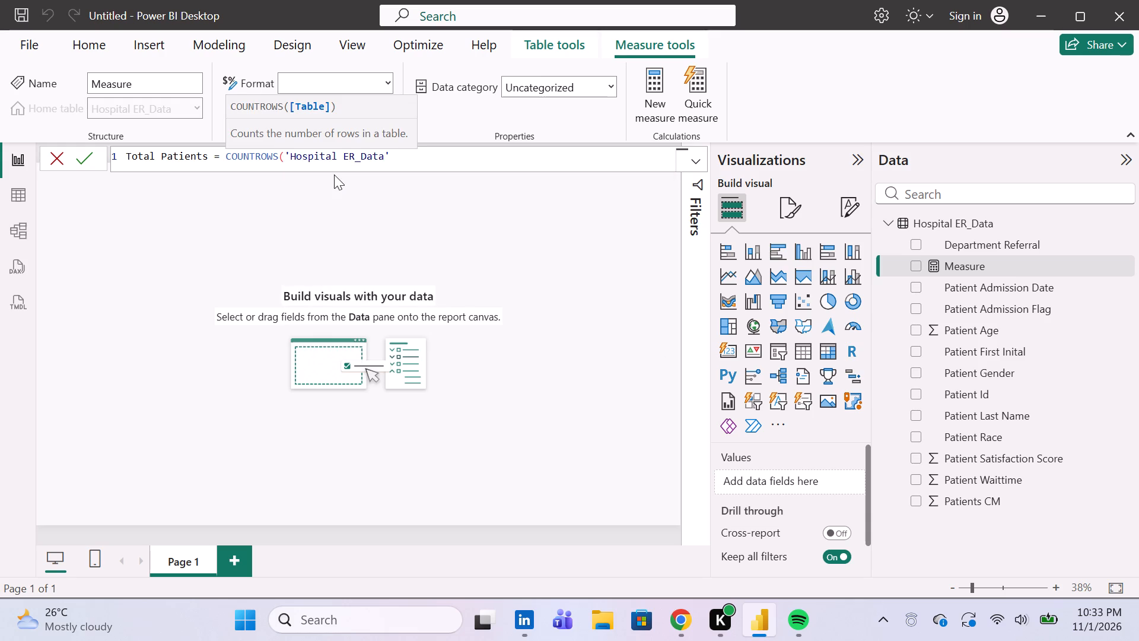
{"action": "key", "text": "shift+parenright"}
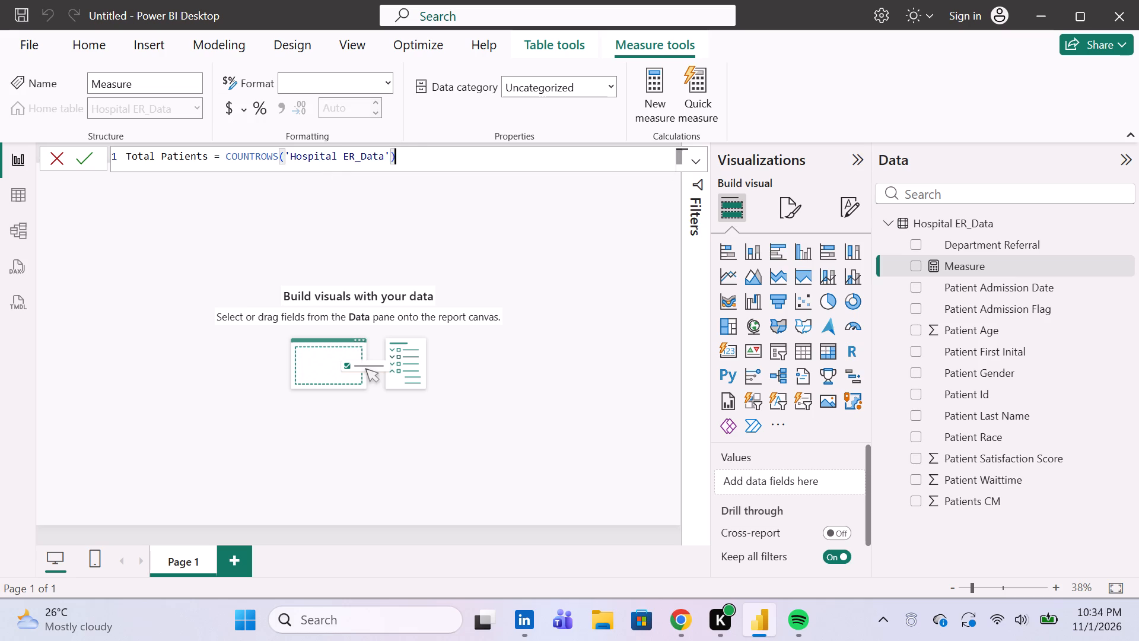
{"action": "key", "text": "Return"}
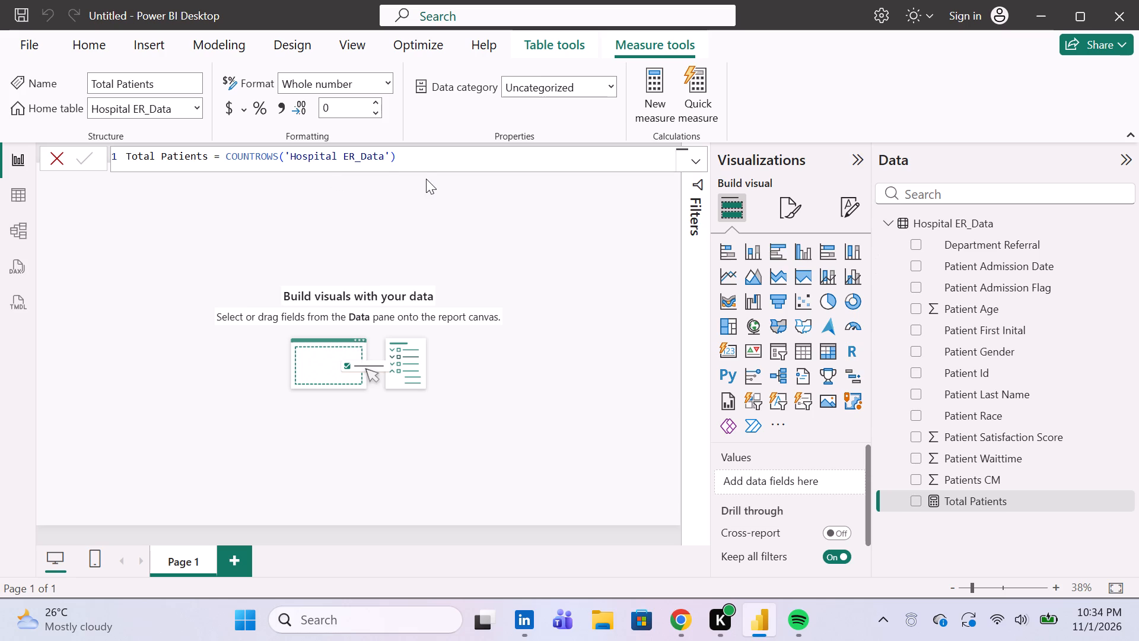
Create another new measure in Hospital ER_Data, replacing its default name with TOTAL Admissions.
{"action": "left_click", "coordinate": [649, 94]}
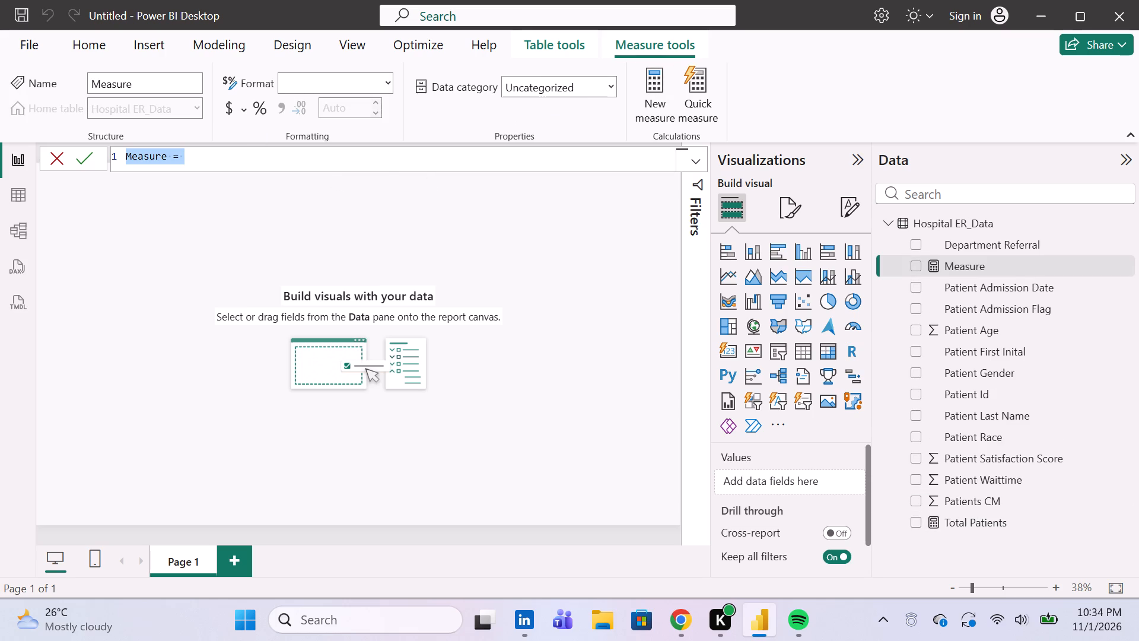
{"action": "key", "text": "BackSpace"}
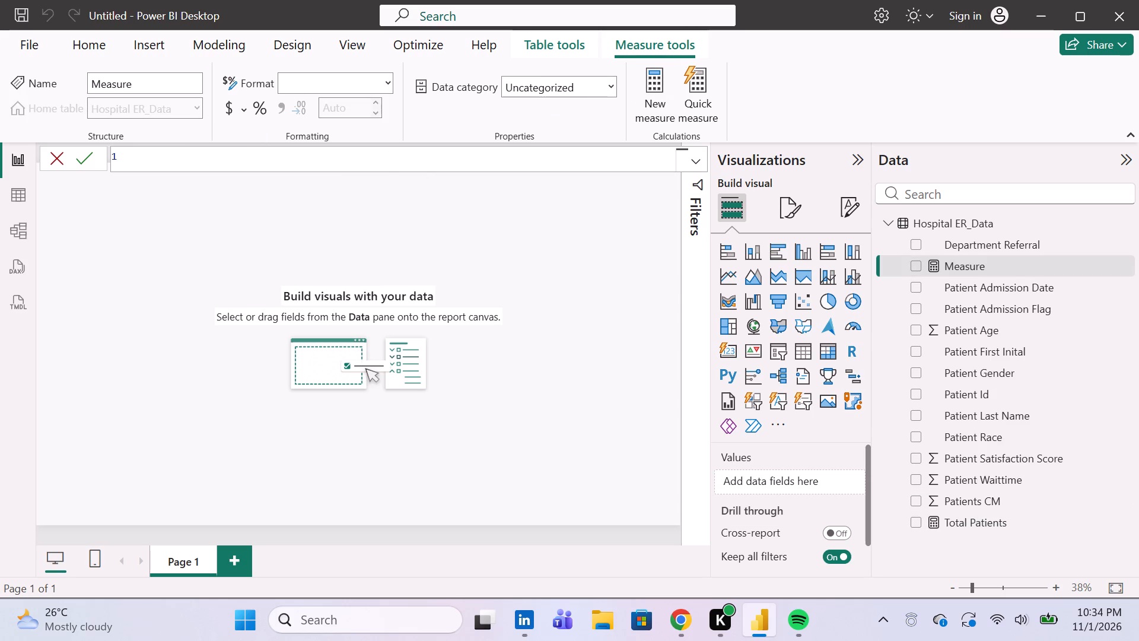
{"action": "key", "text": "shift+t"}
{"action": "key", "text": "BackSpace"}
{"action": "type", "text": "TI"}
{"action": "key", "text": "BackSpace"}
{"action": "type", "text": "OTA"}
{"action": "type", "text": "L"}
{"action": "key", "text": "space"}
{"action": "key", "text": "a"}
{"action": "type", "text": "dmo"}
{"action": "key", "text": "BackSpace"}
{"action": "type", "text": "ission"}
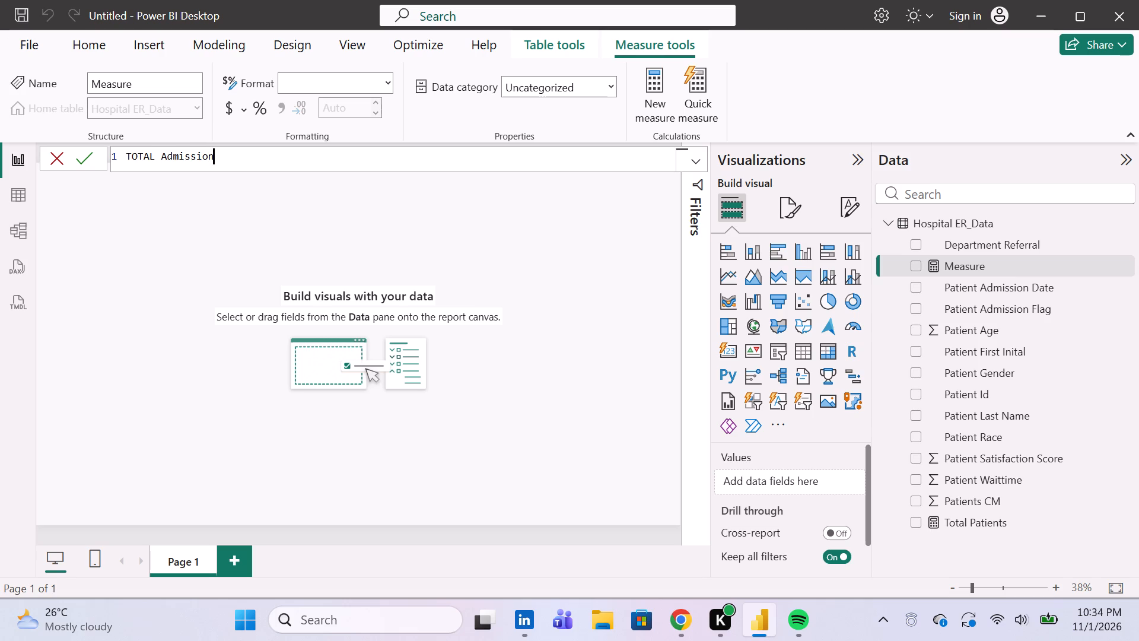
{"action": "key", "text": "s"}
{"action": "key", "text": "space"}
{"action": "type", "text": "="}
{"action": "key", "text": "space"}
{"action": "key", "text": "shift+braceleft"}
{"action": "key", "text": "BackSpace"}
Begin the TOTAL Admissions formula with CALCULATE and a reference to 'Hospital ER_Data'[Total Patients].
{"action": "key", "text": "c"}
{"action": "key", "text": "a"}
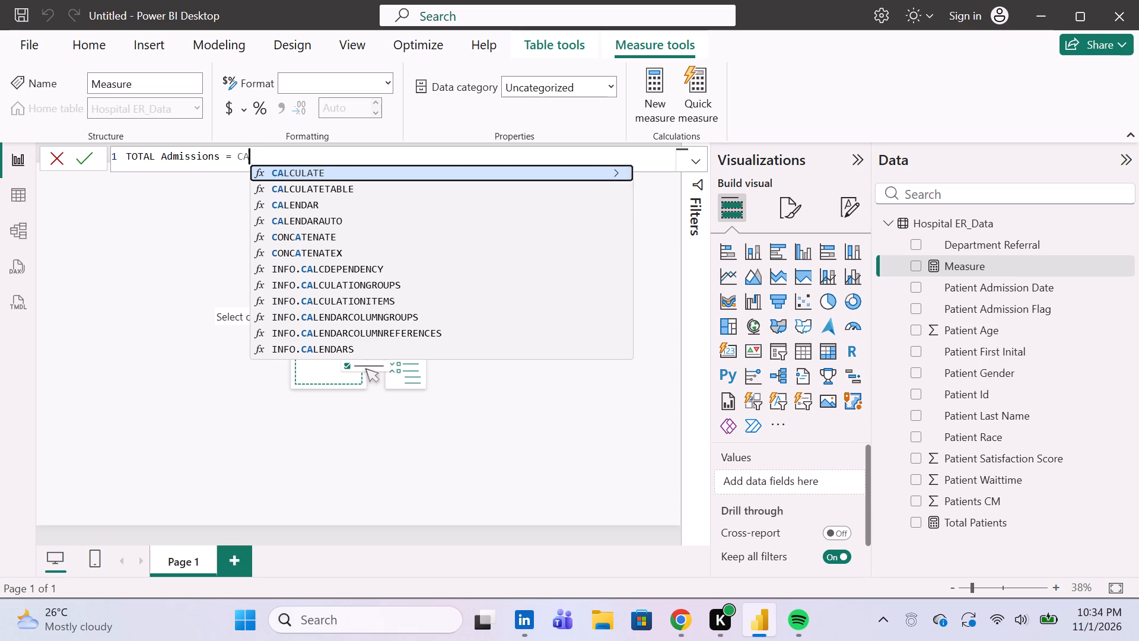
{"action": "left_click", "coordinate": [295, 172]}
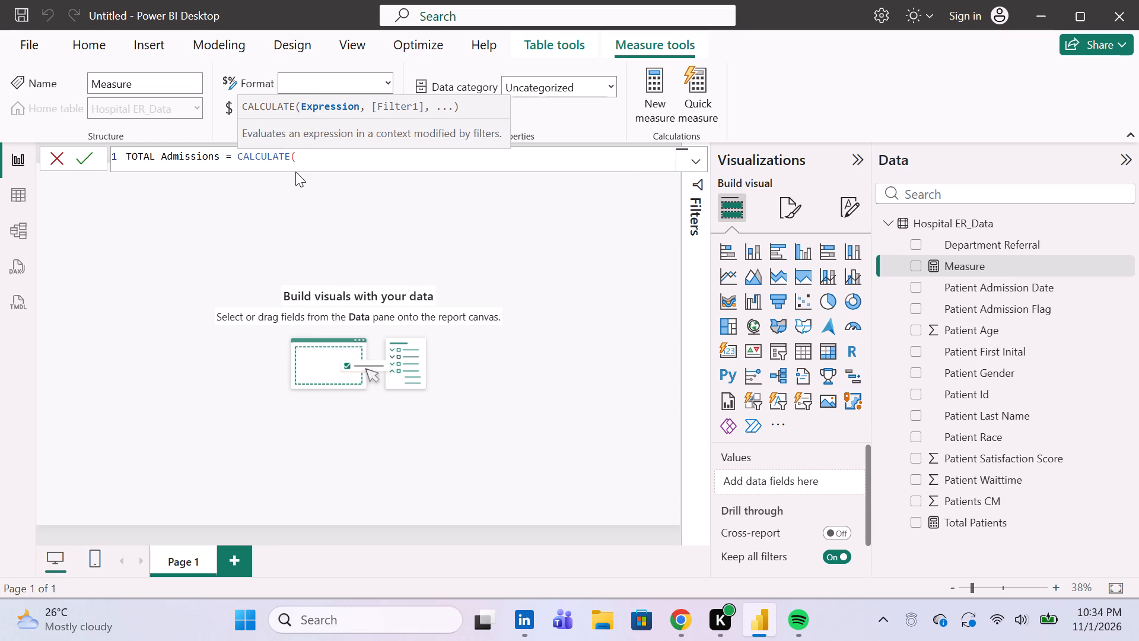
{"action": "key", "text": "apostrophe"}
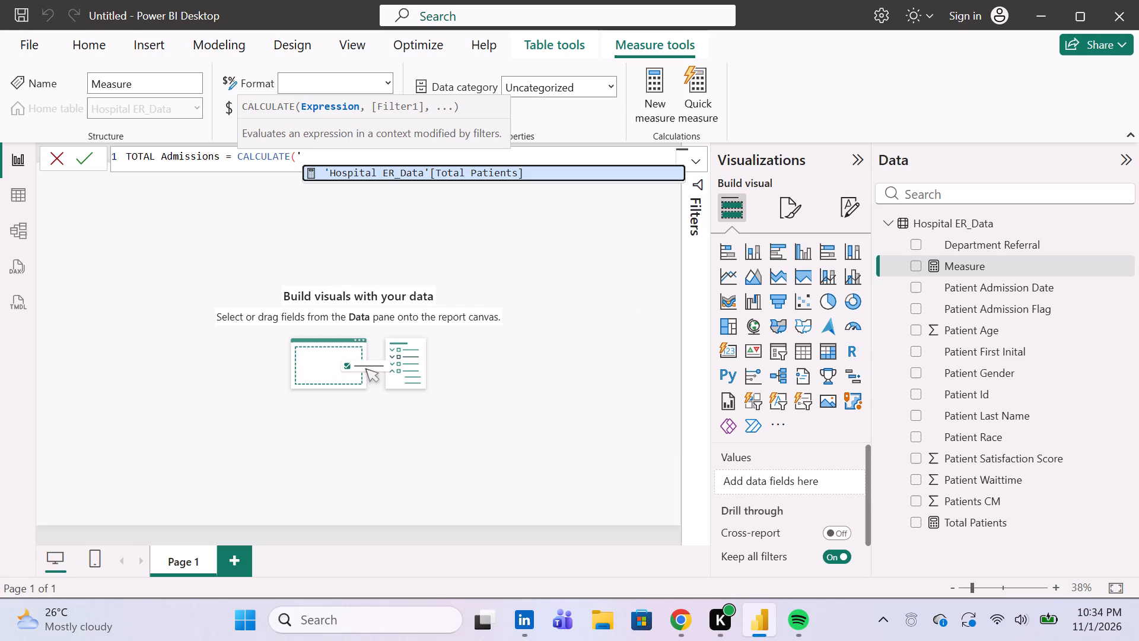
{"action": "left_click", "coordinate": [346, 176]}
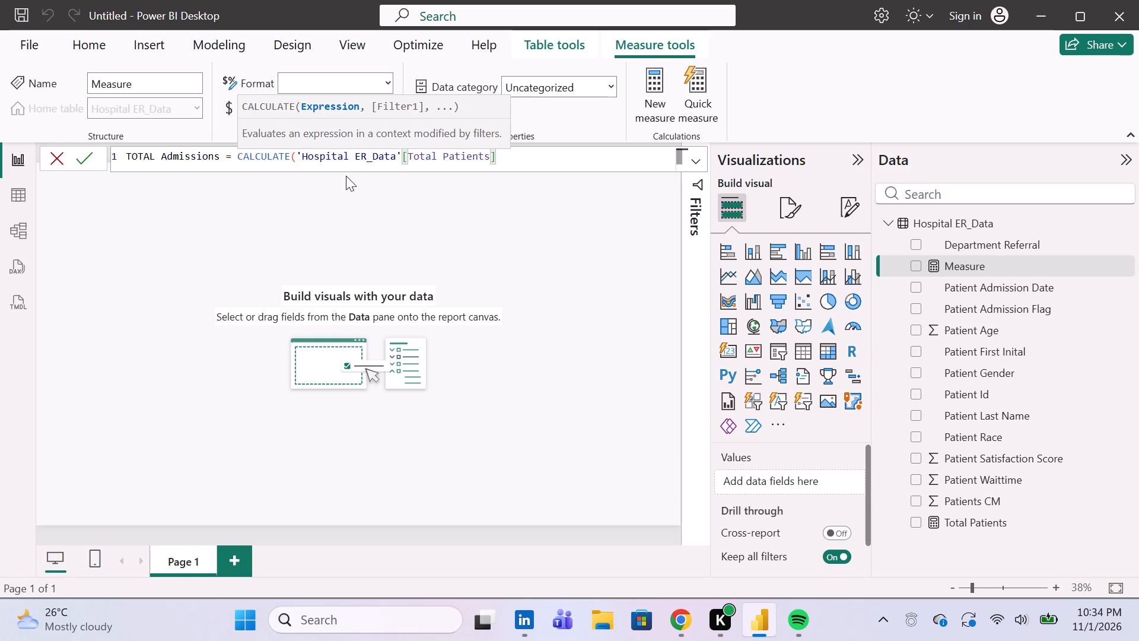
Reduce the CALCULATE argument to 'Hospital ER_Data' with a closing parenthesis, deleting the [Total Patients] reference.
{"action": "left_click", "coordinate": [397, 161]}
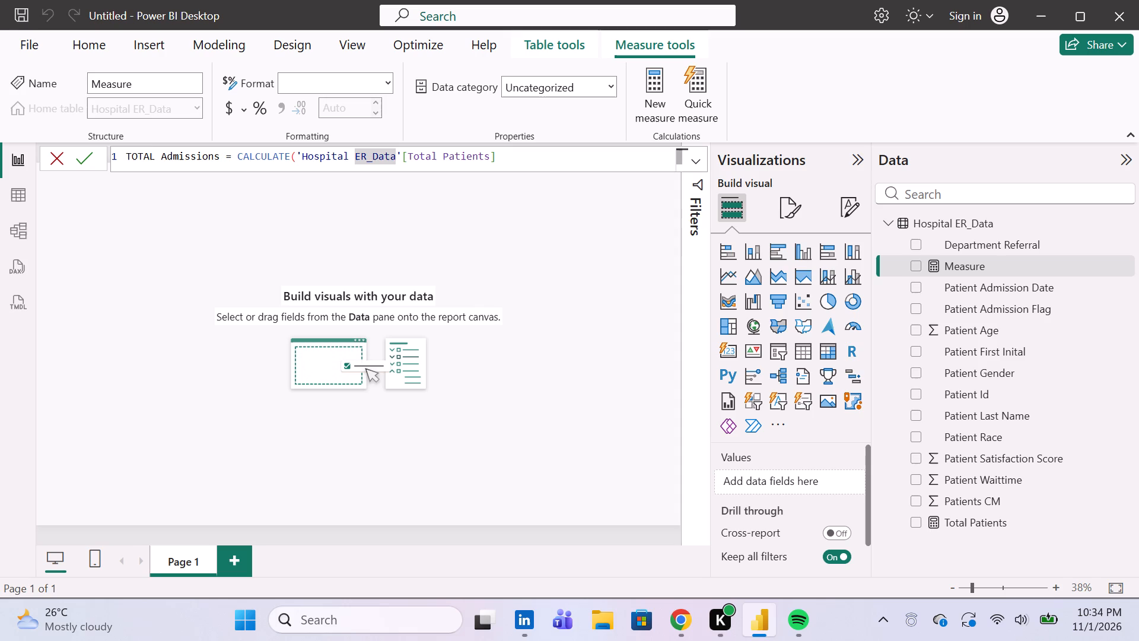
{"action": "left_click", "coordinate": [403, 158]}
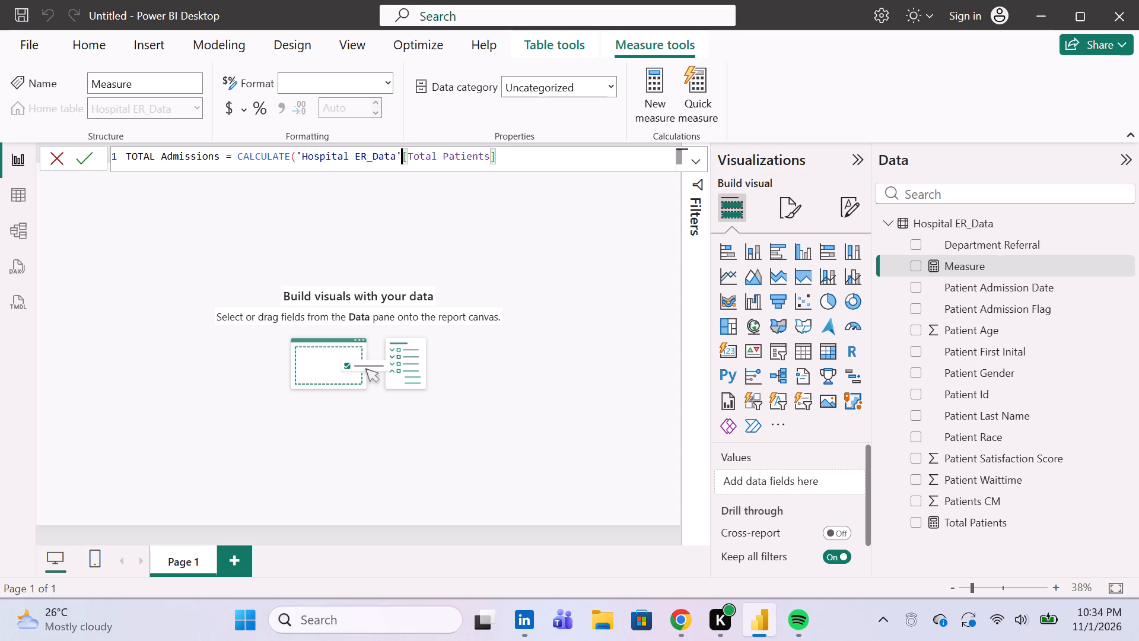
{"action": "key", "text": "shift+parenright"}
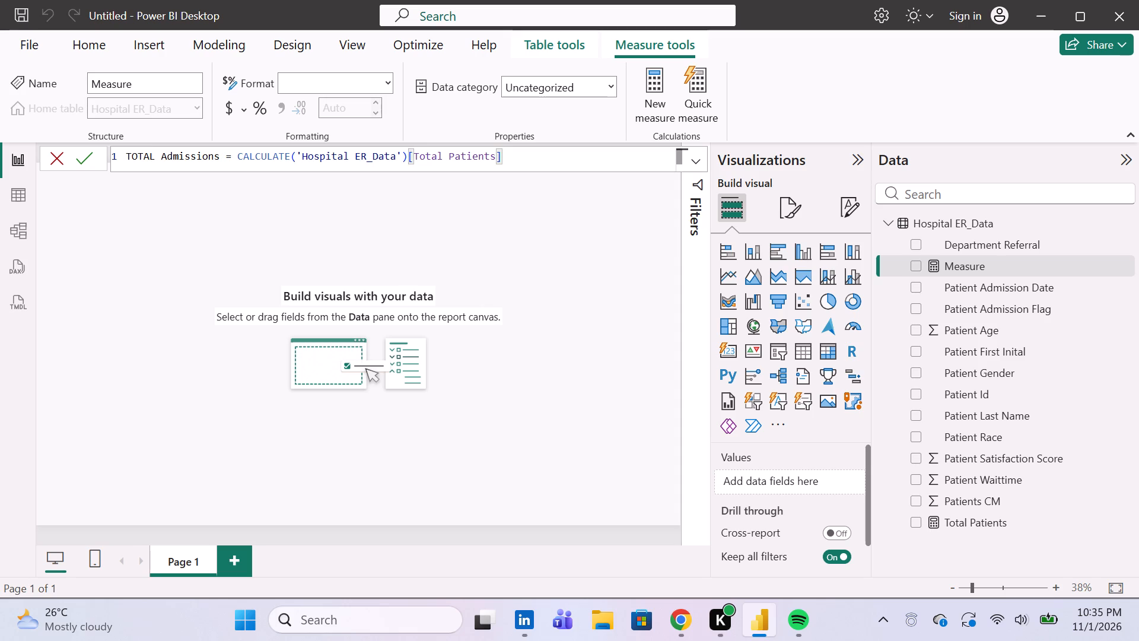
{"action": "left_click", "coordinate": [522, 151]}
{"action": "key", "text": "BackSpace"}
{"action": "key", "text": "BackSpace"}
{"action": "key", "text": "BackSpace"}
{"action": "key", "text": "BackSpace"}
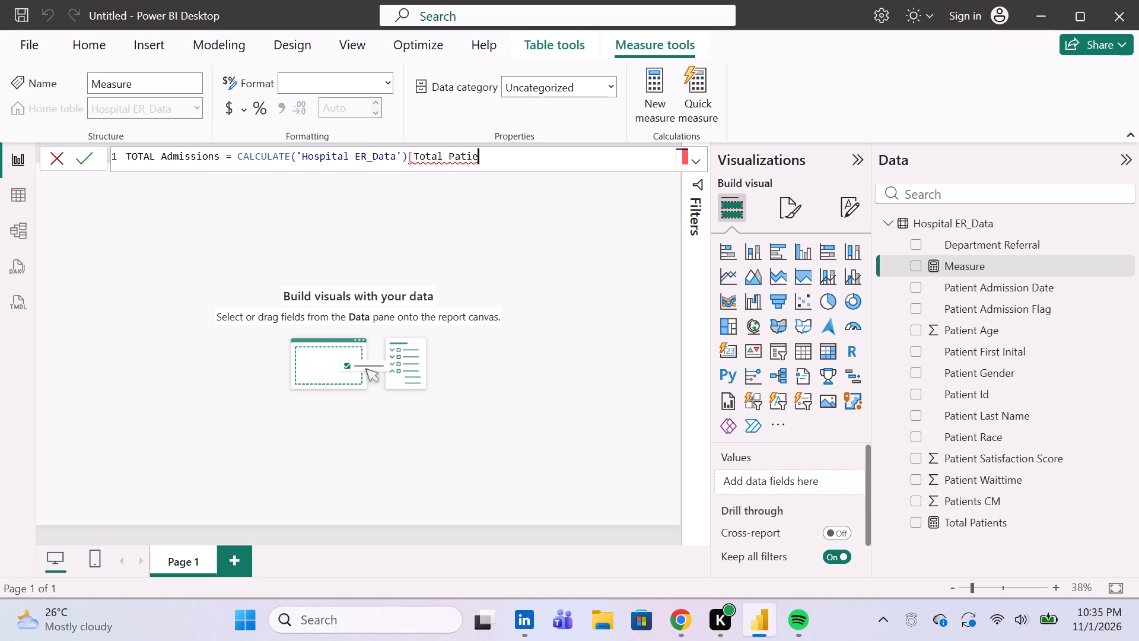
{"action": "key", "text": "BackSpace"}
{"action": "key", "text": "BackSpace"}
{"action": "key", "text": "BackSpace"}
{"action": "key", "text": "BackSpace"}
{"action": "key", "text": "BackSpace"}
{"action": "key", "text": "BackSpace"}
{"action": "key", "text": "BackSpace"}
{"action": "key", "text": "BackSpace"}
{"action": "key", "text": "BackSpace"}
{"action": "key", "text": "BackSpace"}
{"action": "key", "text": "BackSpace"}
{"action": "key", "text": "BackSpace"}
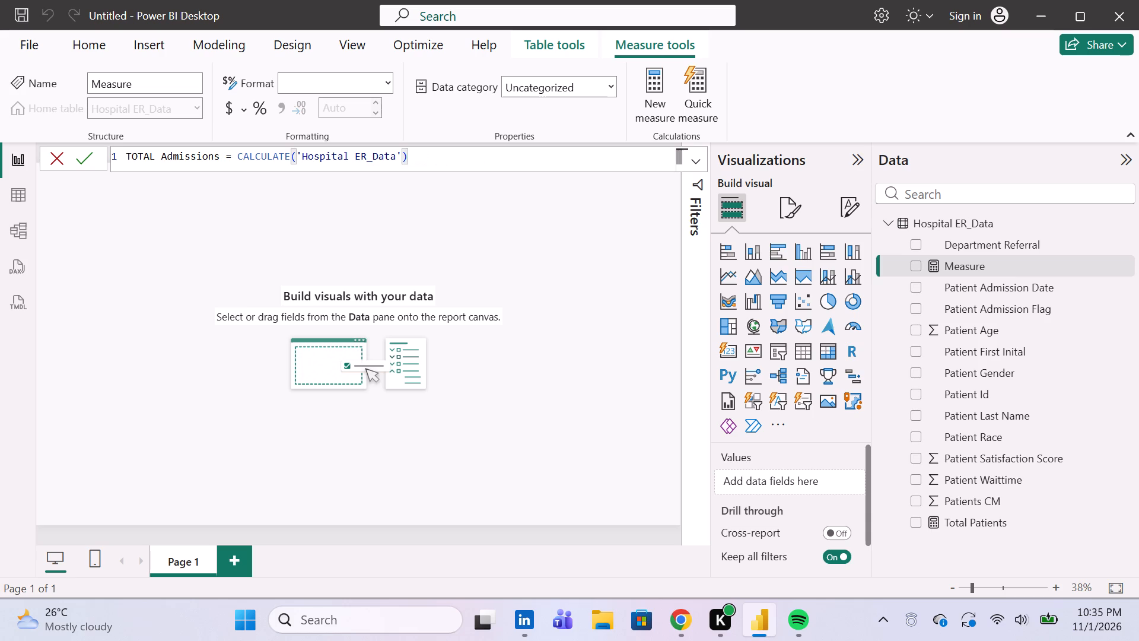
Continue the TOTAL Admissions formula with a comma and the table reference 'Hospital ER Data'.
{"action": "key", "text": "comma"}
{"action": "key", "text": "apostrophe"}
{"action": "key", "text": "h"}
{"action": "key", "text": "o"}
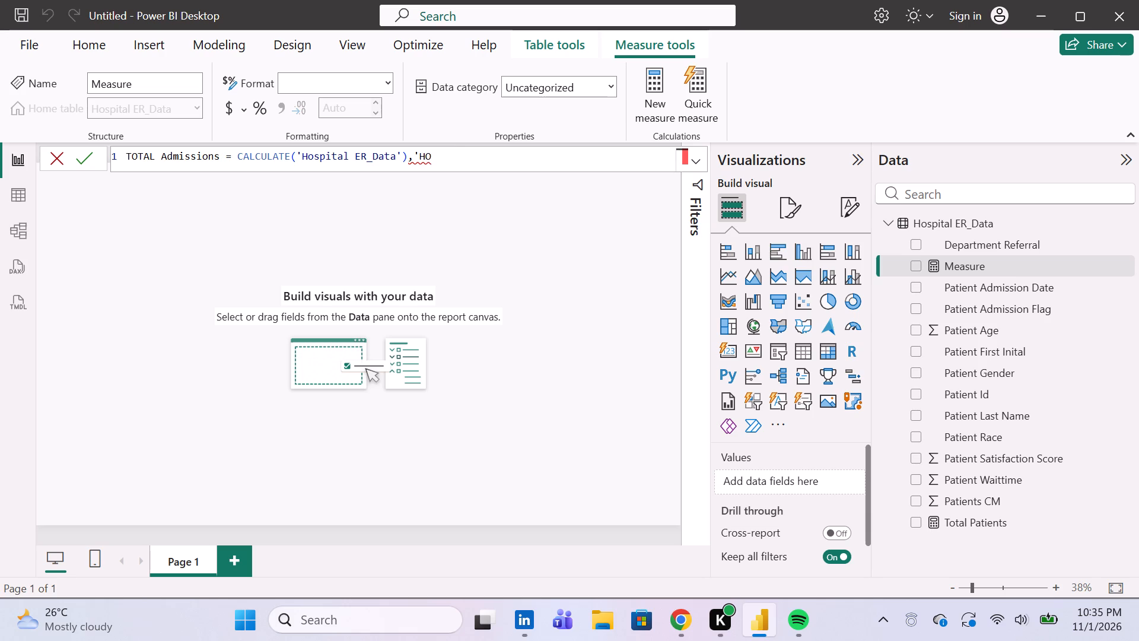
{"action": "key", "text": "BackSpace"}
{"action": "type", "text": "os"}
{"action": "type", "text": "pital"}
{"action": "key", "text": "space"}
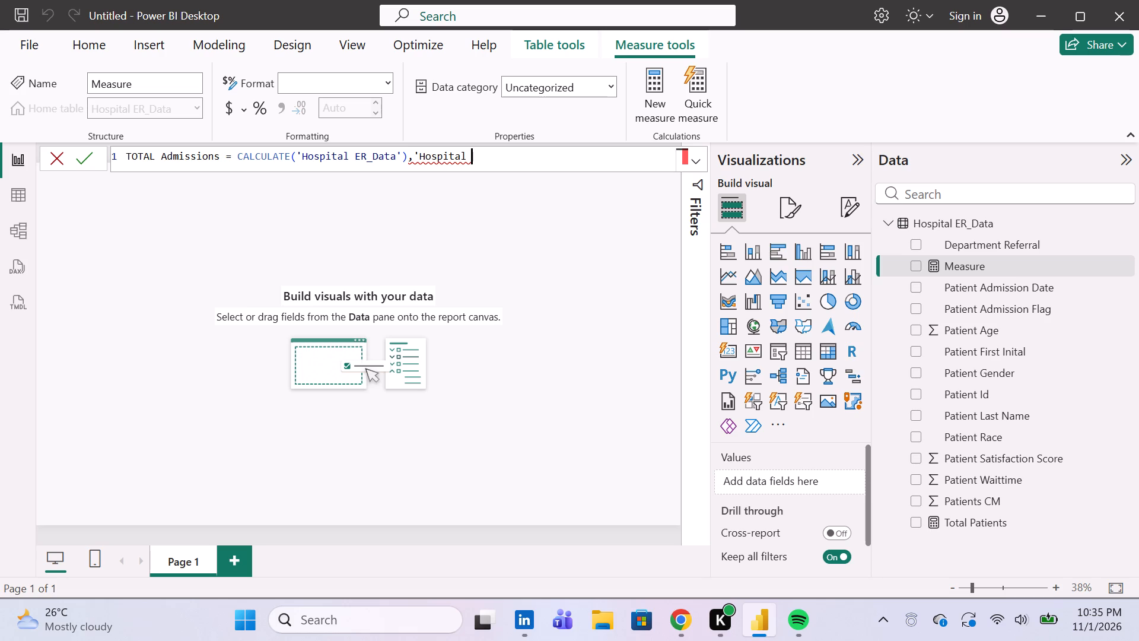
{"action": "type", "text": "ER"}
{"action": "key", "text": "space"}
{"action": "type", "text": "Da"}
{"action": "type", "text": "ta"}
{"action": "key", "text": "apostrophe"}
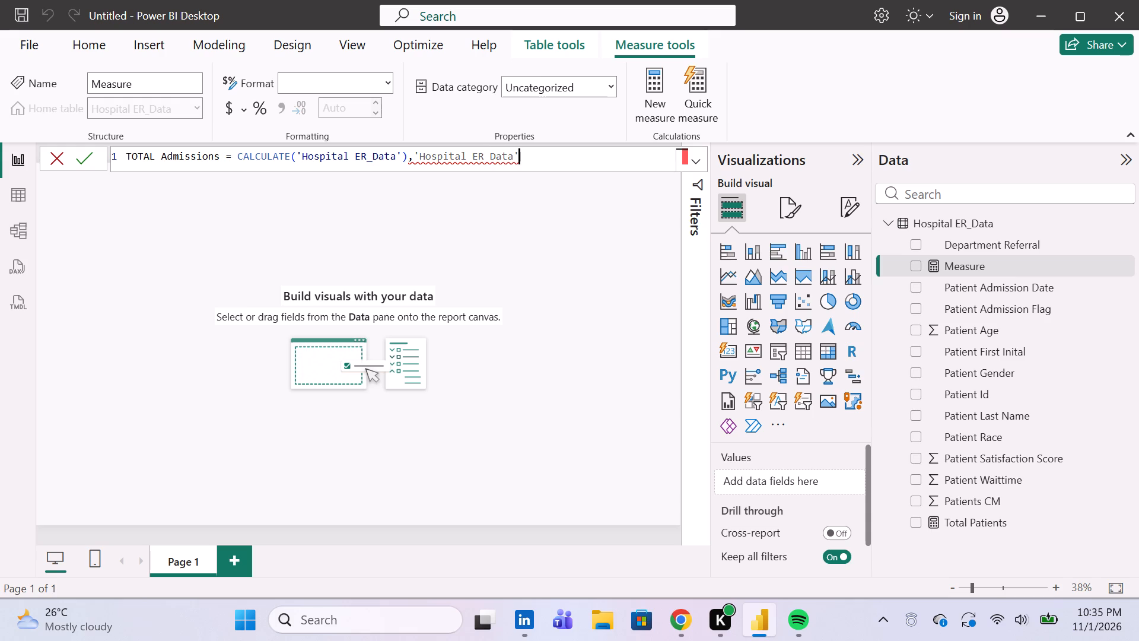
Append the column reference [Patient Admission Flag] to the second table name in the formula.
{"action": "key", "text": "bracketleft"}
{"action": "key", "text": "shift+p"}
{"action": "key", "text": "a"}
{"action": "key", "text": "t"}
{"action": "key", "text": "i"}
{"action": "type", "text": "ent"}
{"action": "key", "text": "space"}
{"action": "type", "text": "A"}
{"action": "key", "text": "d"}
{"action": "type", "text": "mission"}
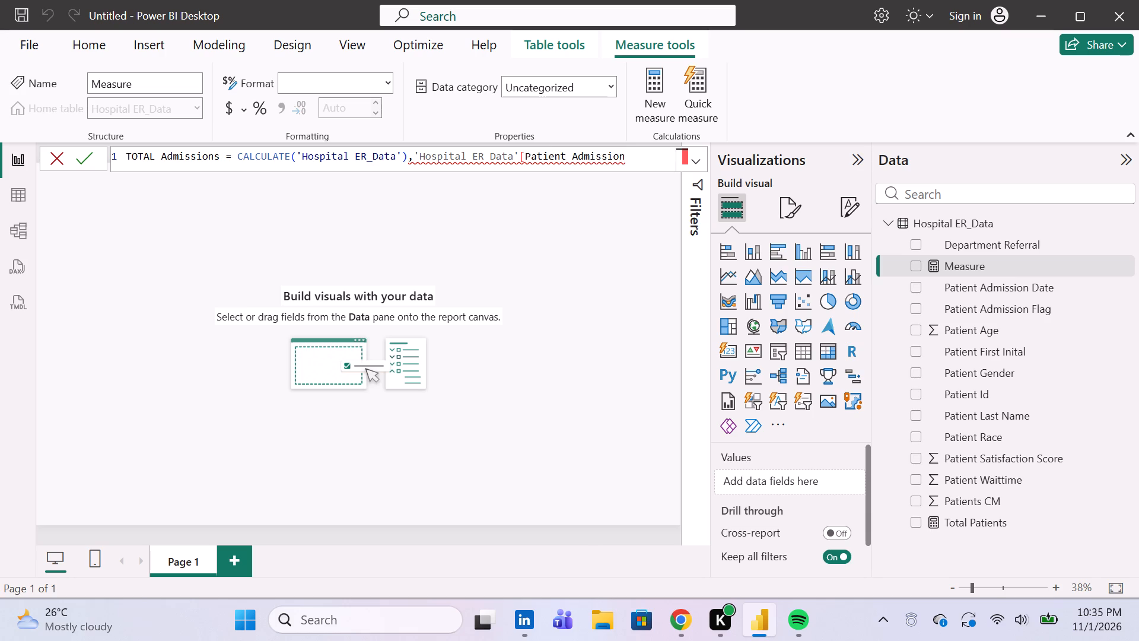
{"action": "key", "text": "space"}
{"action": "type", "text": "Flag"}
{"action": "key", "text": "bracketright"}
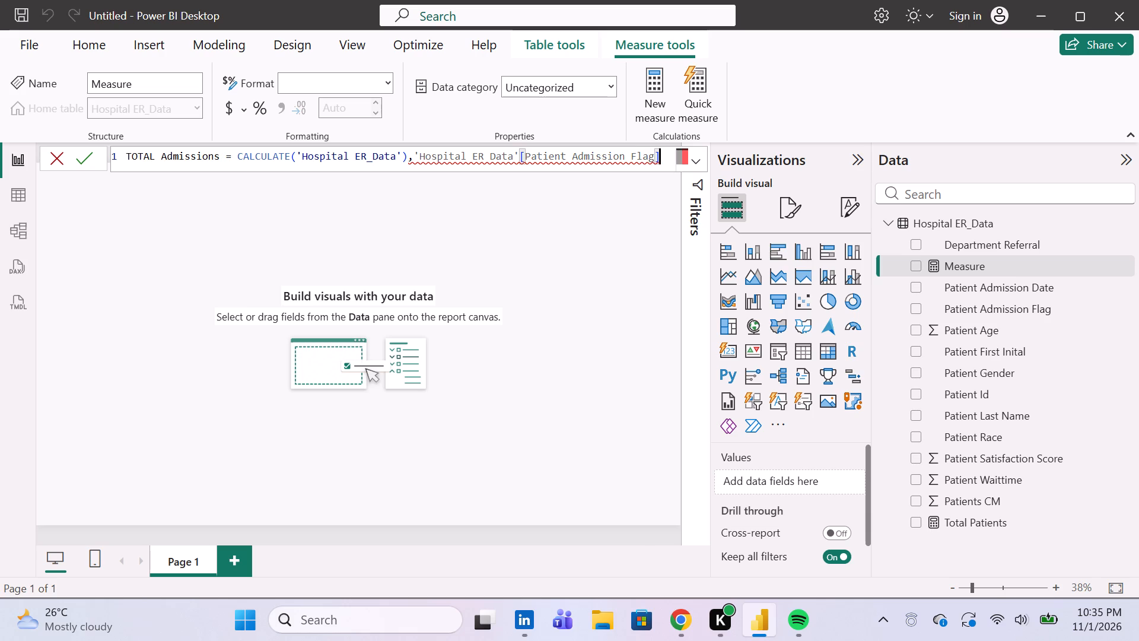
Finish the filter condition with = "Yes" and a closing parenthesis, and commit the TOTAL Admissions formula.
{"action": "key", "text": "space"}
{"action": "type", "text": "="}
{"action": "key", "text": "space"}
{"action": "key", "text": "shift+quotedbl"}
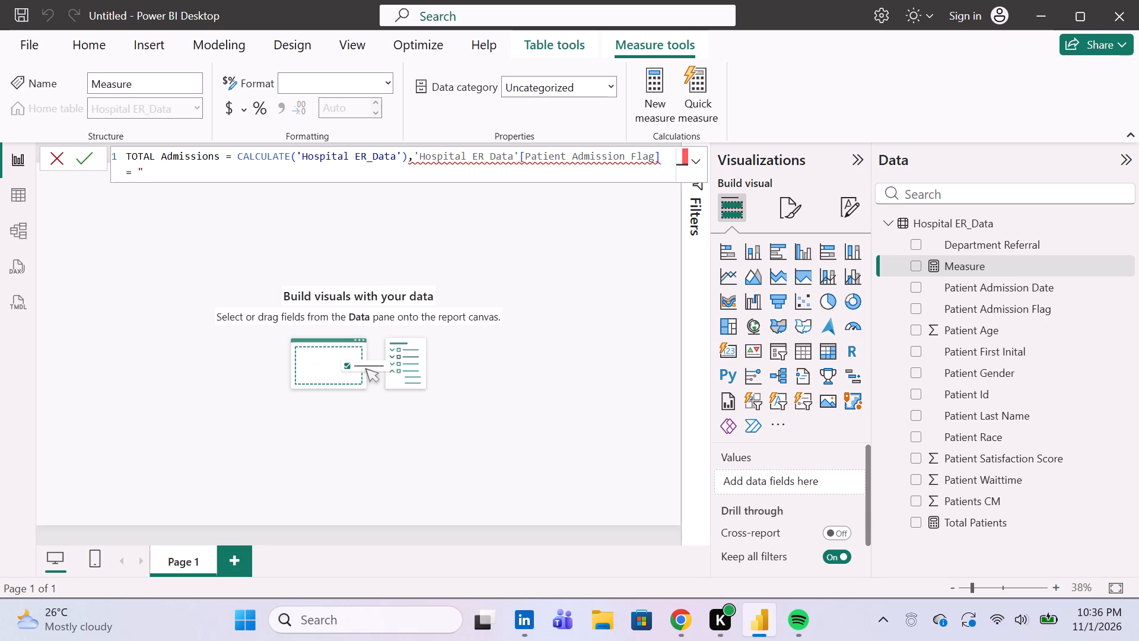
{"action": "key", "text": "shift+y"}
{"action": "type", "text": "es"}
{"action": "key", "text": "shift+quotedbl"}
{"action": "key", "text": "shift+parenright"}
{"action": "key", "text": "Return"}
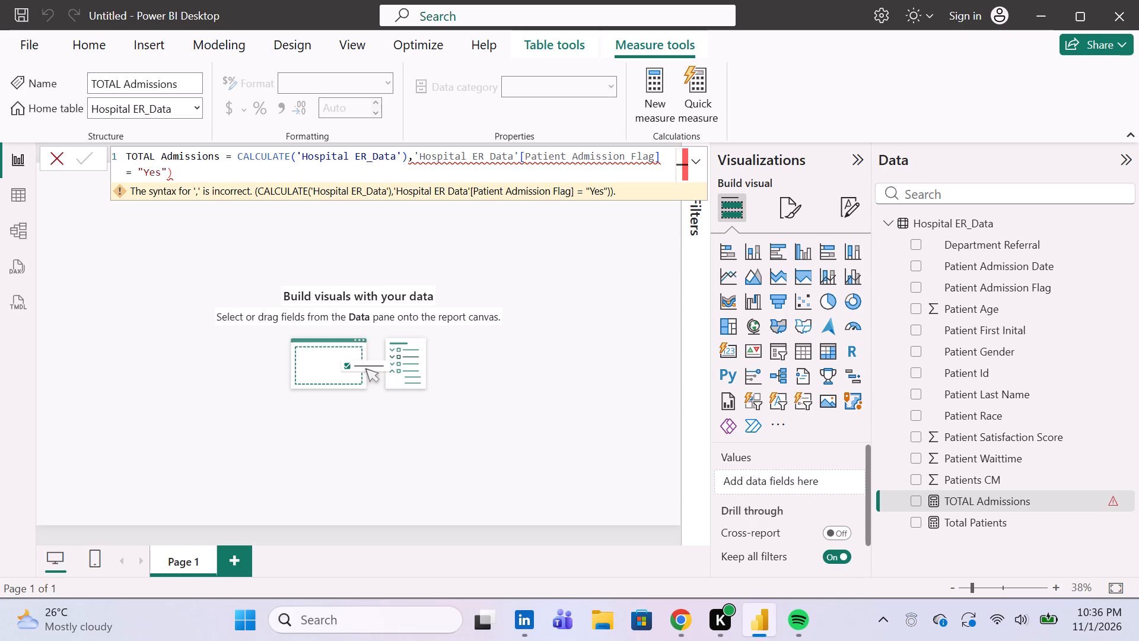
Wrap the first 'Hospital ER_Data' reference inside CALCULATE in a COUNTROWS function and commit the TOTAL Admissions formula.
{"action": "left_click", "coordinate": [291, 158]}
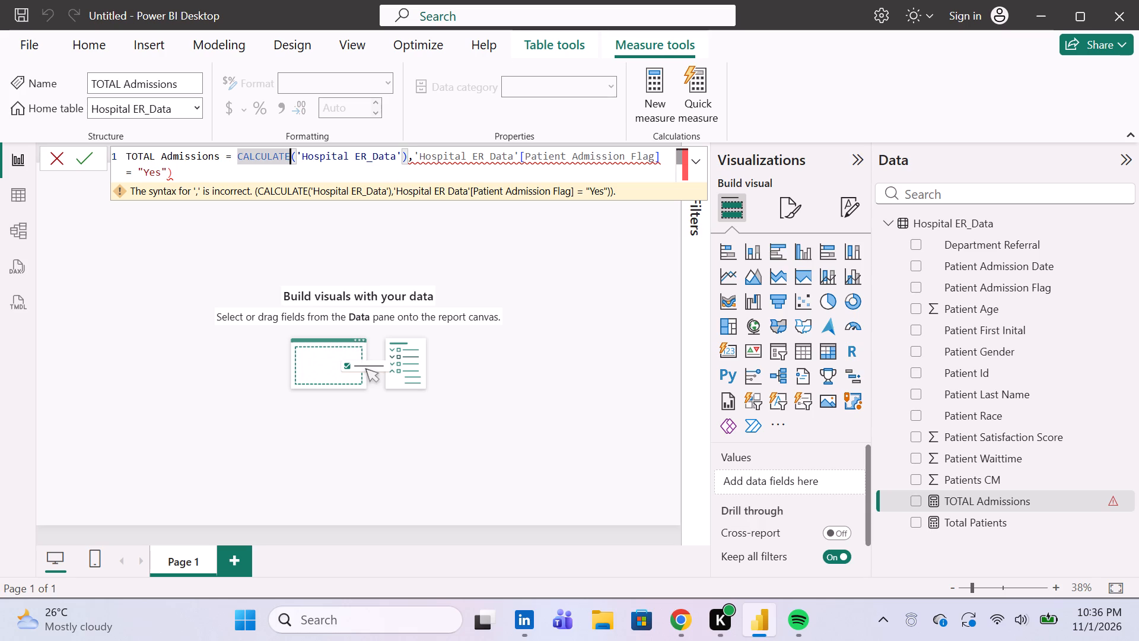
{"action": "key", "text": "shift+parenleft"}
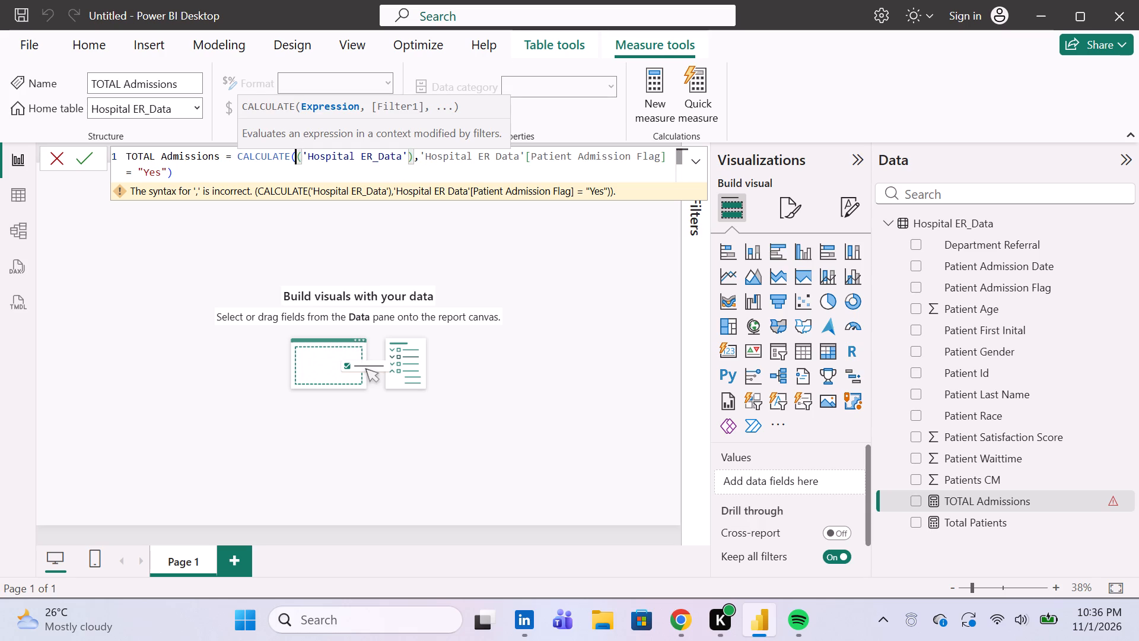
{"action": "type", "text": "COU"}
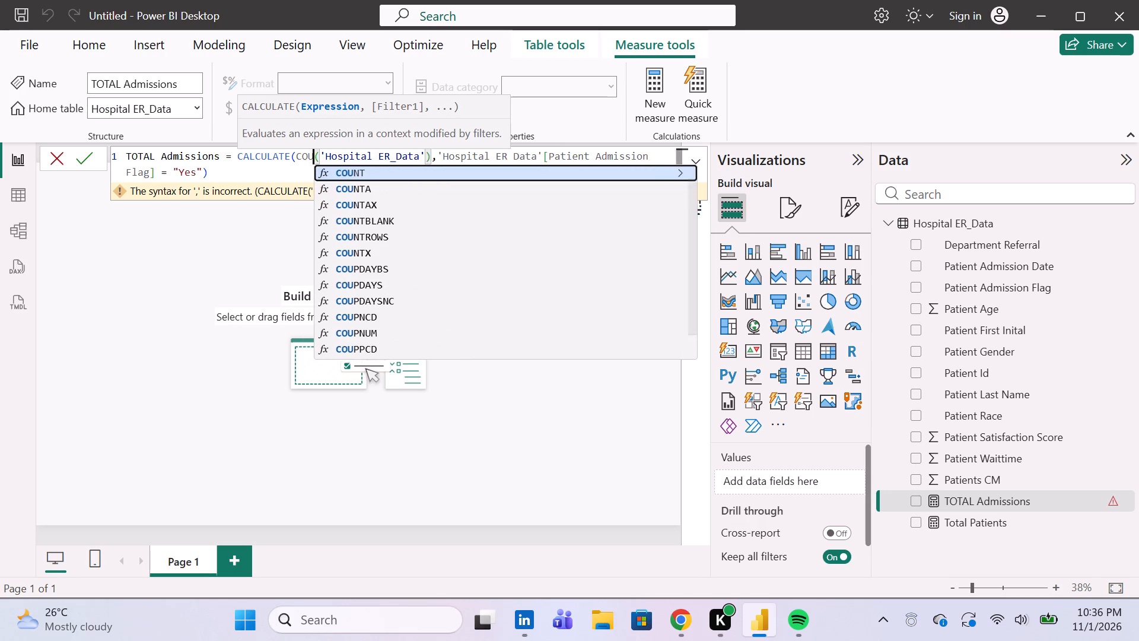
{"action": "left_click", "coordinate": [335, 233]}
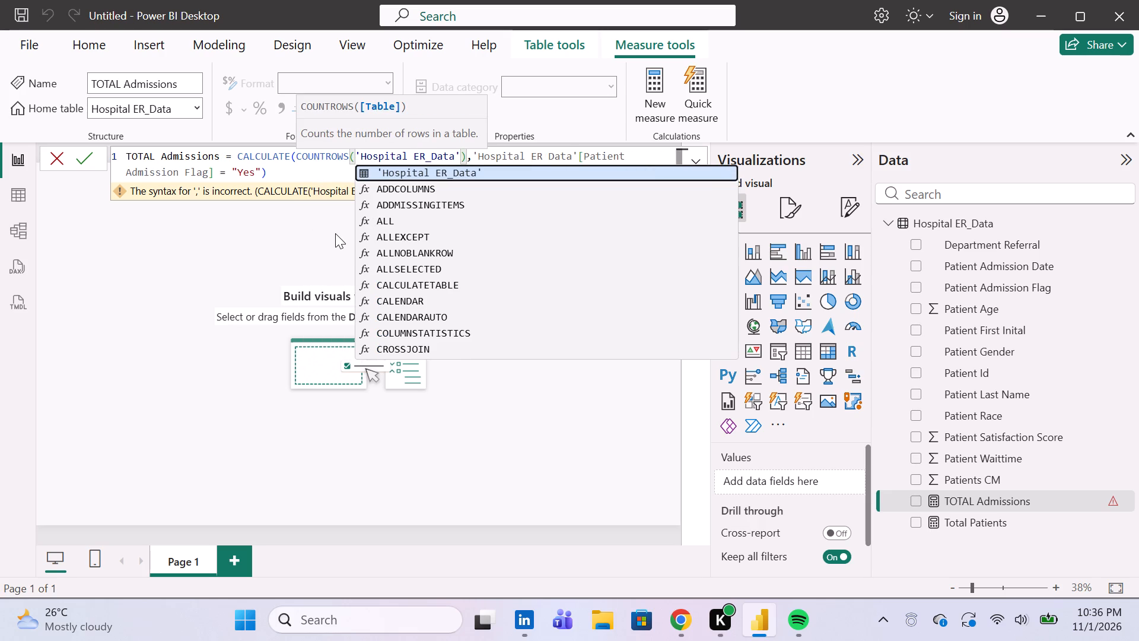
{"action": "left_click", "coordinate": [311, 167]}
{"action": "key", "text": "Return"}
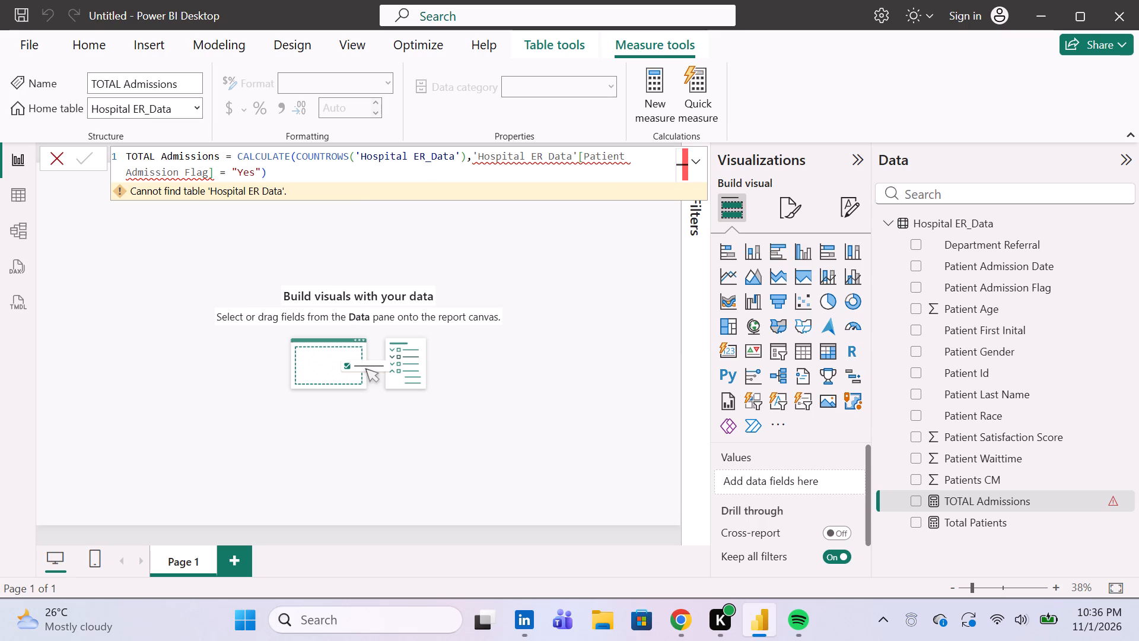
{"action": "left_click", "coordinate": [271, 169]}
{"action": "key", "text": "Return"}
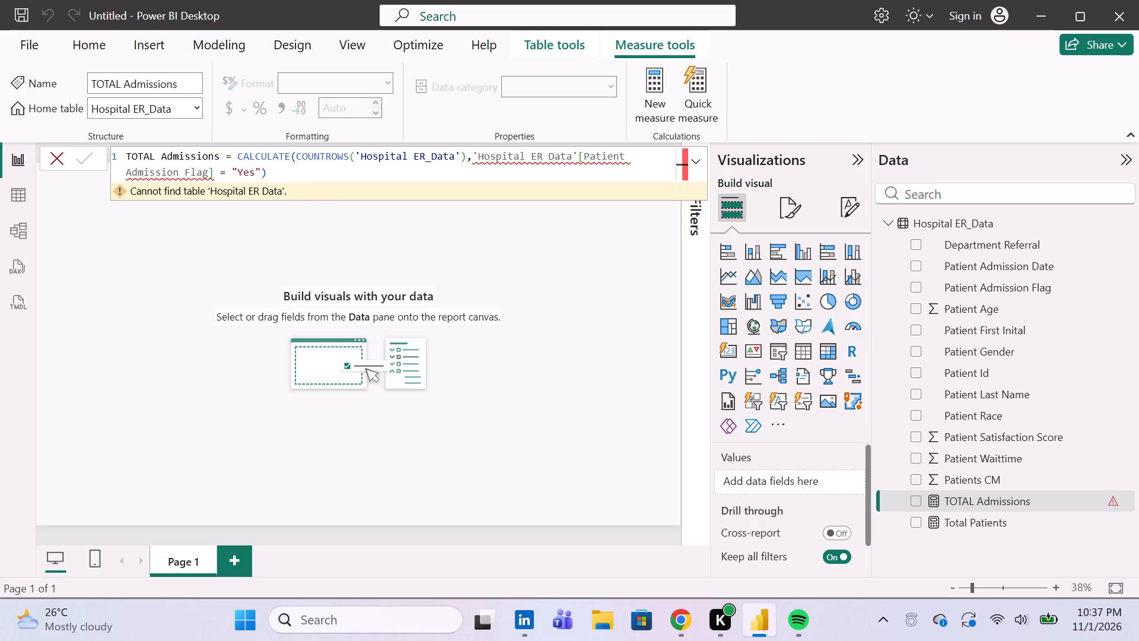
Replace the space before Data in the filter's table name with an underscore, insert ER_Data followed by a closing parenthesis, and commit.
{"action": "left_click", "coordinate": [549, 159]}
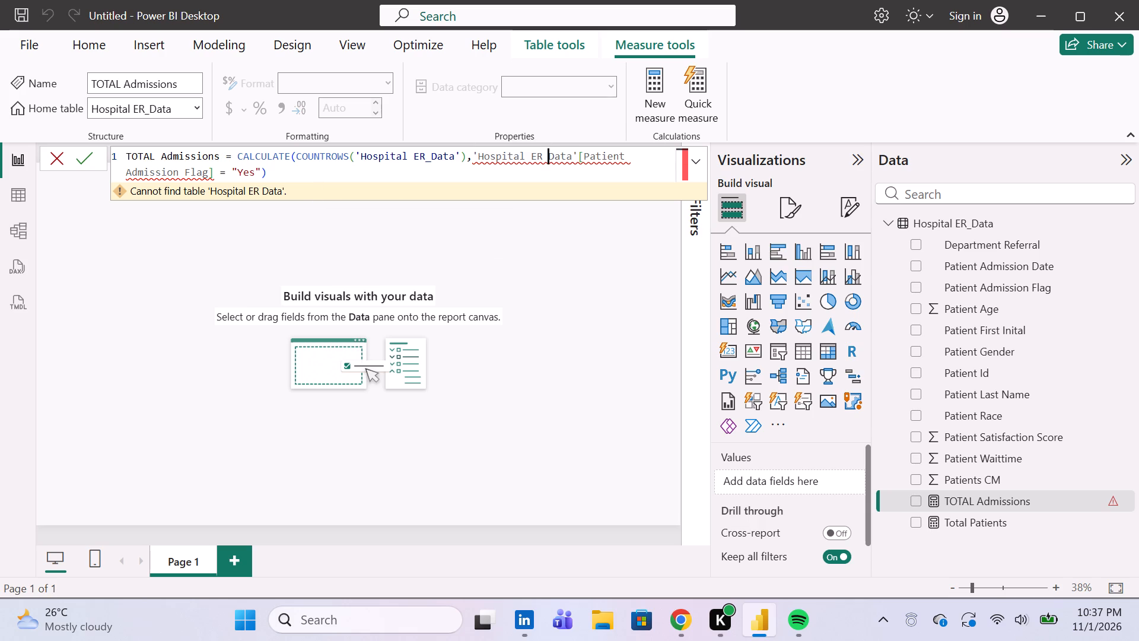
{"action": "left_click", "coordinate": [549, 159]}
{"action": "left_click", "coordinate": [549, 159]}
{"action": "key", "text": "BackSpace"}
{"action": "key", "text": "shift+underscore"}
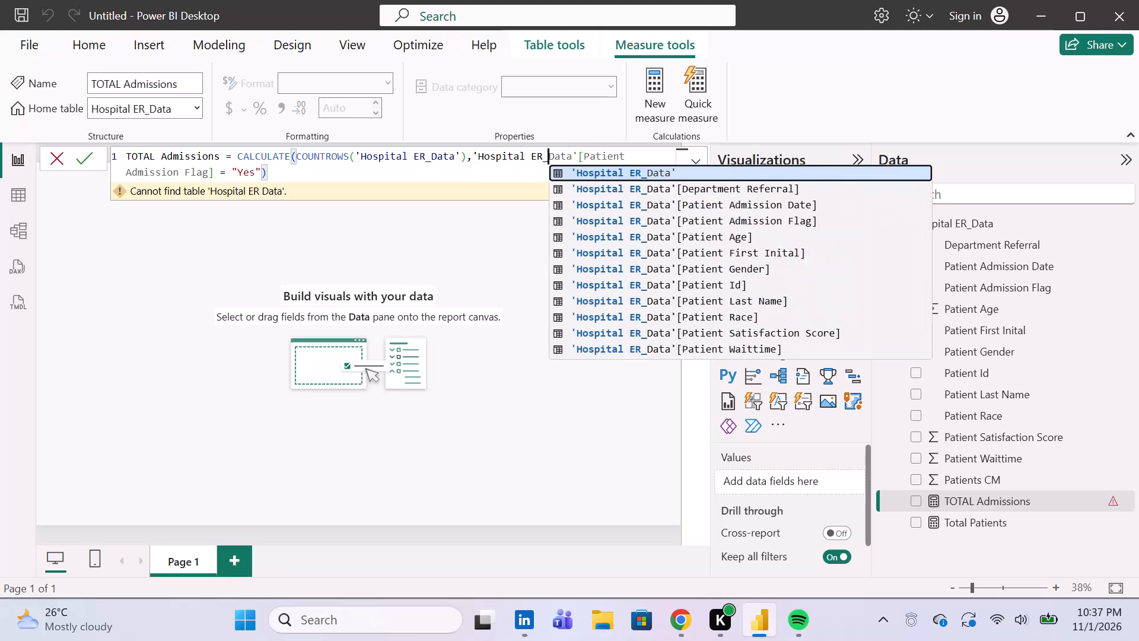
{"action": "key", "text": "Return"}
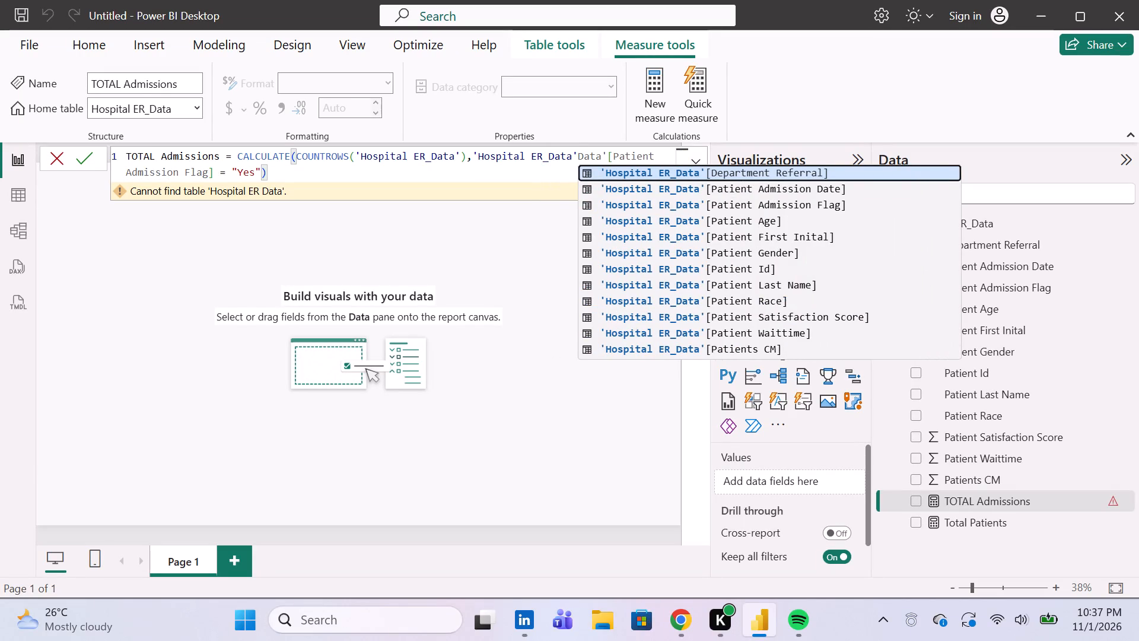
{"action": "key", "text": "BackSpace"}
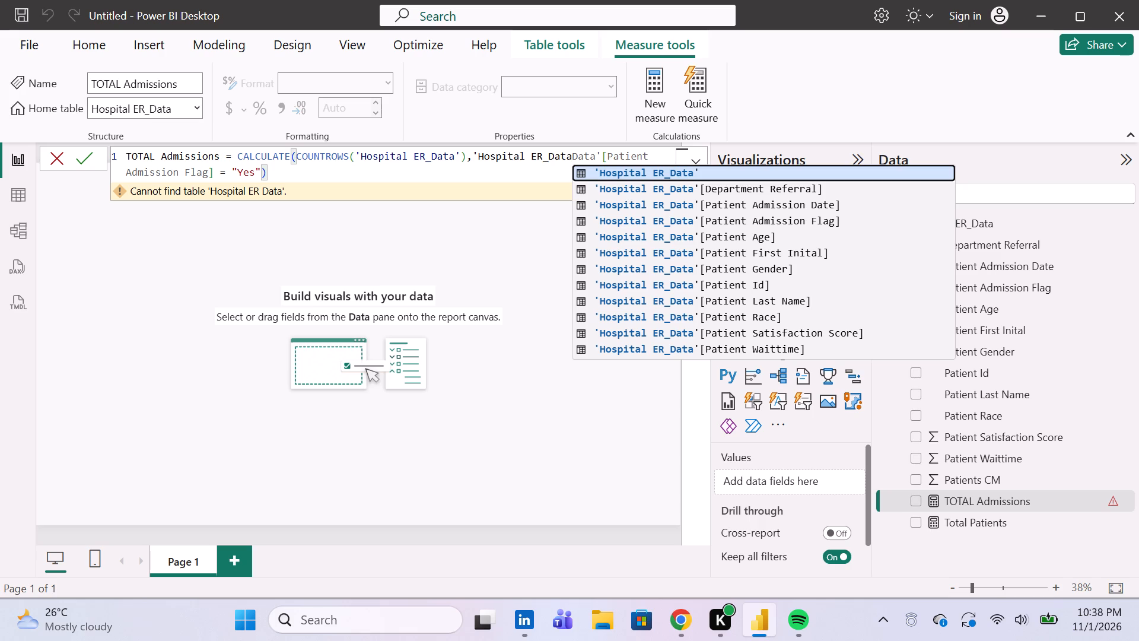
{"action": "key", "text": "shift+parenright"}
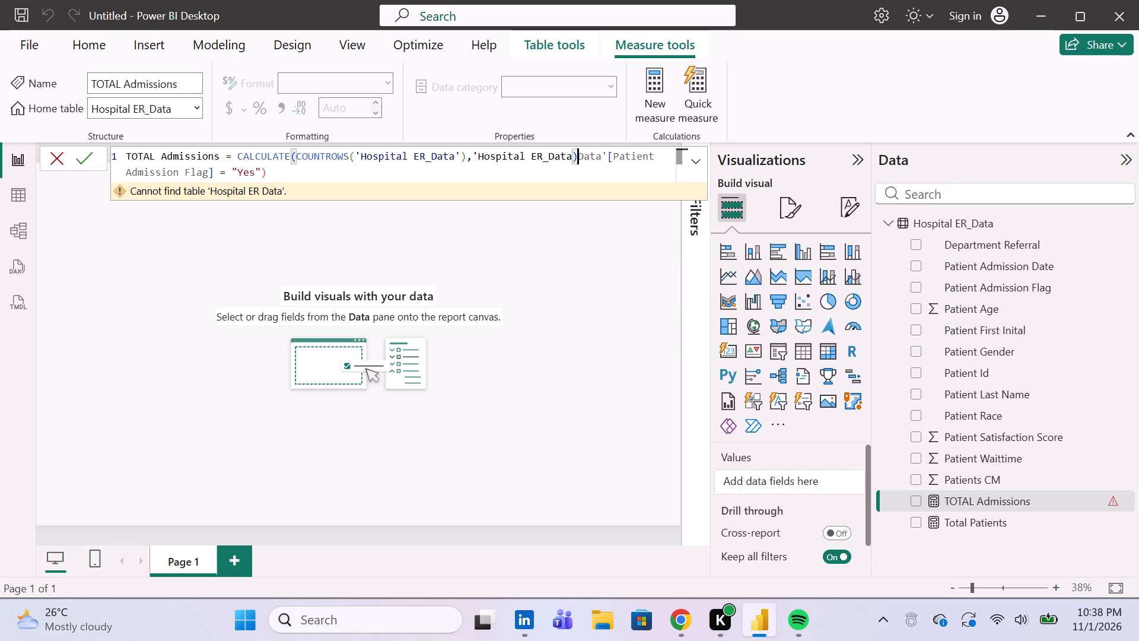
{"action": "key", "text": "Return"}
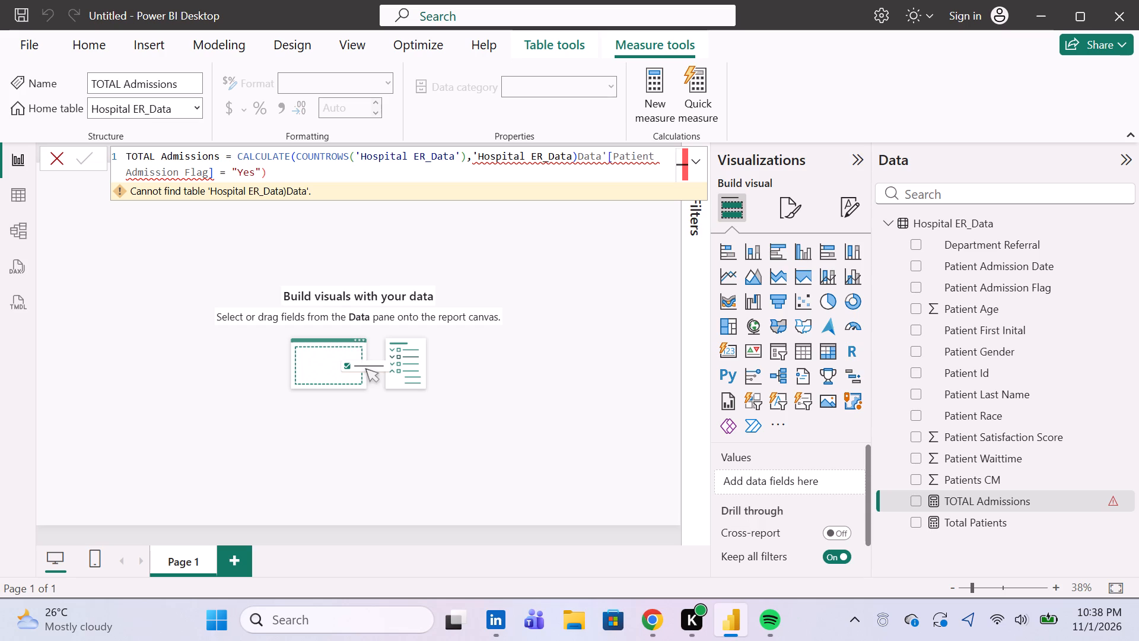
Delete the leftover Data'[ text from the filter argument, close the 'Hospital ER_Data' table name with an apostrophe, and commit the formula.
{"action": "key", "text": "backslash"}
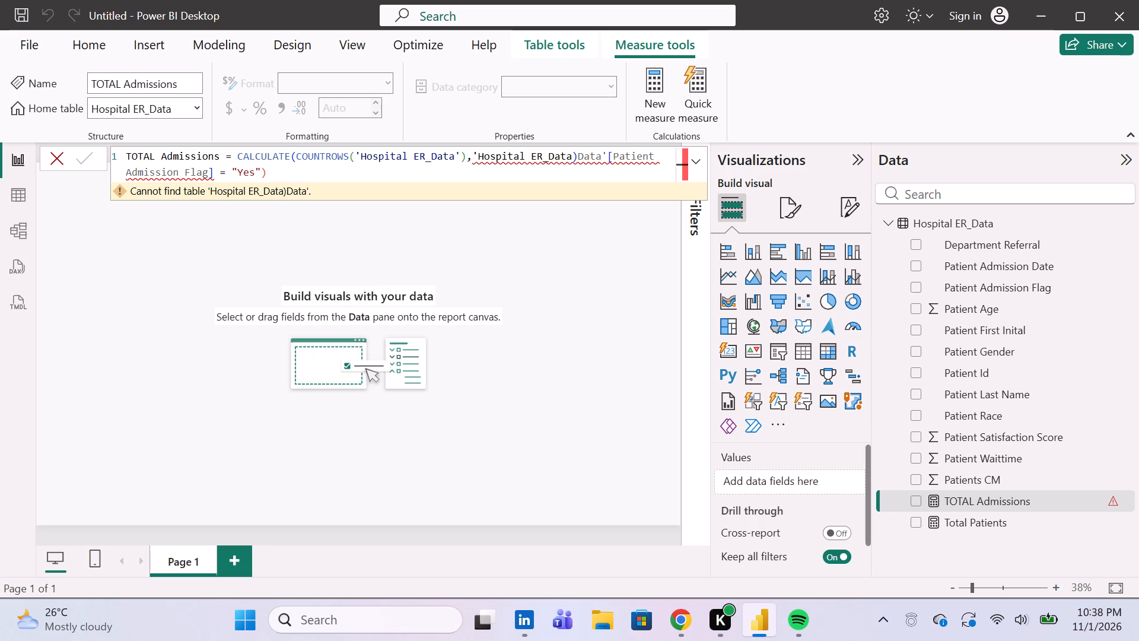
{"action": "left_click", "coordinate": [605, 157]}
{"action": "left_click_drag", "start_coordinate": [605, 157], "coordinate": [600, 157]}
{"action": "left_click_drag", "start_coordinate": [600, 157], "coordinate": [581, 158]}
{"action": "key", "text": "BackSpace"}
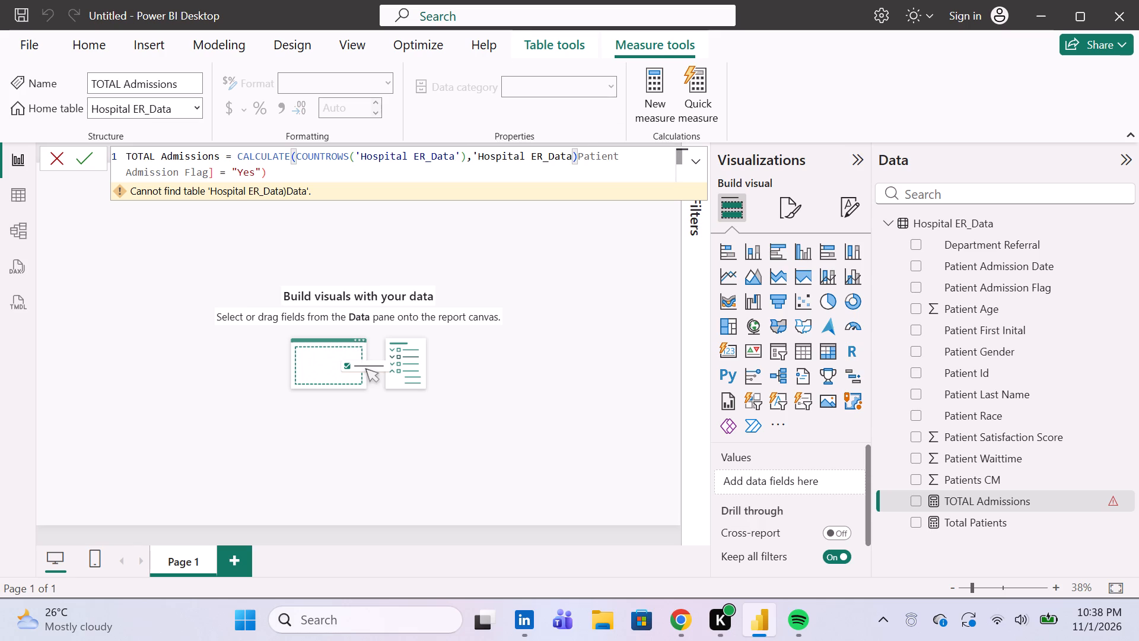
{"action": "left_click", "coordinate": [573, 156]}
{"action": "key", "text": "apostrophe"}
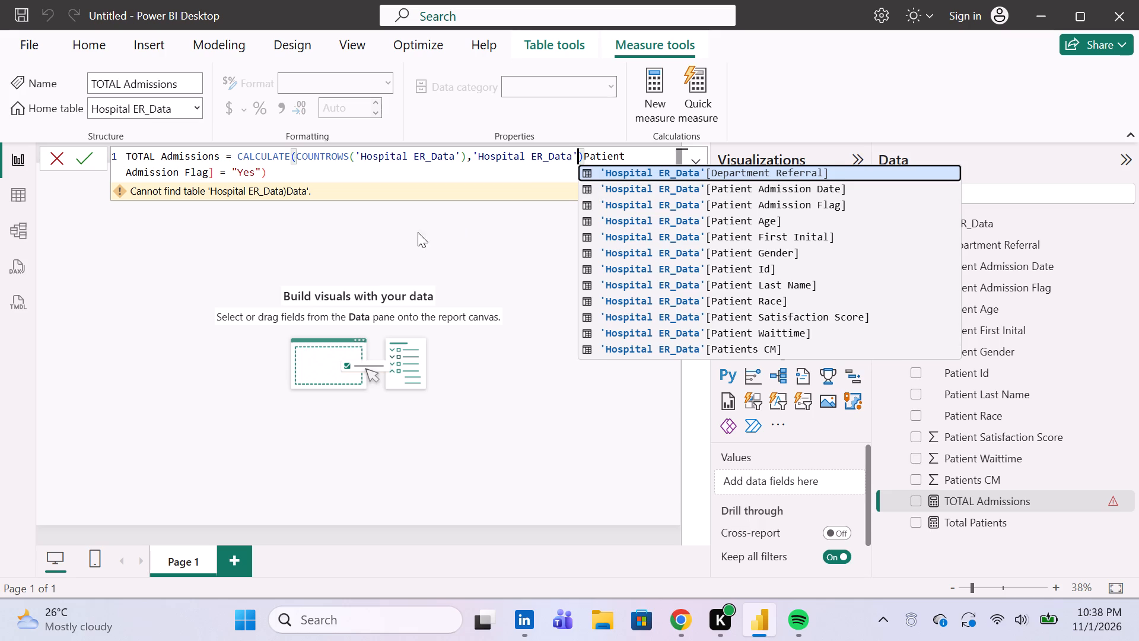
{"action": "left_click", "coordinate": [367, 169]}
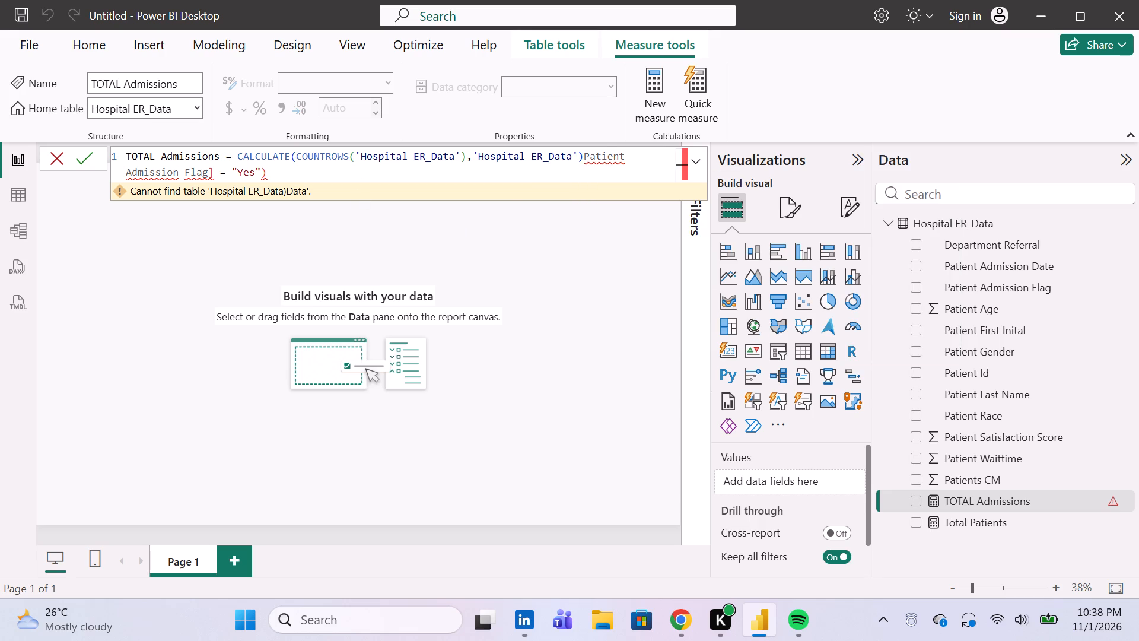
{"action": "key", "text": "Return"}
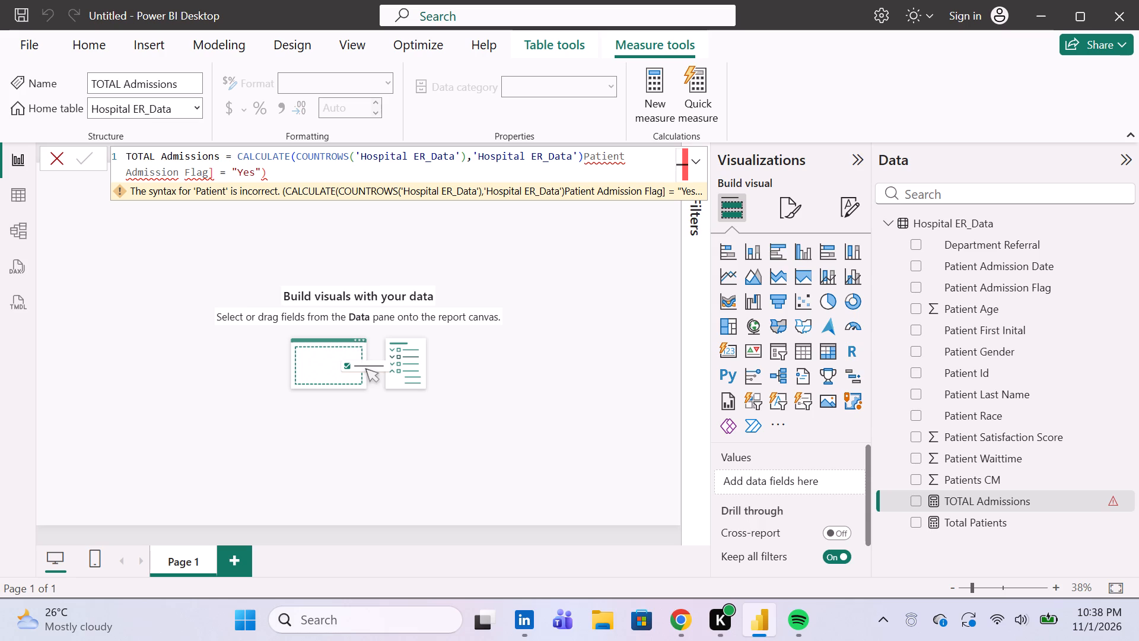
Replace the stray parenthesis before Patient Admission Flag with an opening square bracket and commit the TOTAL Admissions formula.
{"action": "left_click", "coordinate": [583, 157]}
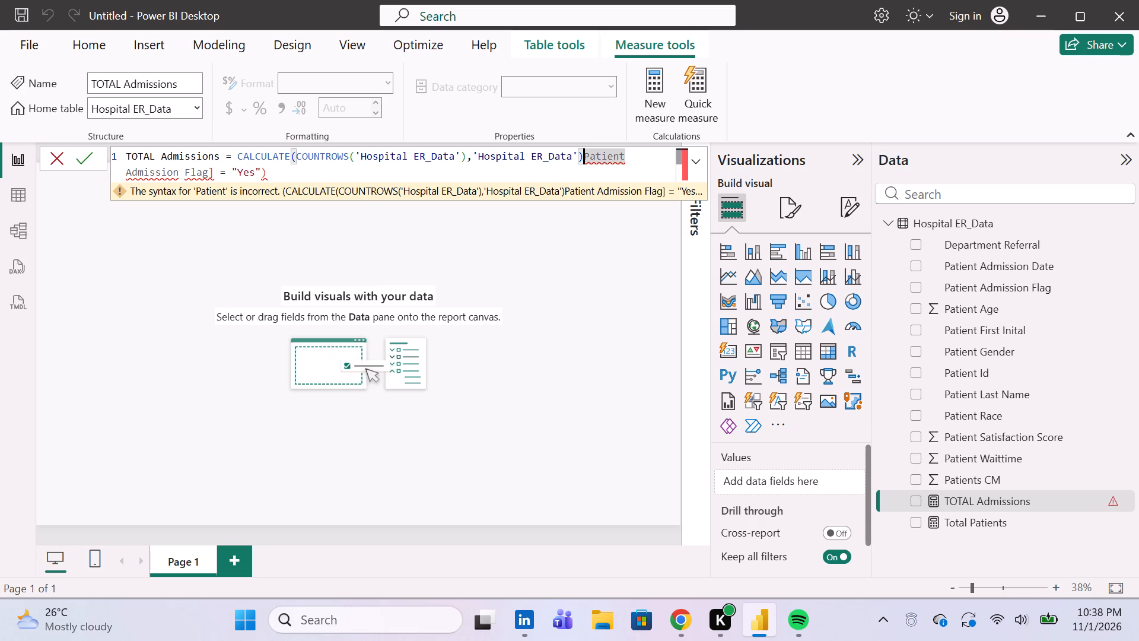
{"action": "key", "text": "BackSpace"}
{"action": "key", "text": "bracketleft"}
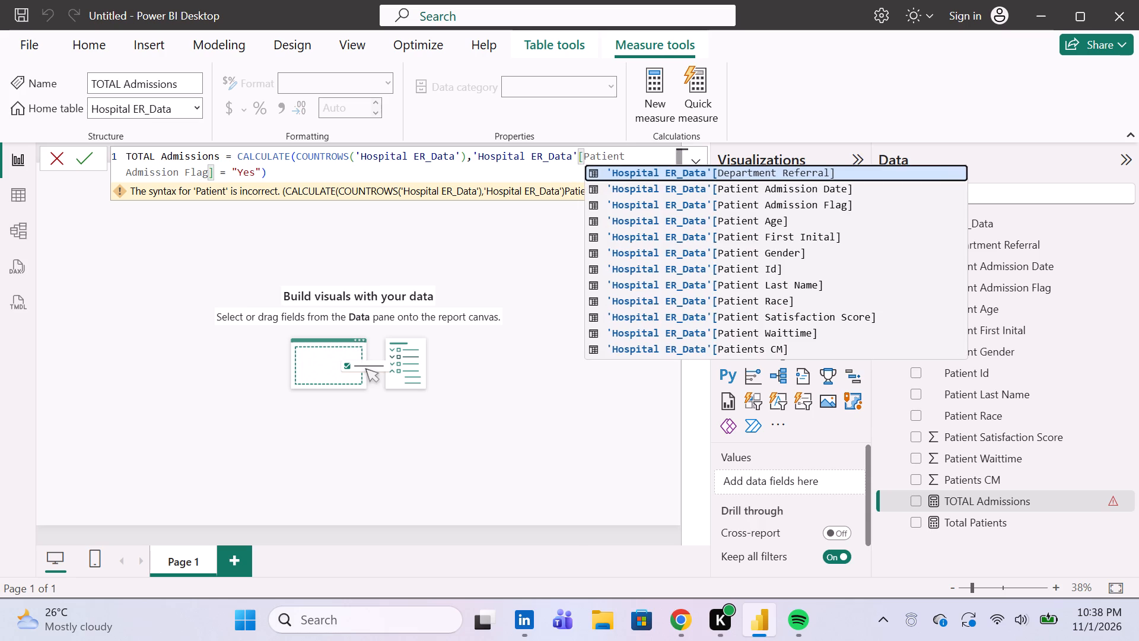
{"action": "left_click", "coordinate": [273, 177]}
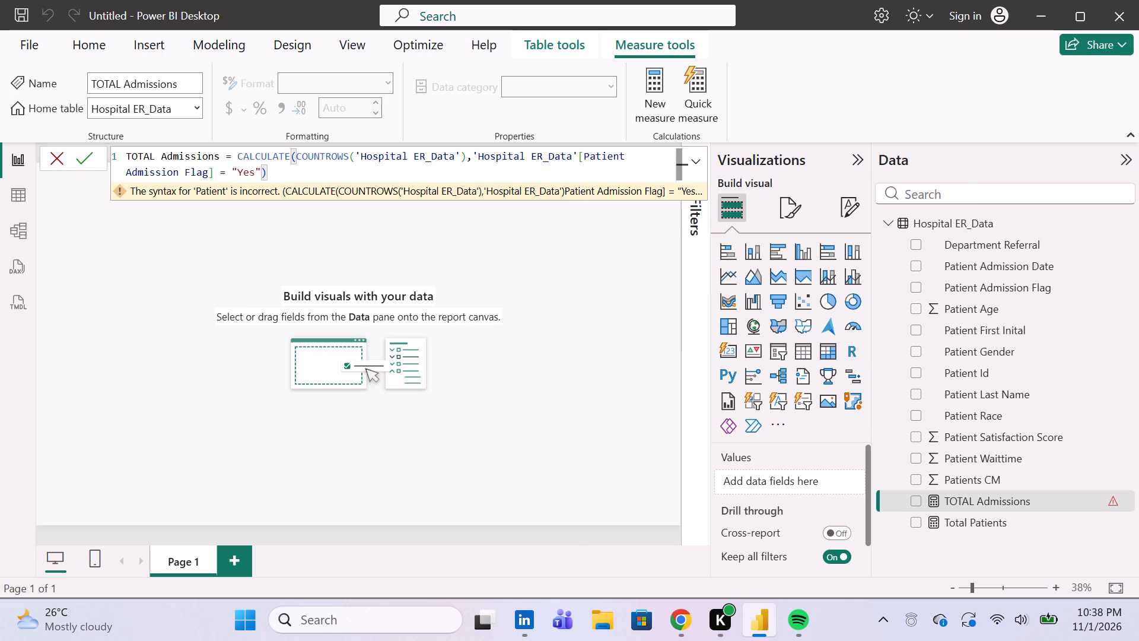
{"action": "key", "text": "Return"}
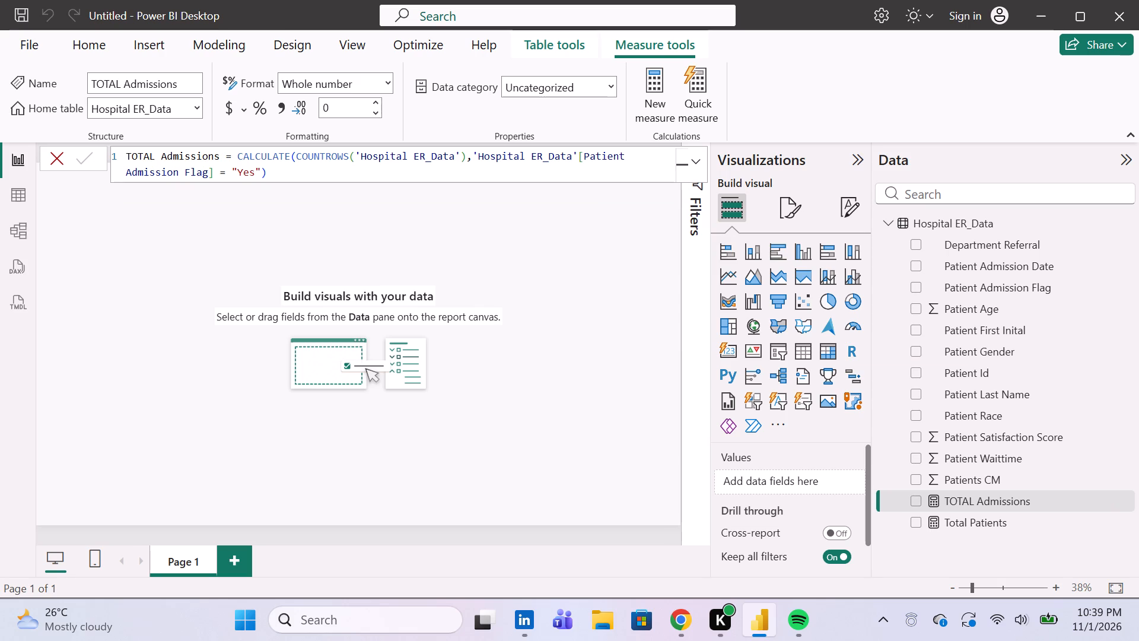
Create a new measure in Hospital ER_Data and replace its default name with Average Wait Time followed by an equals sign.
{"action": "left_click", "coordinate": [647, 110]}
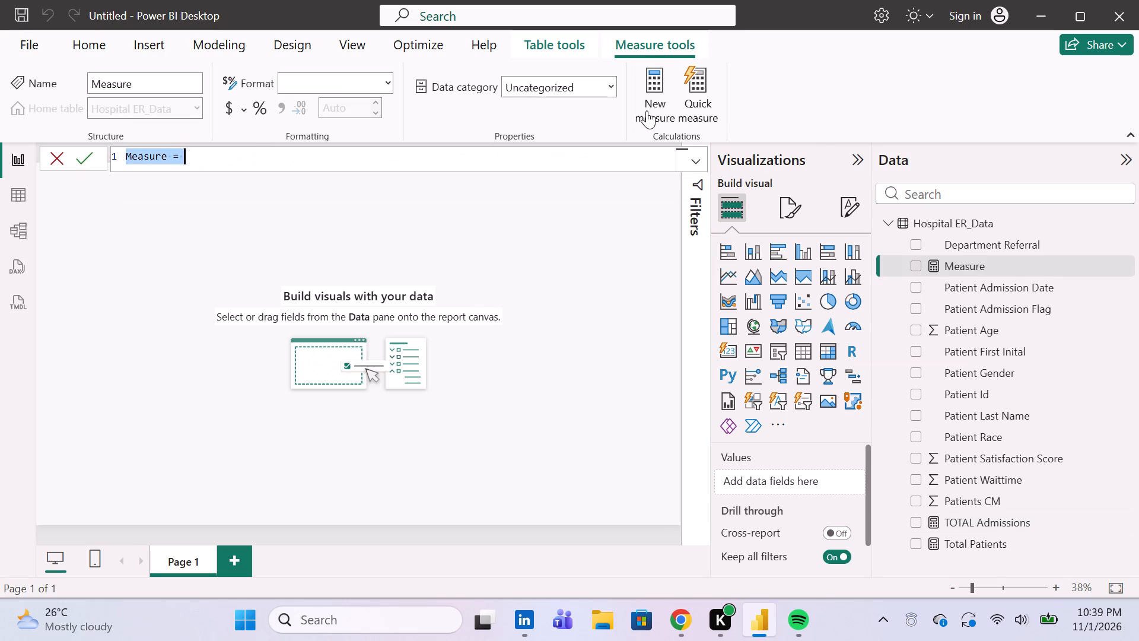
{"action": "key", "text": "BackSpace"}
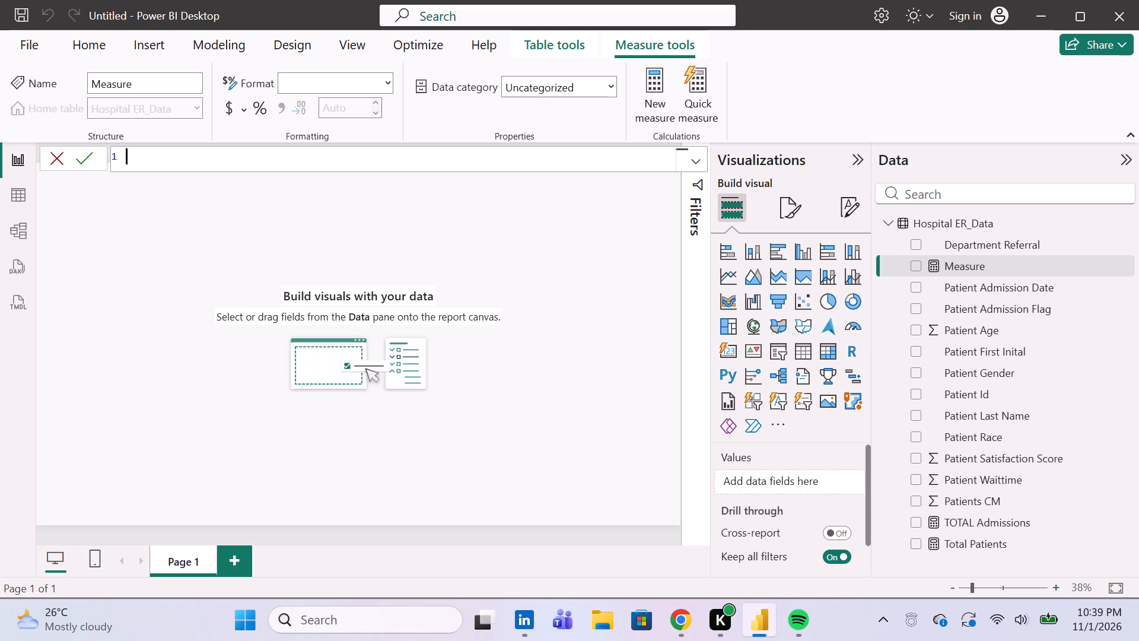
{"action": "key", "text": "a"}
{"action": "type", "text": "ve"}
{"action": "key", "text": "r"}
{"action": "key", "text": "a"}
{"action": "type", "text": "ge W"}
{"action": "type", "text": "ait Time ="}
{"action": "key", "text": "space"}
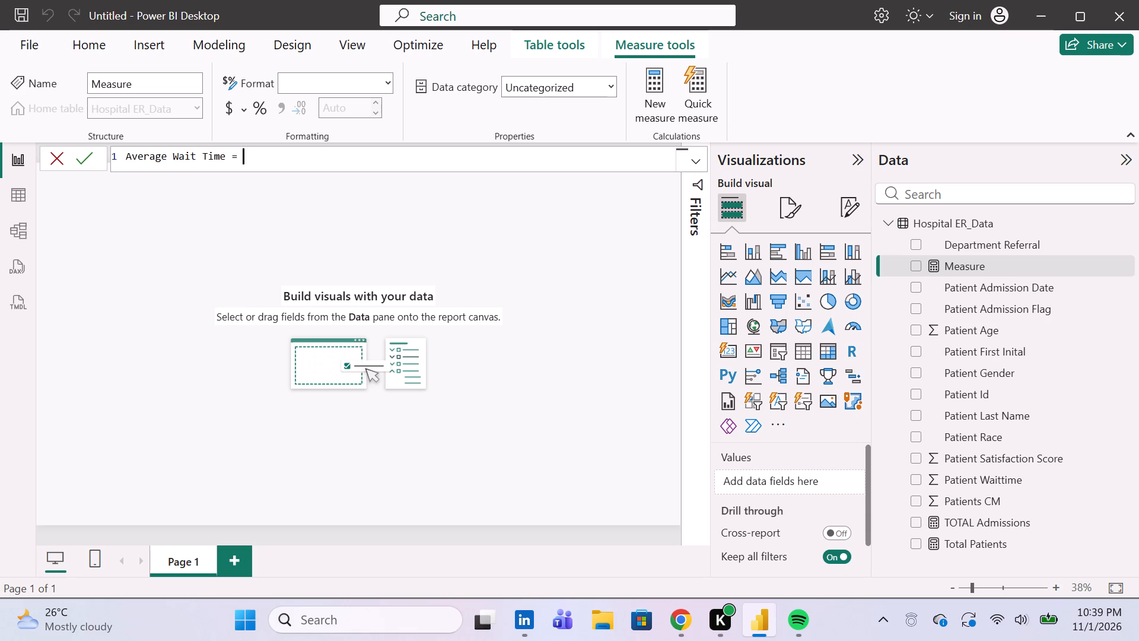
Complete the Average Wait Time formula as AVERAGE('Hospital ER_Data'[Patient Waittime]) and commit it.
{"action": "type", "text": "AVER"}
{"action": "type", "text": "AGE"}
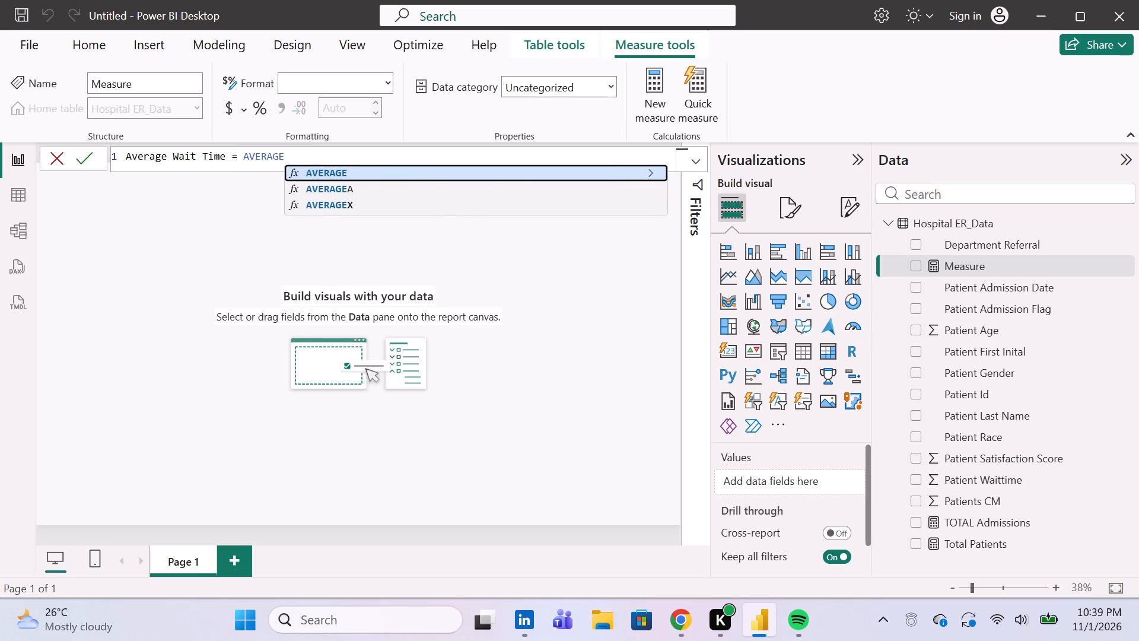
{"action": "key", "text": "shift+parenleft"}
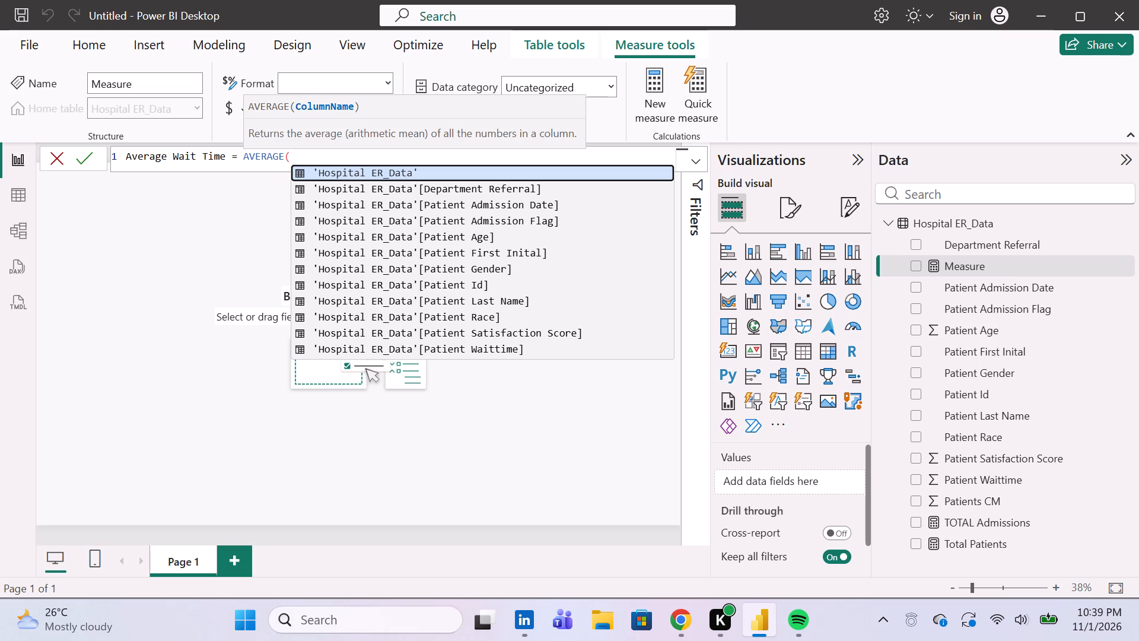
{"action": "key", "text": "apostrophe"}
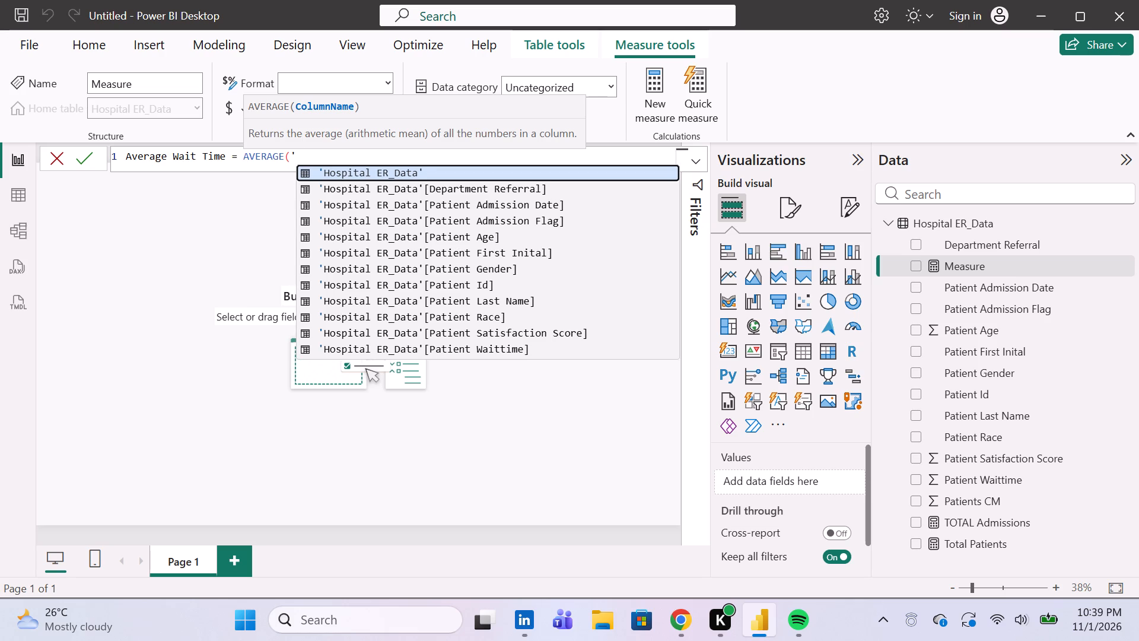
{"action": "key", "text": "h"}
{"action": "type", "text": "ospi"}
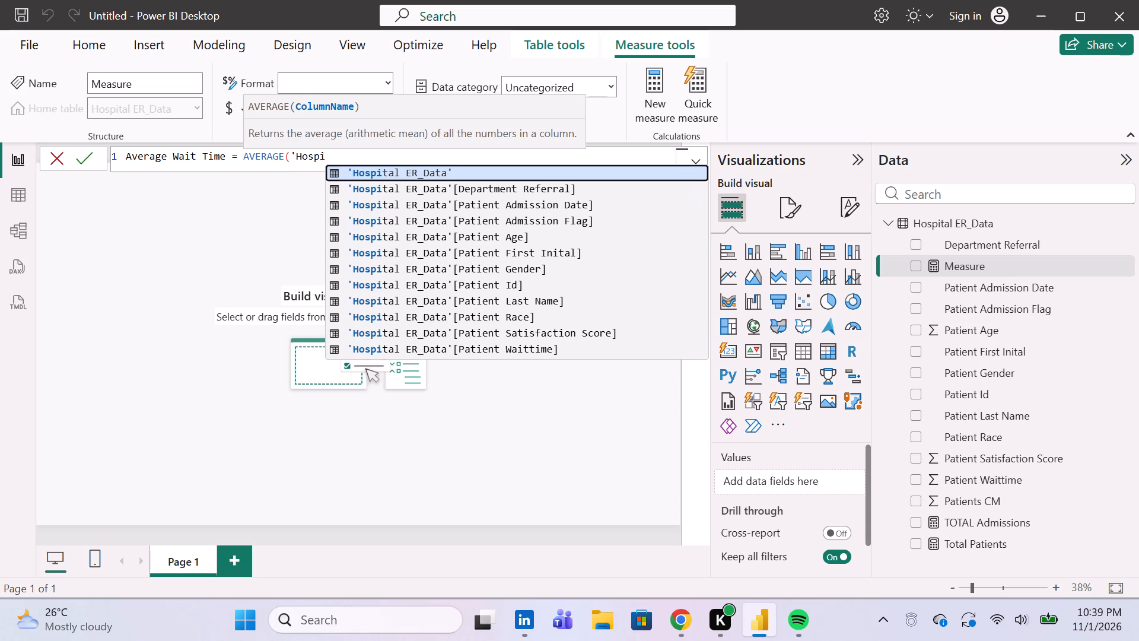
{"action": "type", "text": "tal"}
{"action": "key", "text": "space"}
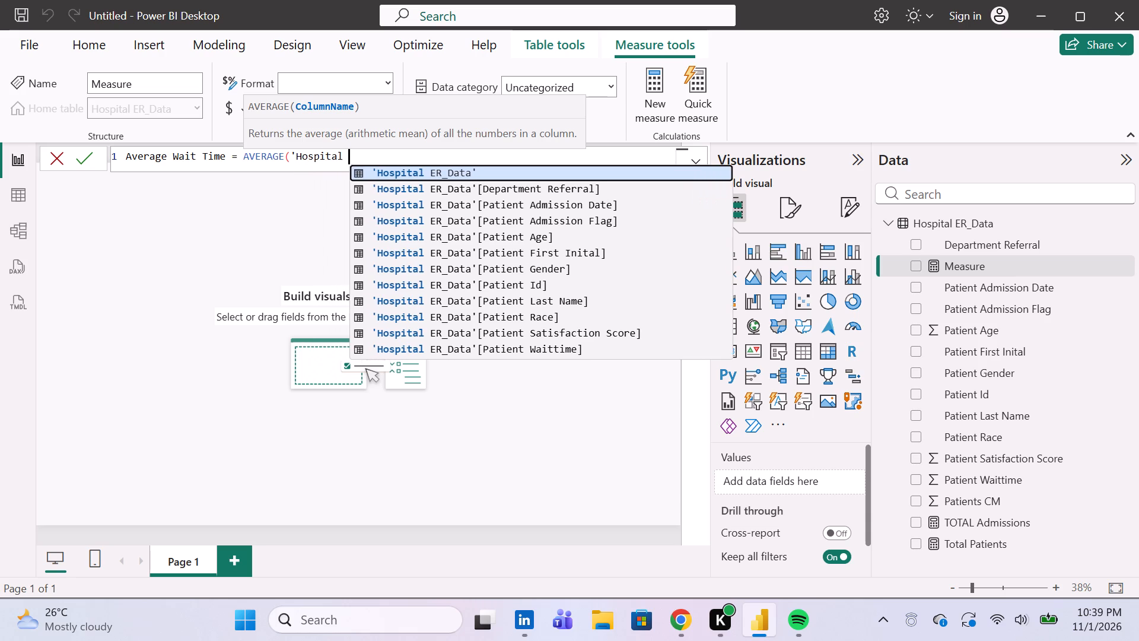
{"action": "type", "text": "ER_"}
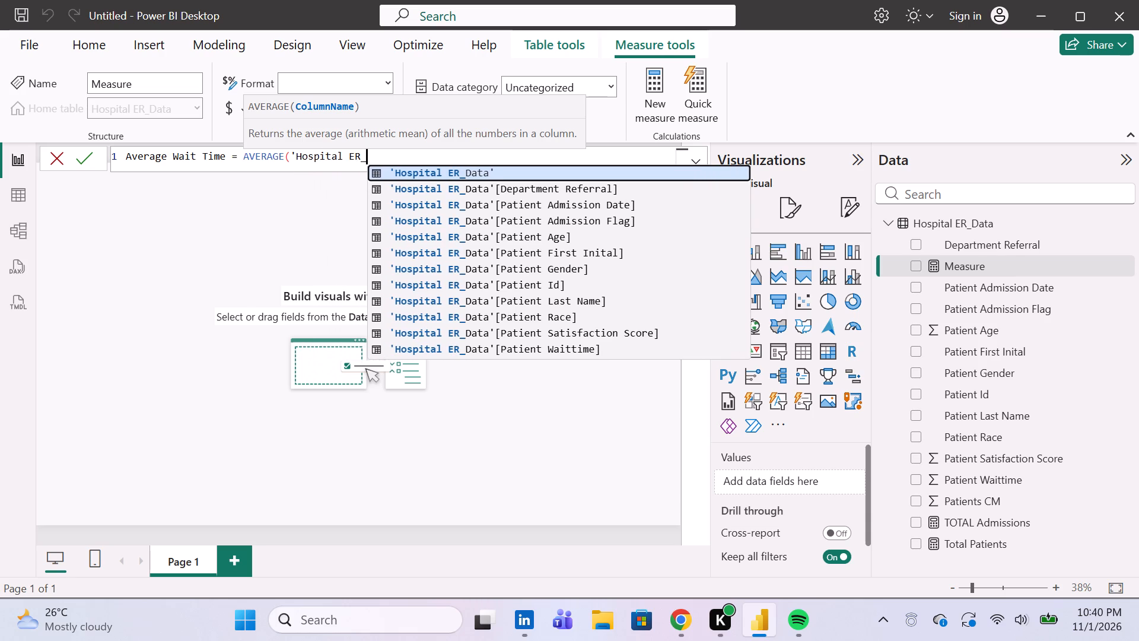
{"action": "type", "text": "Data"}
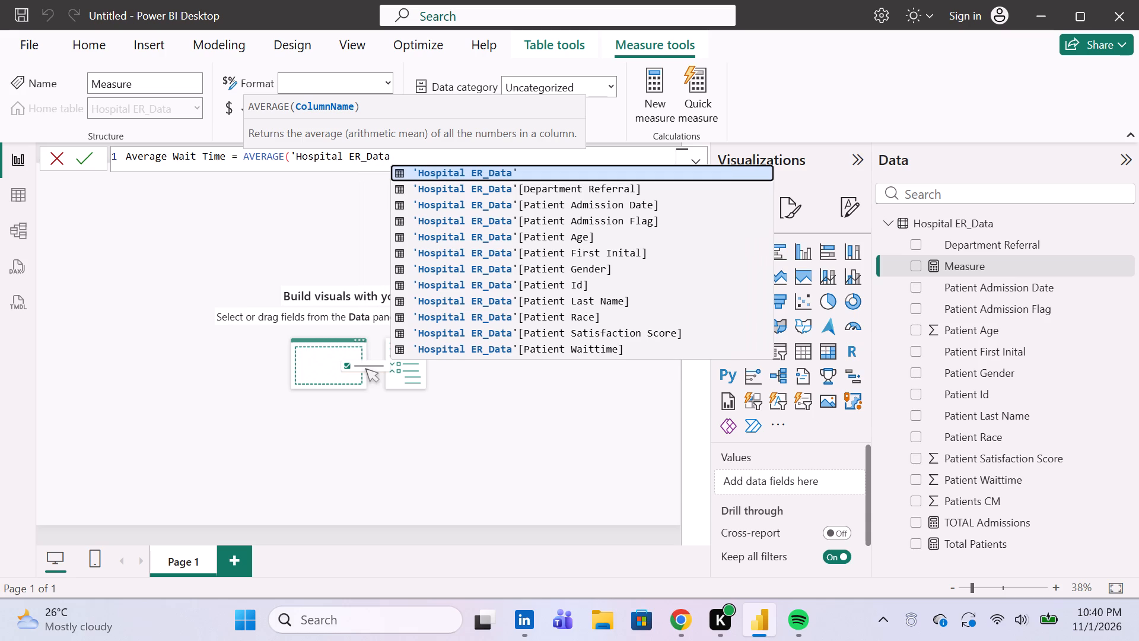
{"action": "key", "text": "apostrophe"}
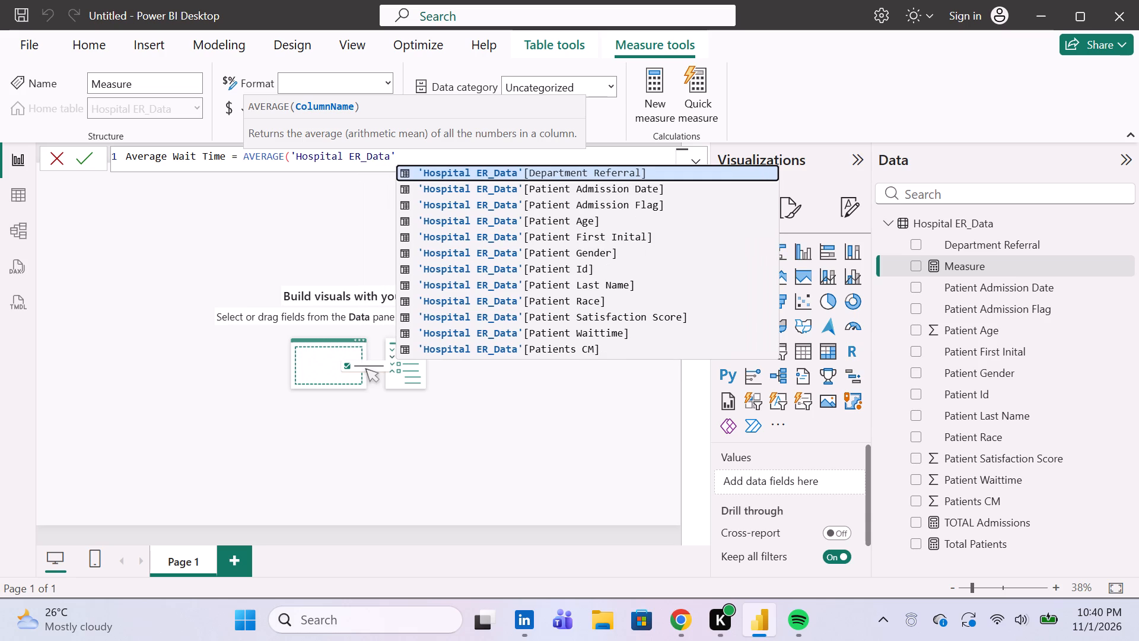
{"action": "type", "text": "[P"}
{"action": "type", "text": "atient"}
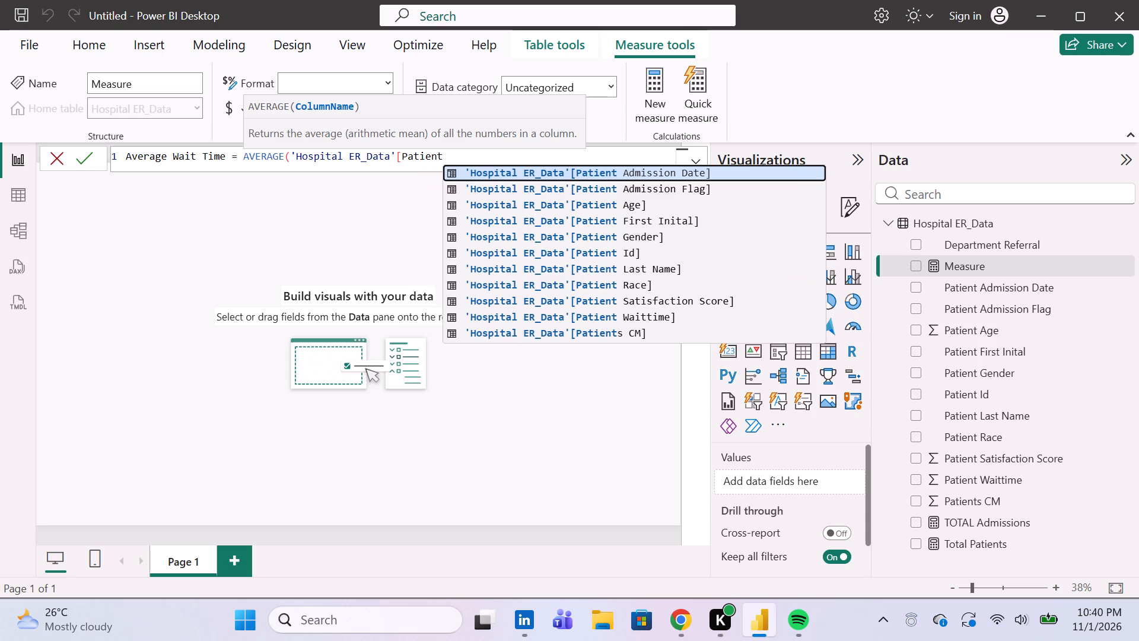
{"action": "left_click", "coordinate": [534, 311]}
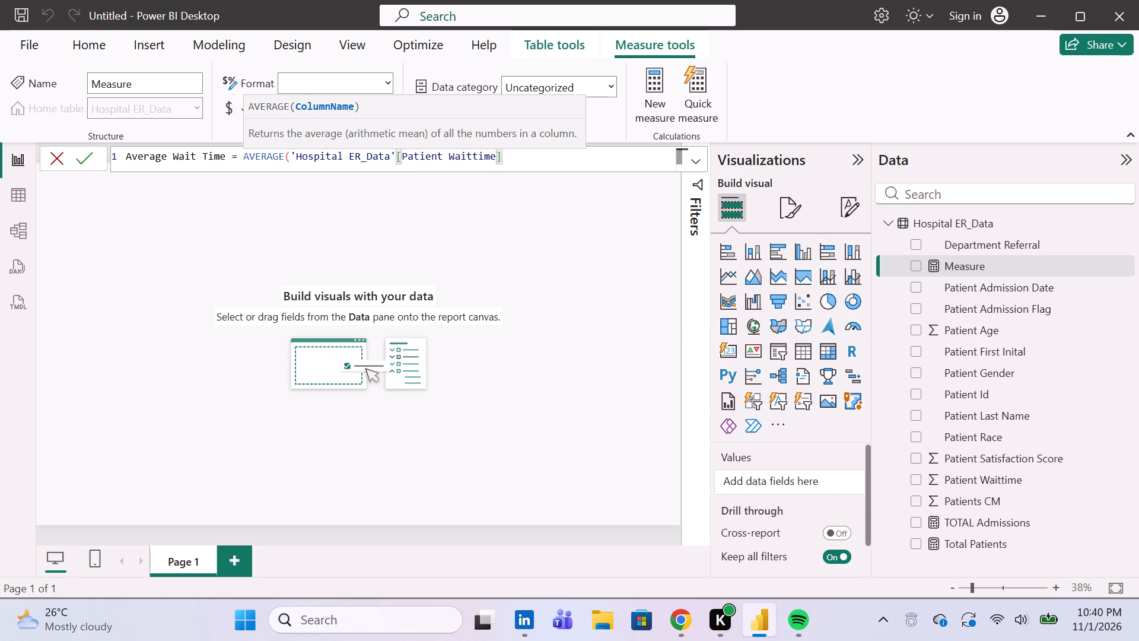
{"action": "key", "text": "shift+parenright"}
{"action": "key", "text": "Return"}
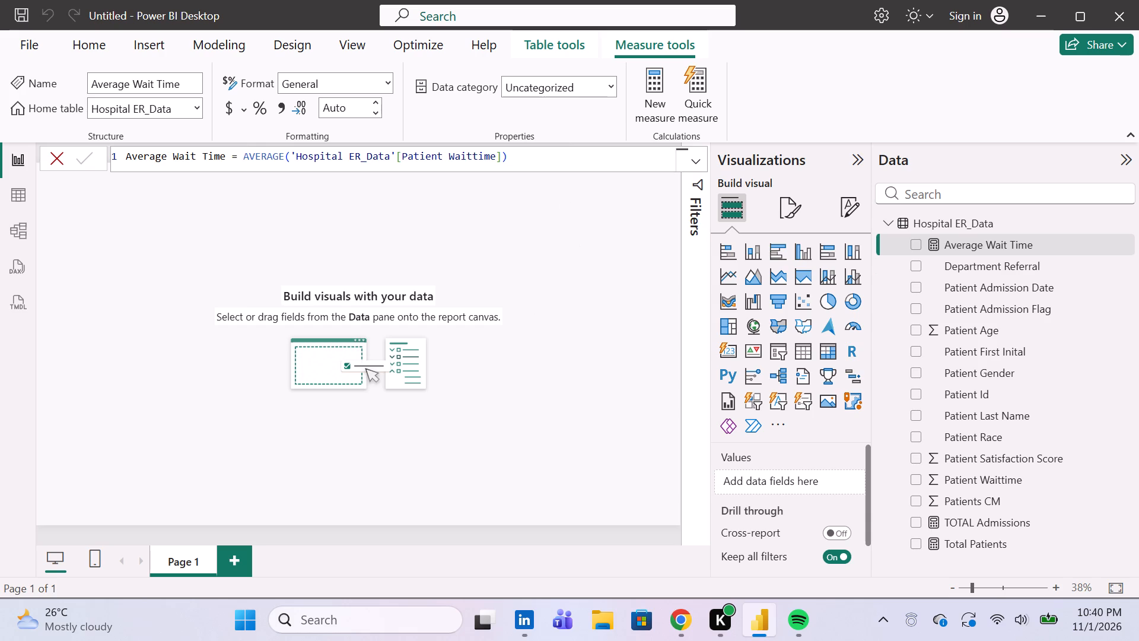
Create a new measure in Hospital ER_Data and replace its default name with Average Satisfaction followed by an equals sign.
{"action": "scroll", "coordinate": [1039, 442], "scroll_direction": "down", "scroll_amount": 4}
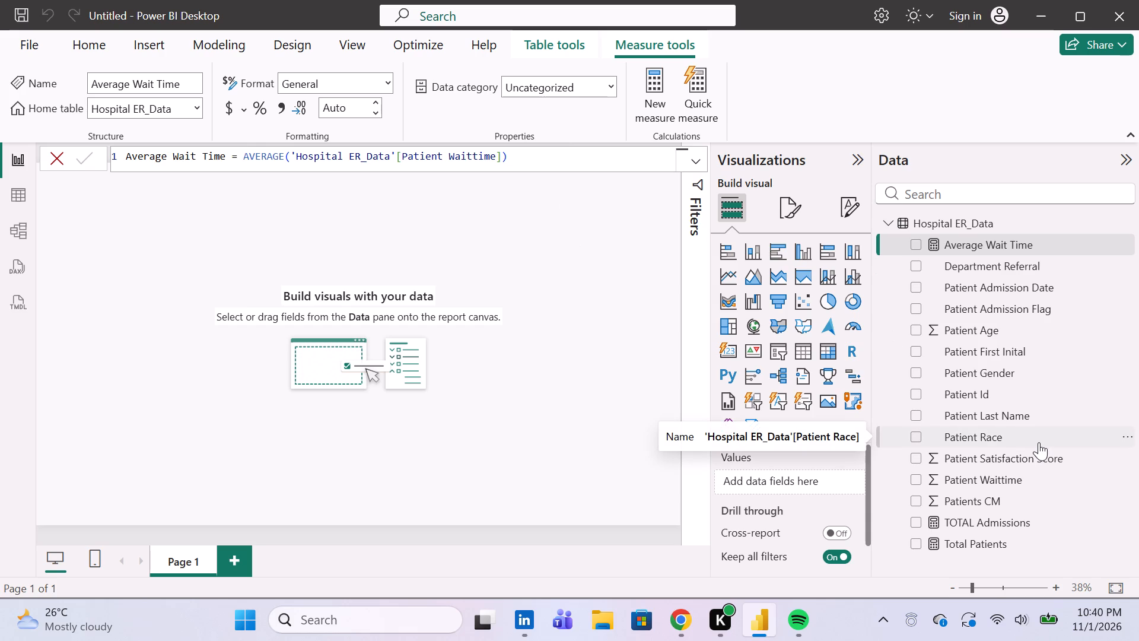
{"action": "left_click", "coordinate": [656, 109]}
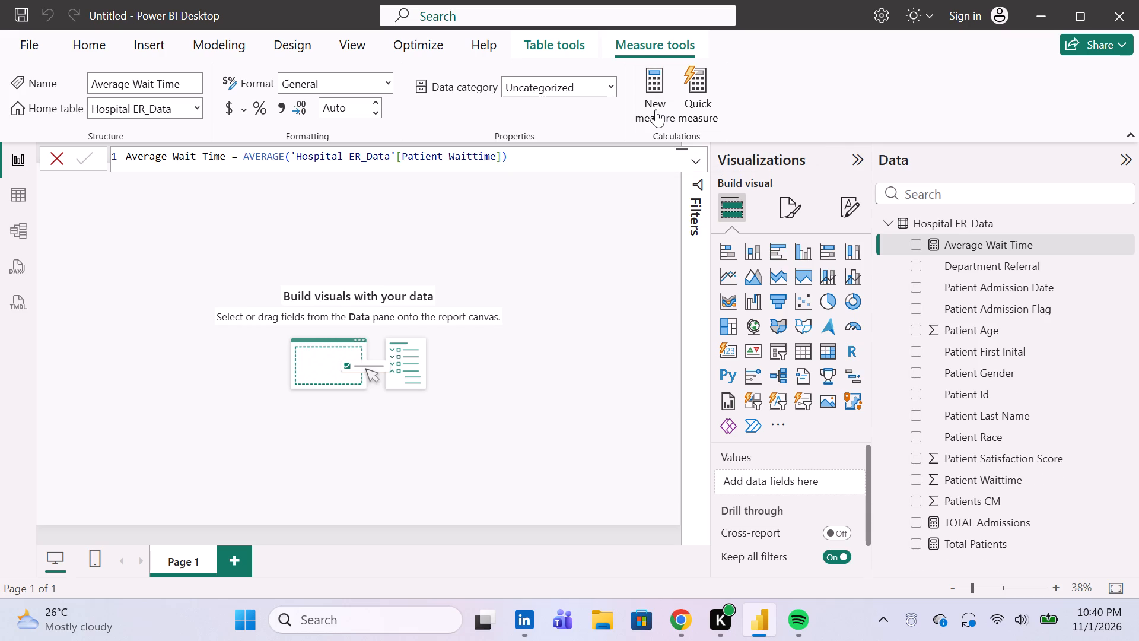
{"action": "key", "text": "BackSpace"}
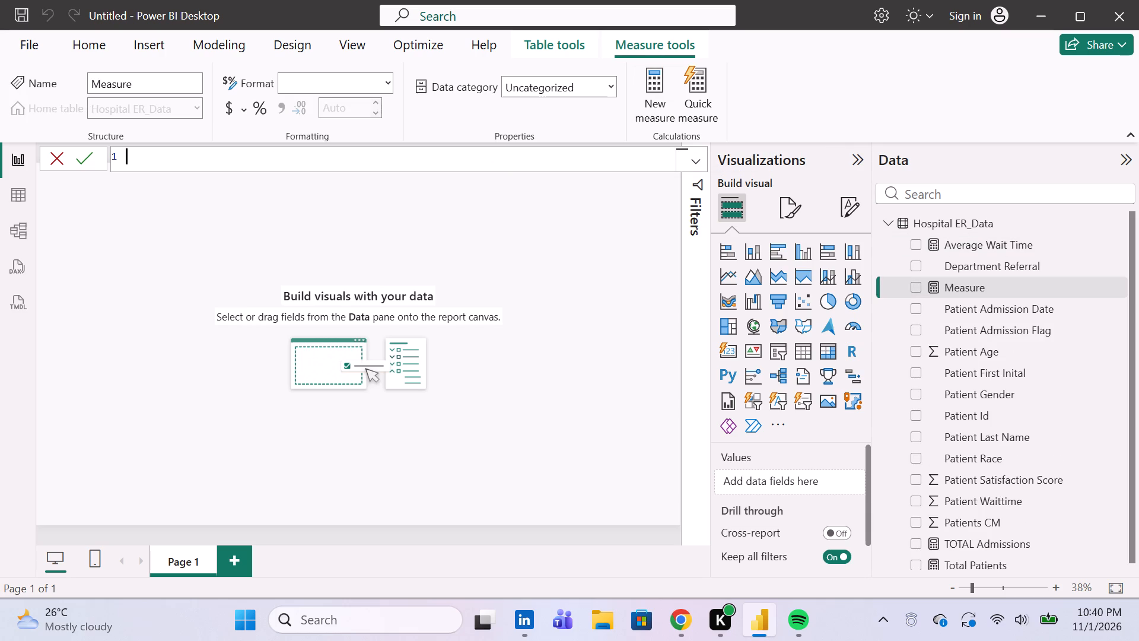
{"action": "key", "text": "shift+a"}
{"action": "type", "text": "va"}
{"action": "key", "text": "BackSpace"}
{"action": "type", "text": "erage"}
{"action": "key", "text": "space"}
{"action": "type", "text": "Satisfaction"}
{"action": "key", "text": "space"}
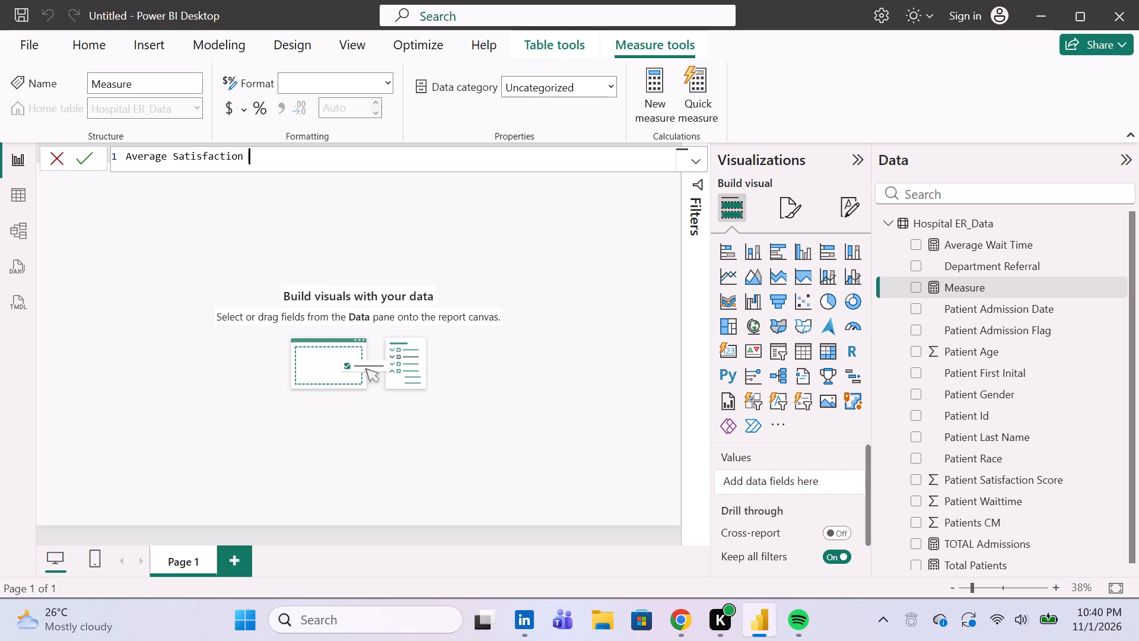
{"action": "type", "text": "="}
{"action": "key", "text": "space"}
Complete the Average Satisfaction formula as AVERAGE('Hospital ER_Data'[Patient Satisfaction Score]) and commit it.
{"action": "key", "text": "a"}
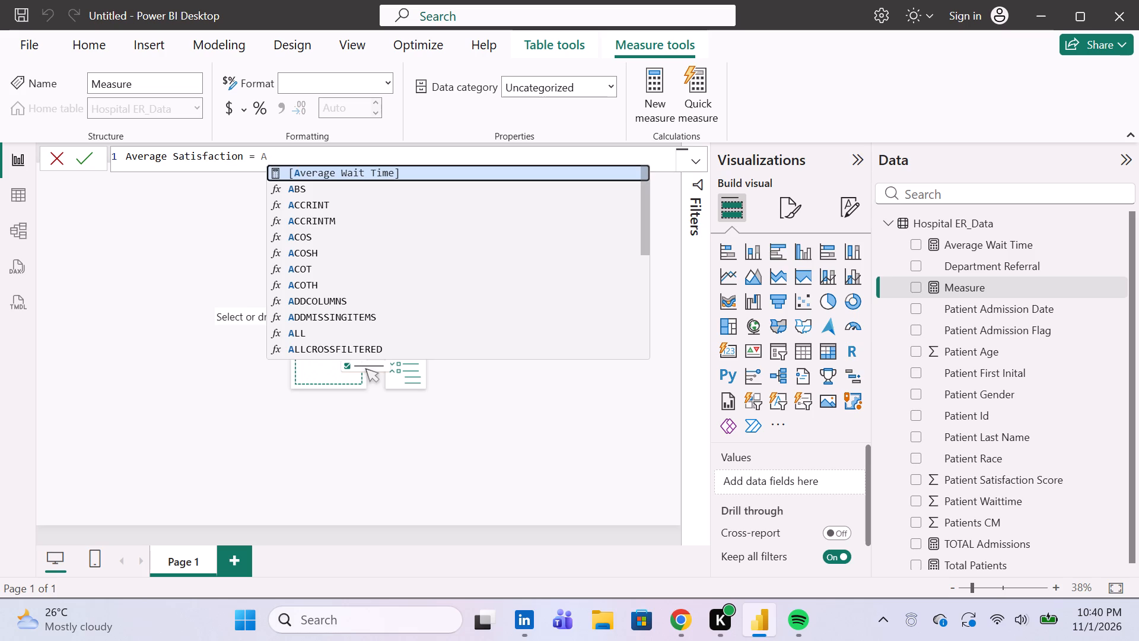
{"action": "type", "text": "VERA"}
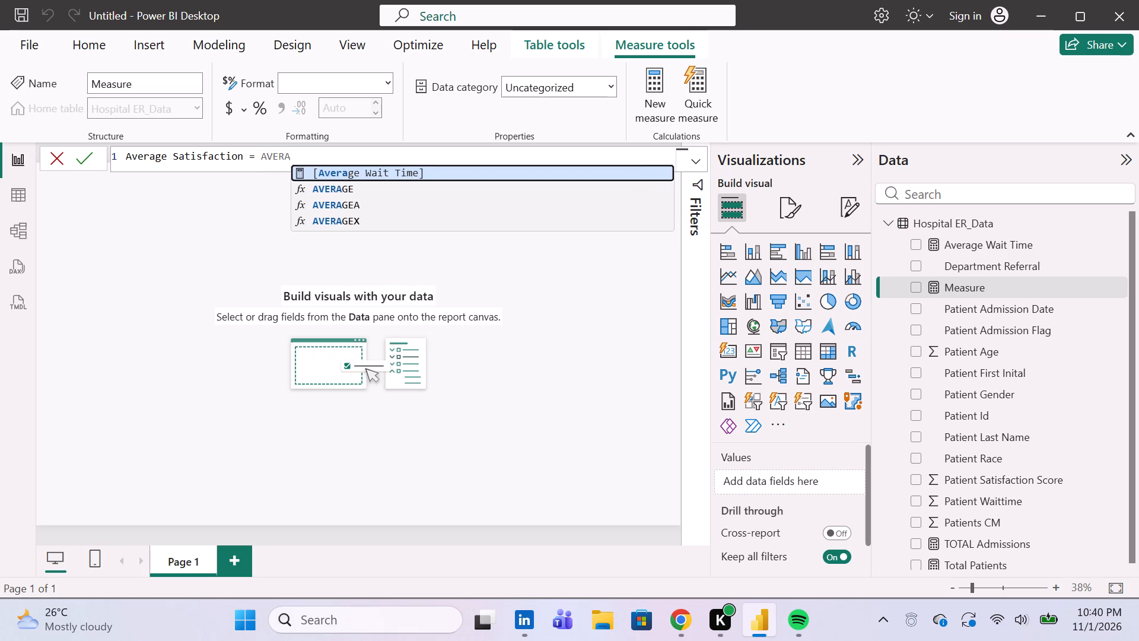
{"action": "left_click", "coordinate": [485, 186]}
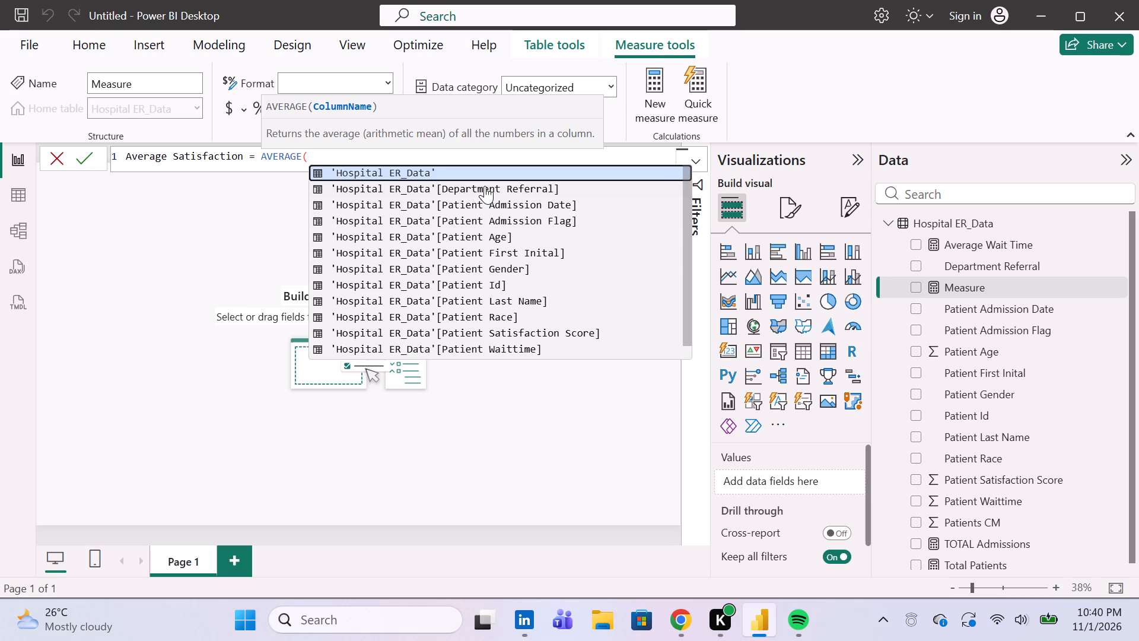
{"action": "key", "text": "apostrophe"}
{"action": "type", "text": "hO"}
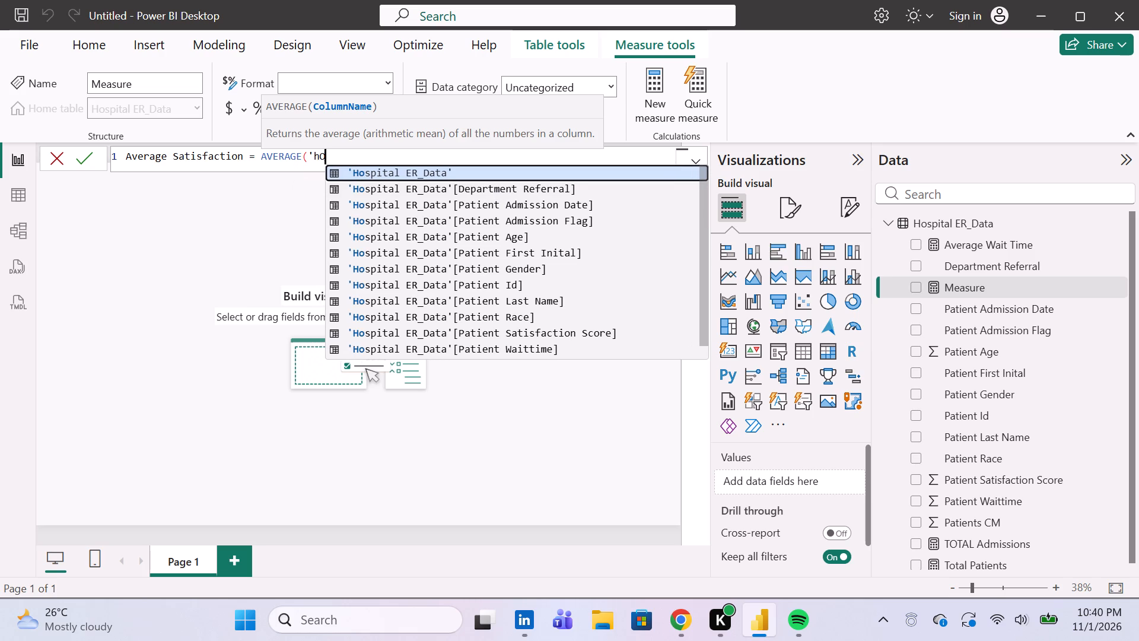
{"action": "key", "text": "BackSpace"}
{"action": "key", "text": "BackSpace"}
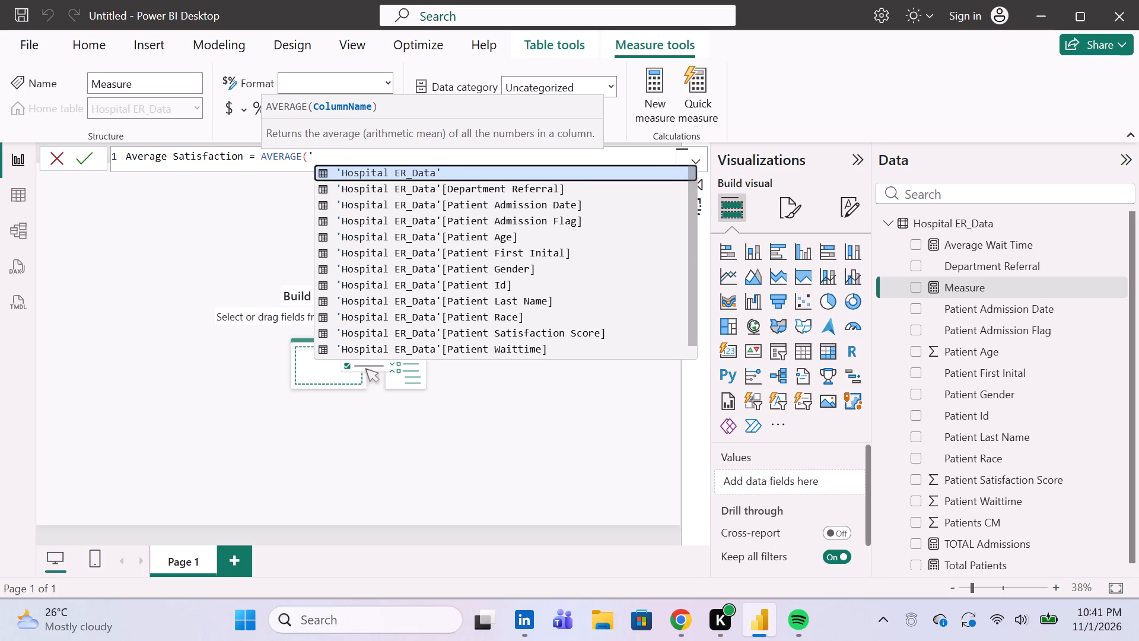
{"action": "key", "text": "h"}
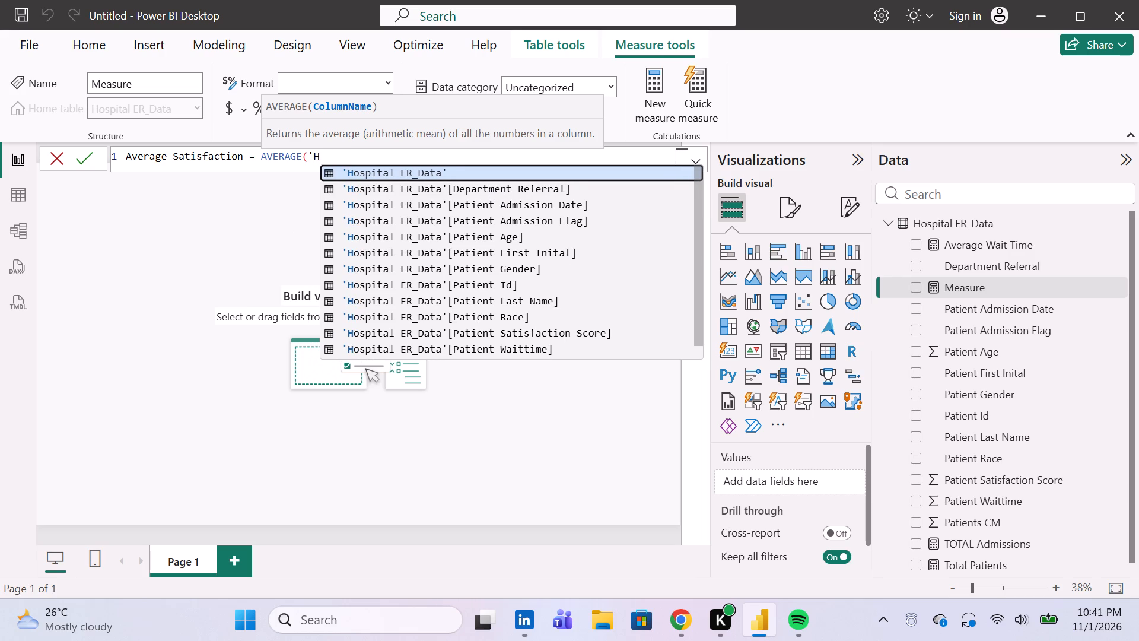
{"action": "key", "text": "BackSpace"}
{"action": "key", "text": "s"}
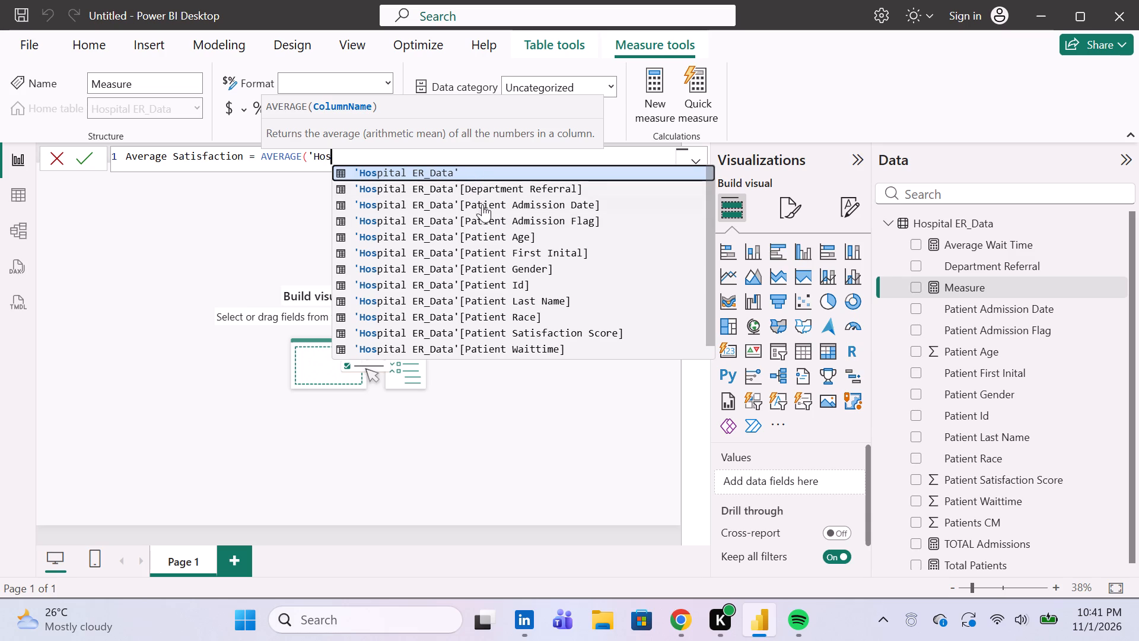
{"action": "left_click", "coordinate": [506, 333]}
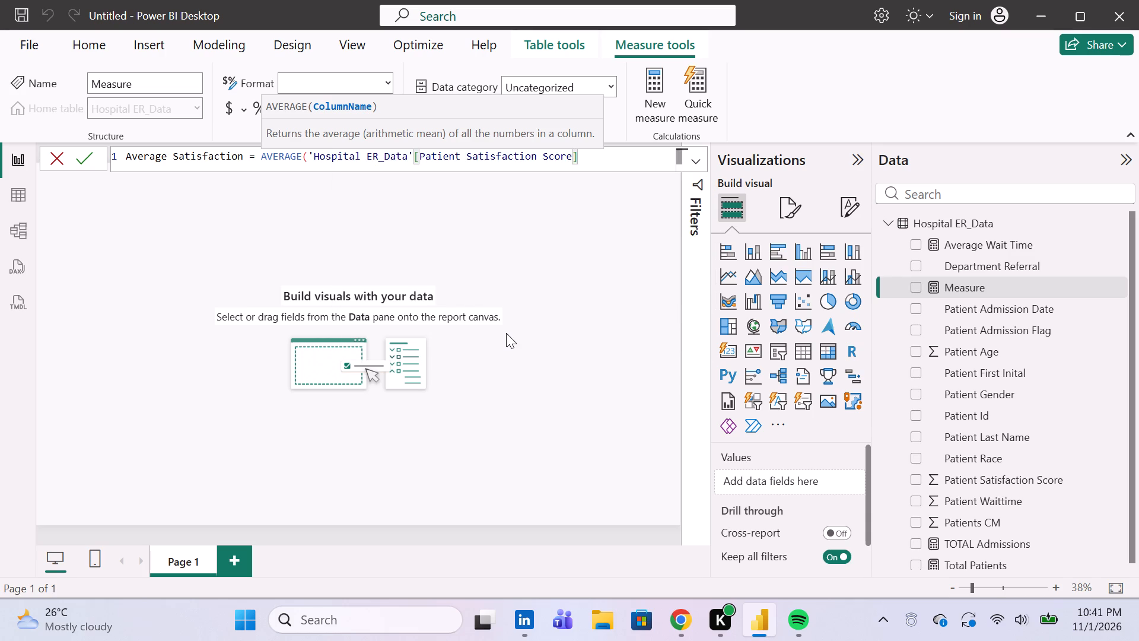
{"action": "left_click", "coordinate": [599, 161]}
{"action": "key", "text": "shift+parenright"}
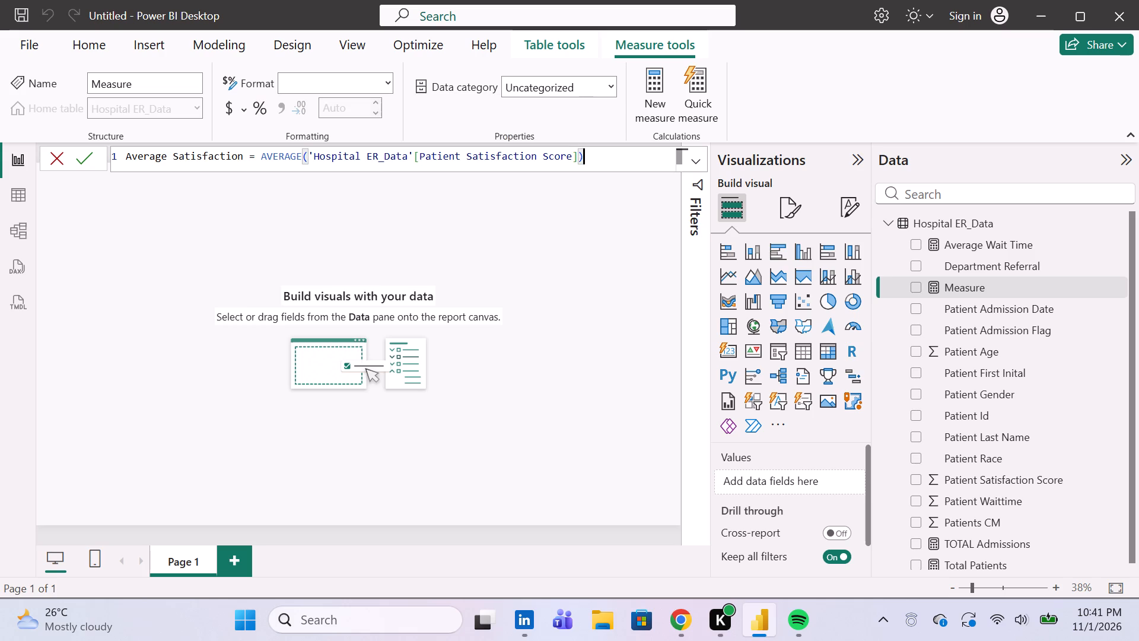
{"action": "key", "text": "Return"}
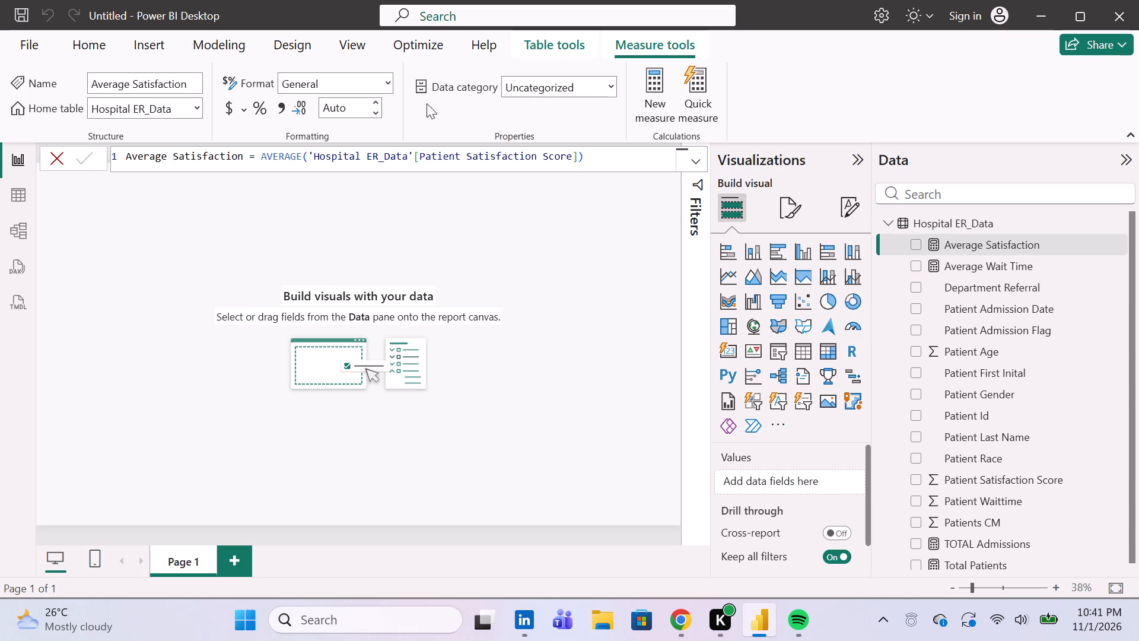
Create another measure in Hospital ER_Data and replace its default name with Admission Percentage followed by an equals sign.
{"action": "left_click", "coordinate": [650, 103]}
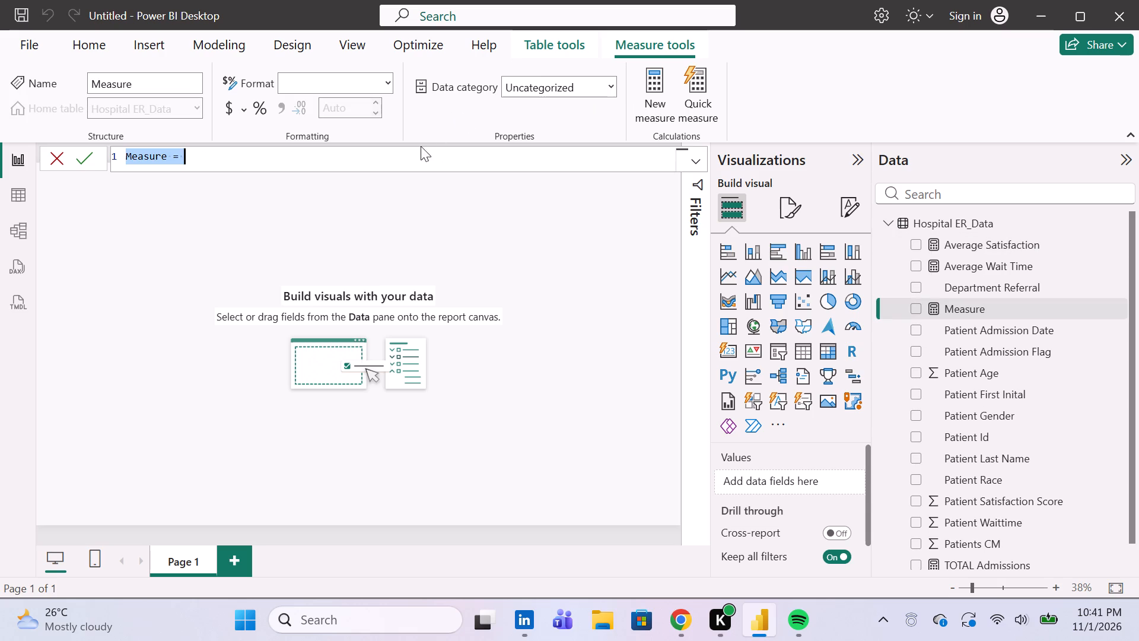
{"action": "key", "text": "BackSpace"}
{"action": "type", "text": "Admission"}
{"action": "key", "text": "space"}
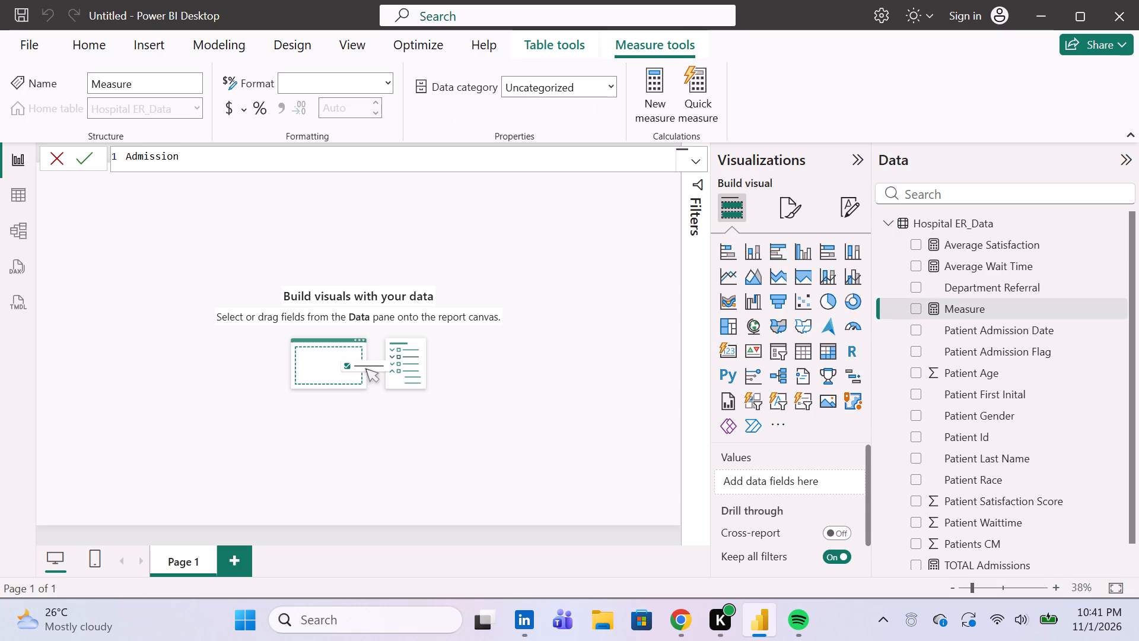
{"action": "key", "text": "shift+p"}
{"action": "type", "text": "ercentage"}
{"action": "key", "text": "space"}
{"action": "type", "text": "="}
{"action": "key", "text": "space"}
Complete the Admission Percentage formula as DIVIDE([TOTAL Admissions],[Total Patients],0) * 100 and commit it.
{"action": "type", "text": "DI"}
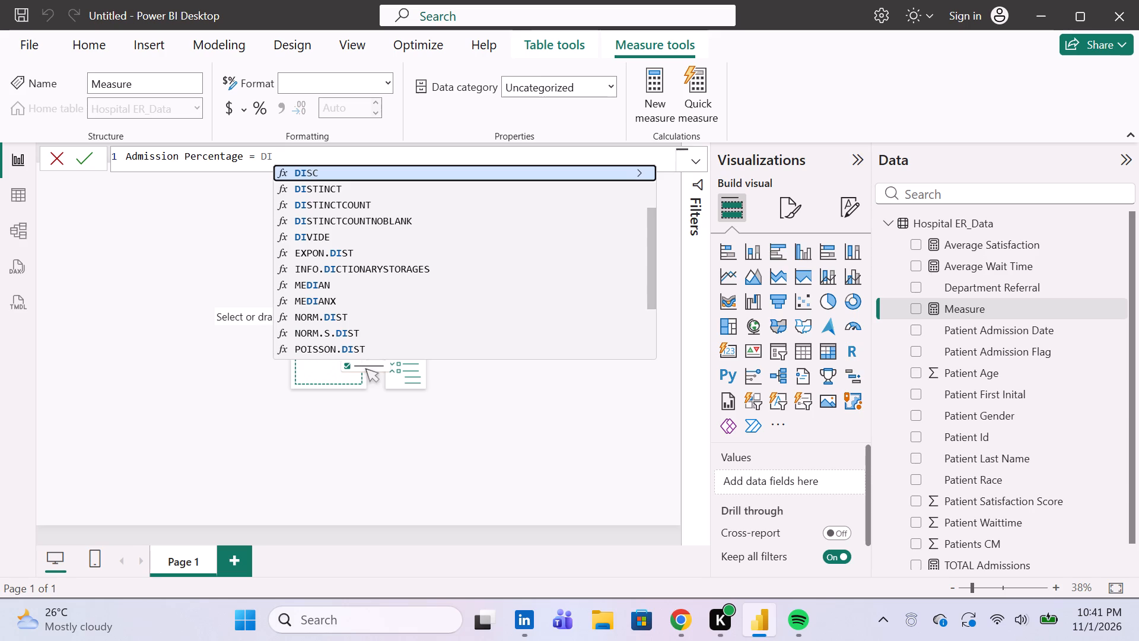
{"action": "left_click", "coordinate": [387, 233]}
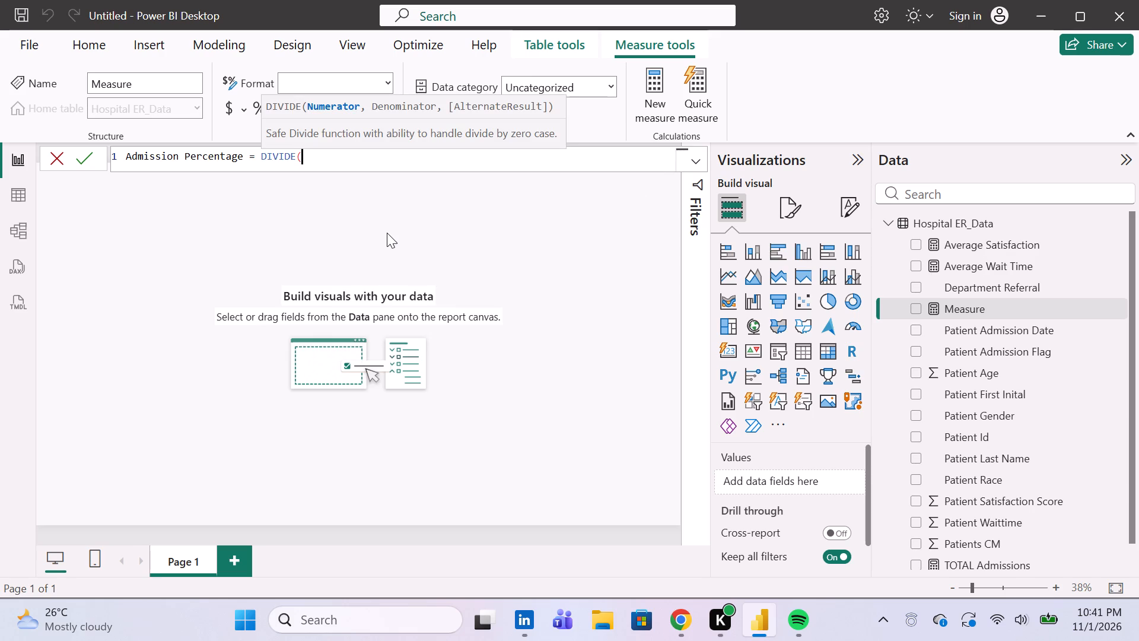
{"action": "key", "text": "bracketleft"}
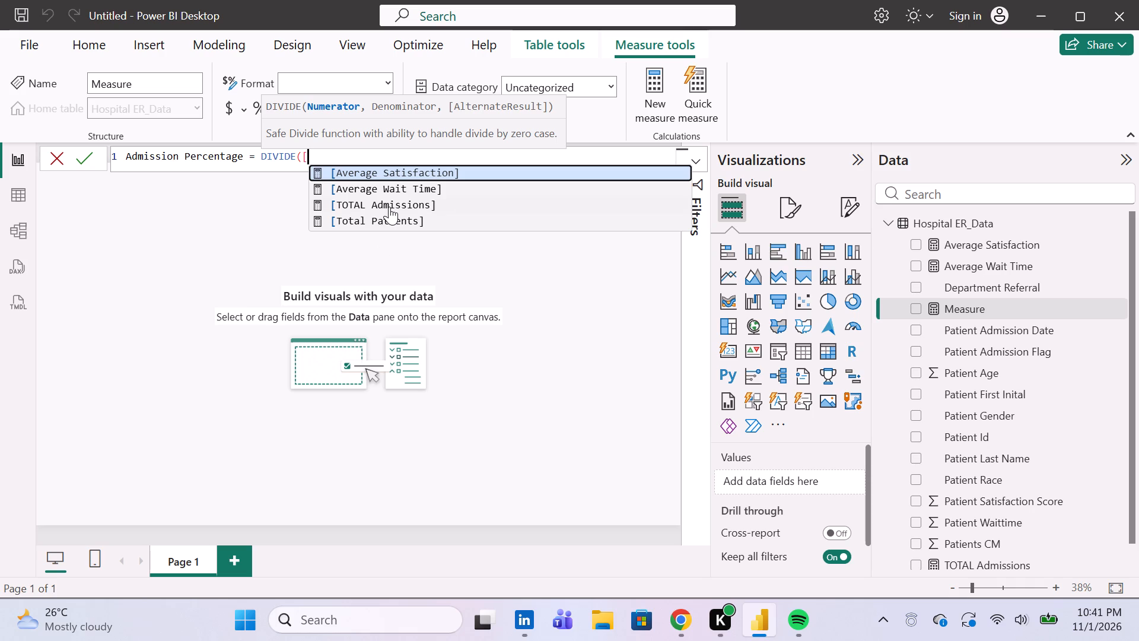
{"action": "left_click", "coordinate": [389, 207]}
{"action": "key", "text": "comma"}
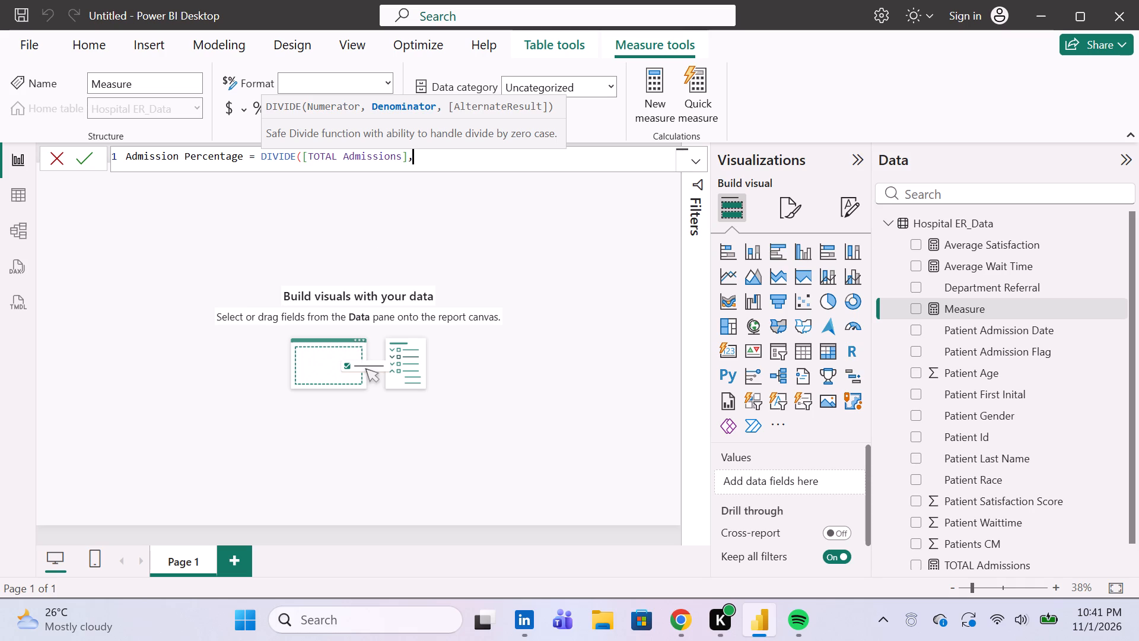
{"action": "key", "text": "bracketleft"}
{"action": "key", "text": "shift+t"}
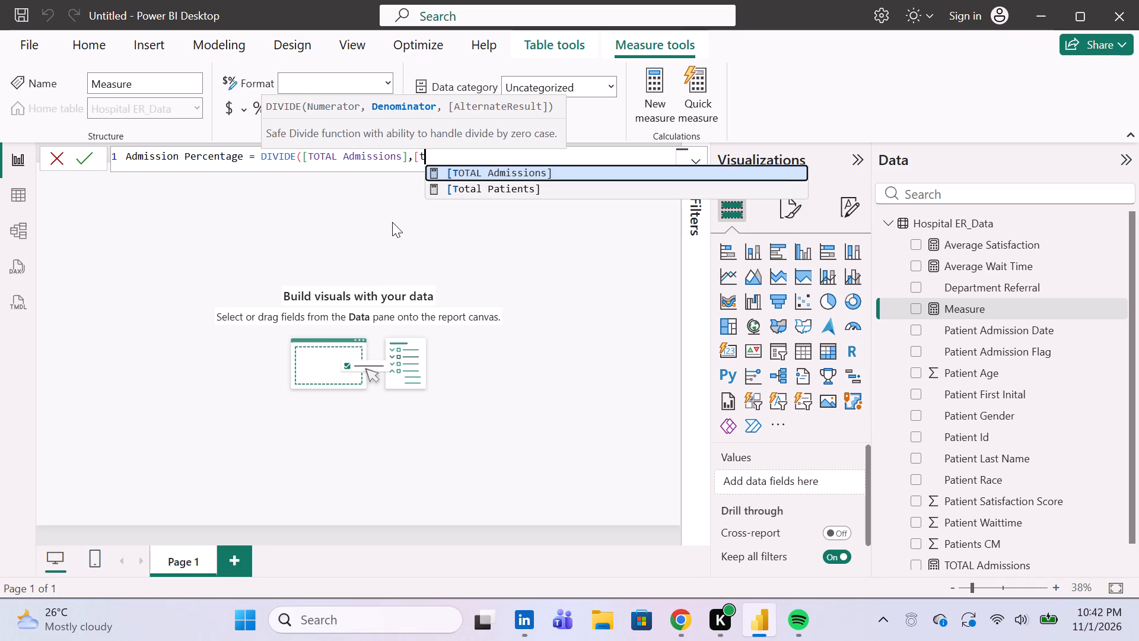
{"action": "left_click", "coordinate": [454, 185]}
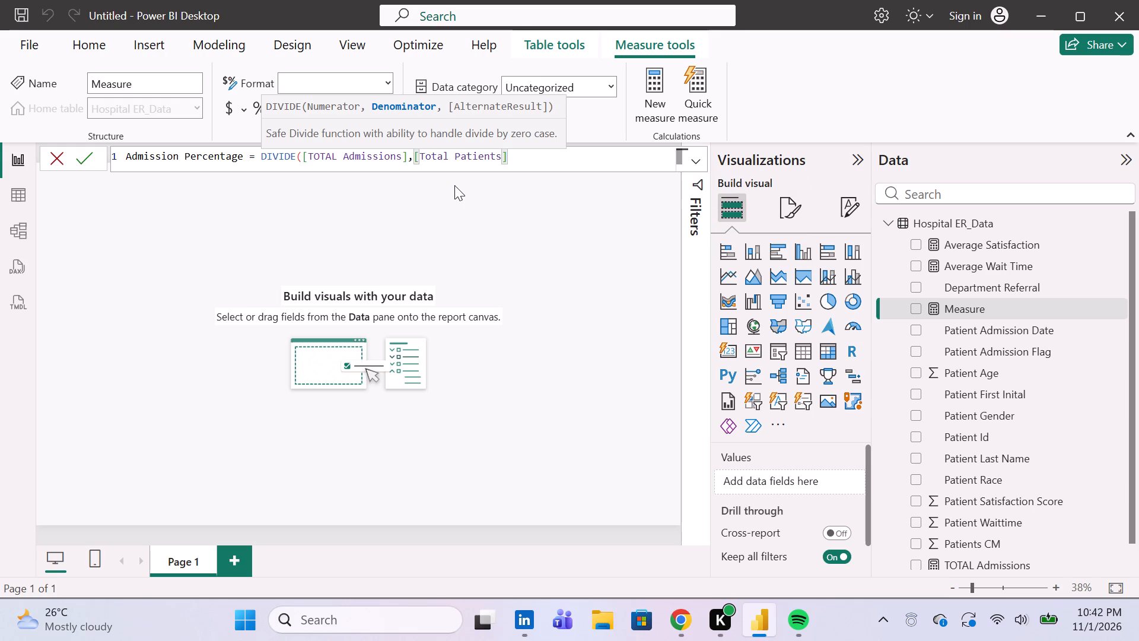
{"action": "type", "text": ",0"}
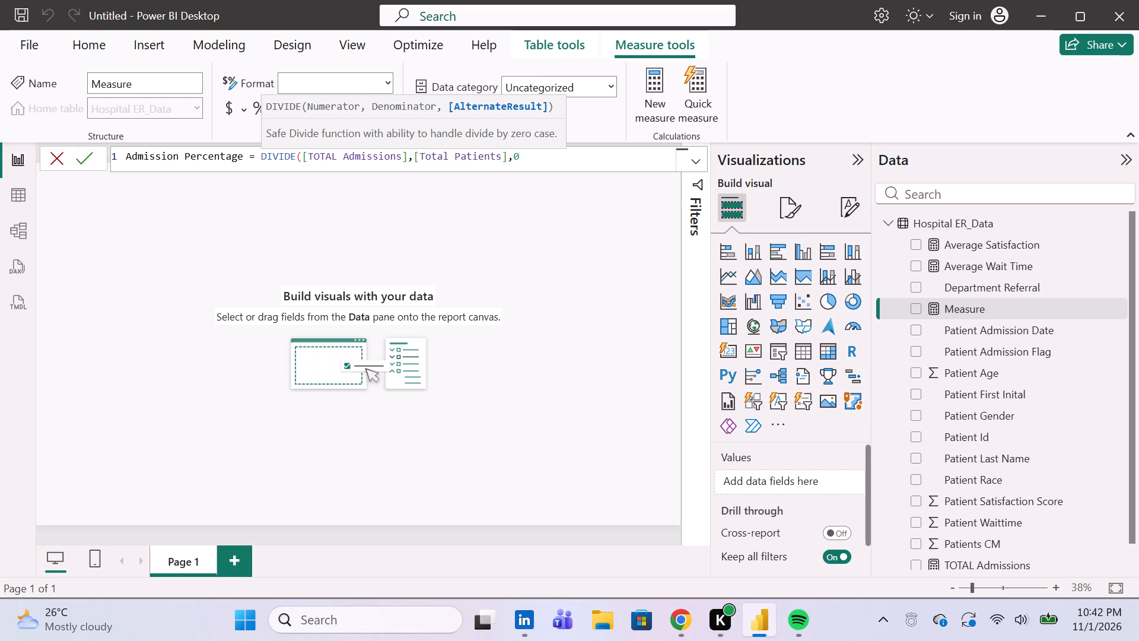
{"action": "key", "text": "shift+parenright"}
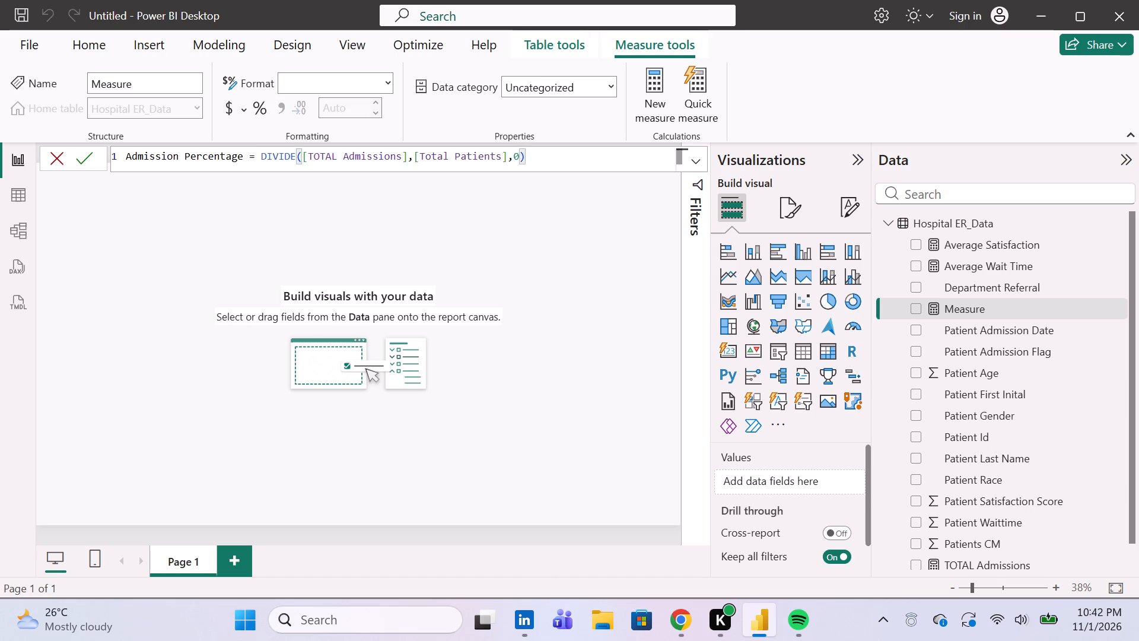
{"action": "key", "text": "space"}
{"action": "type", "text": "*"}
{"action": "key", "text": "space"}
{"action": "type", "text": "100"}
{"action": "key", "text": "Return"}
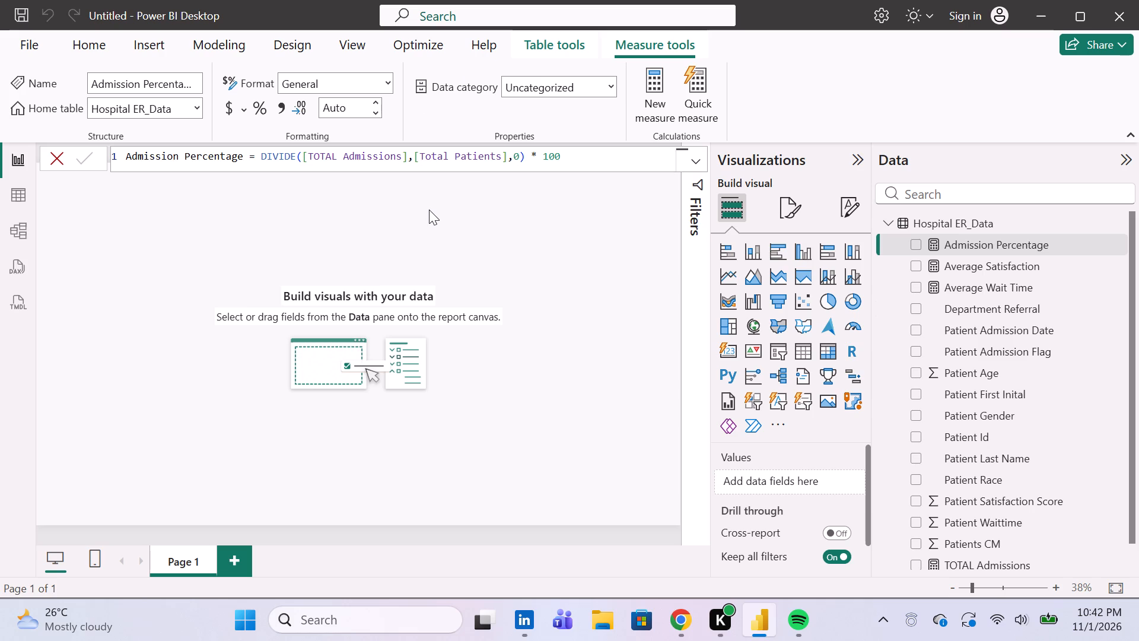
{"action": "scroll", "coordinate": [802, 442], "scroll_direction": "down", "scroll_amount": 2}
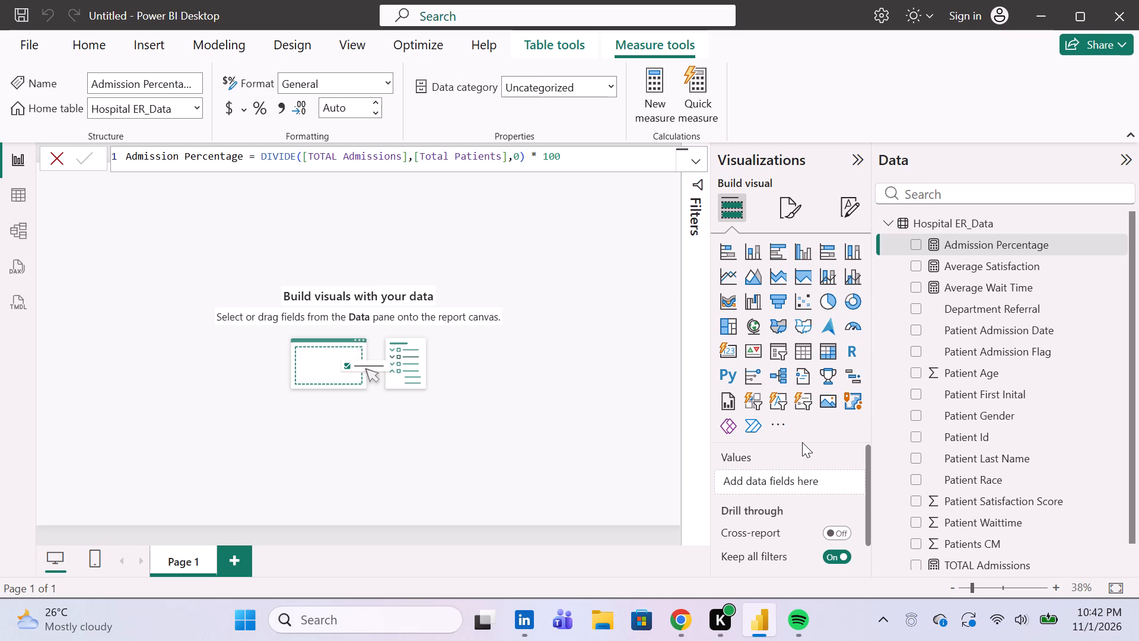
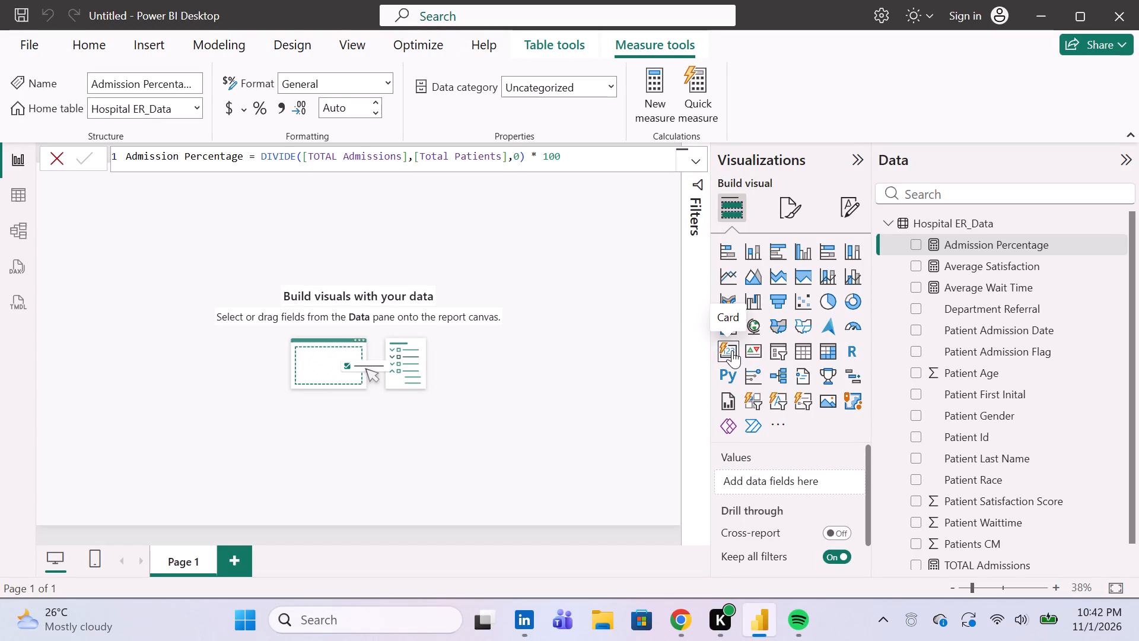
Add a card showing Total Patients, shrink it slightly and place it just inside the report page's upper-left corner.
{"action": "left_click", "coordinate": [732, 350]}
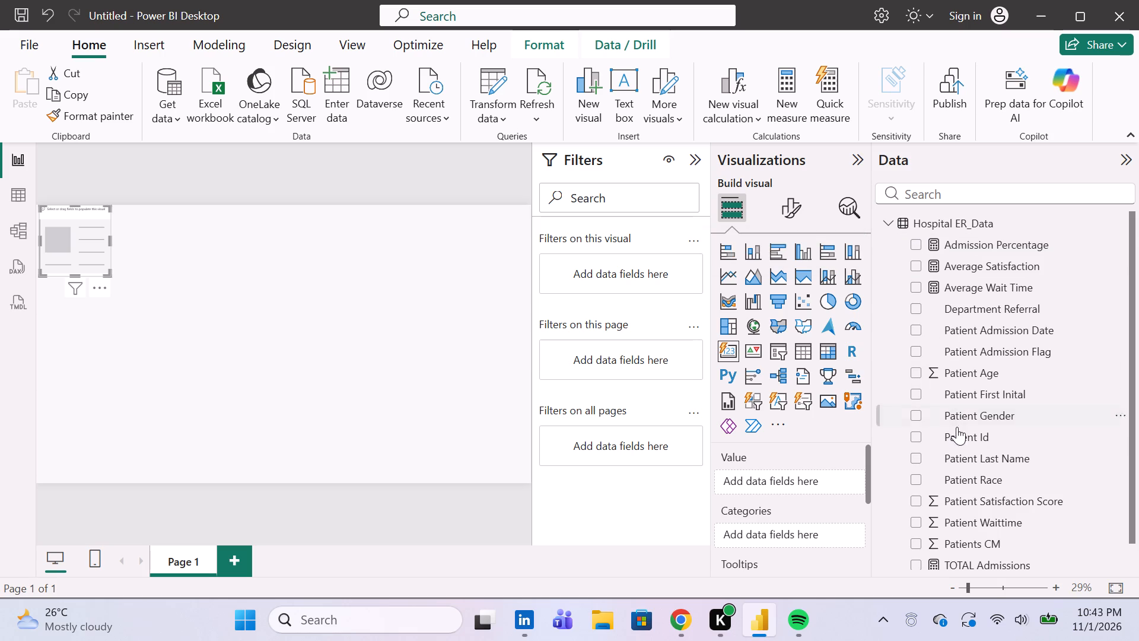
{"action": "scroll", "coordinate": [957, 430], "scroll_direction": "down", "scroll_amount": 1}
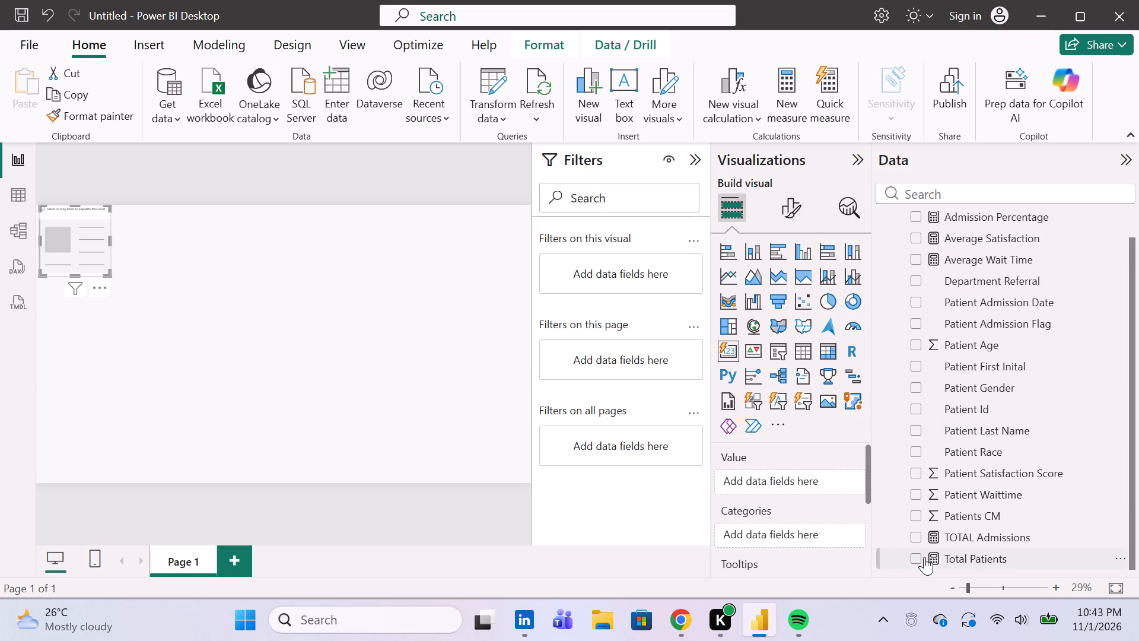
{"action": "left_click", "coordinate": [915, 559]}
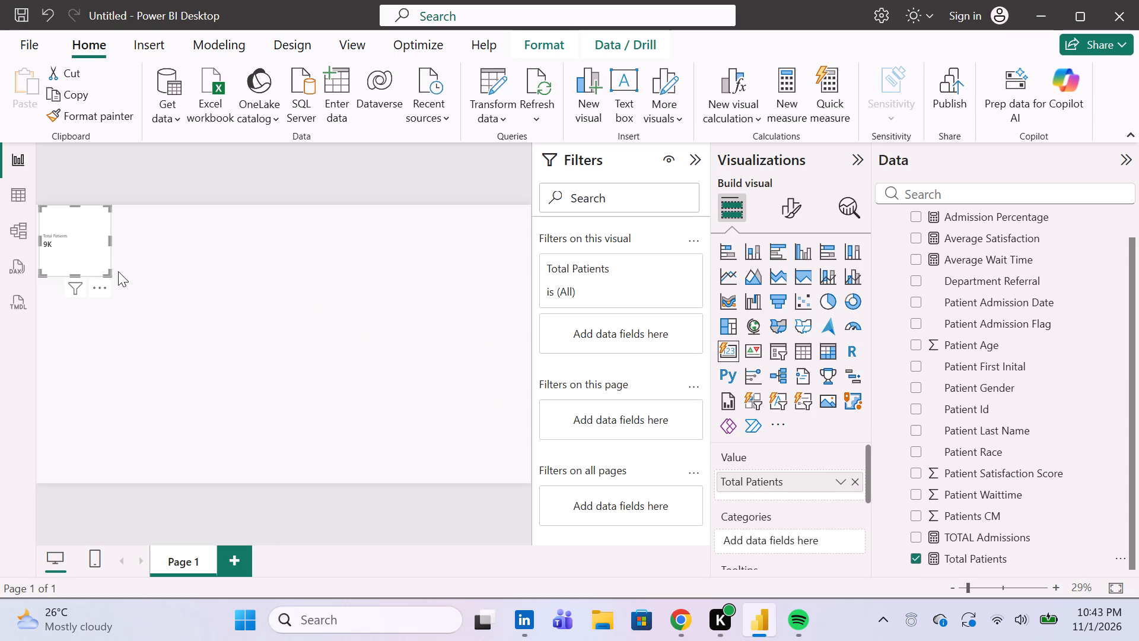
{"action": "left_click_drag", "start_coordinate": [110, 273], "coordinate": [103, 255]}
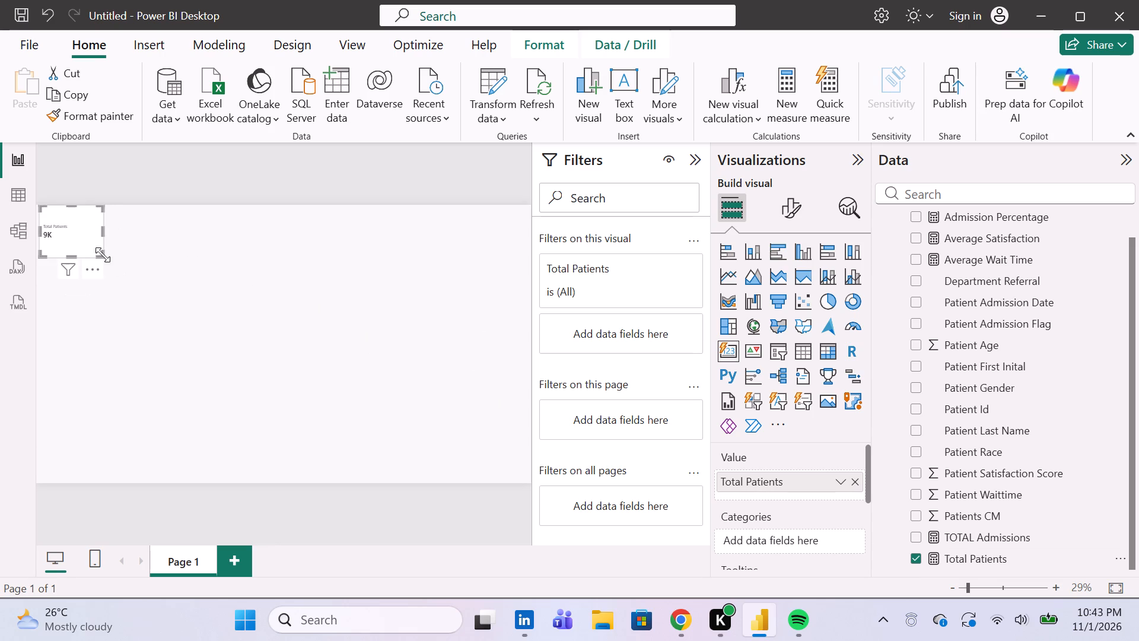
{"action": "left_click_drag", "start_coordinate": [75, 226], "coordinate": [81, 242]}
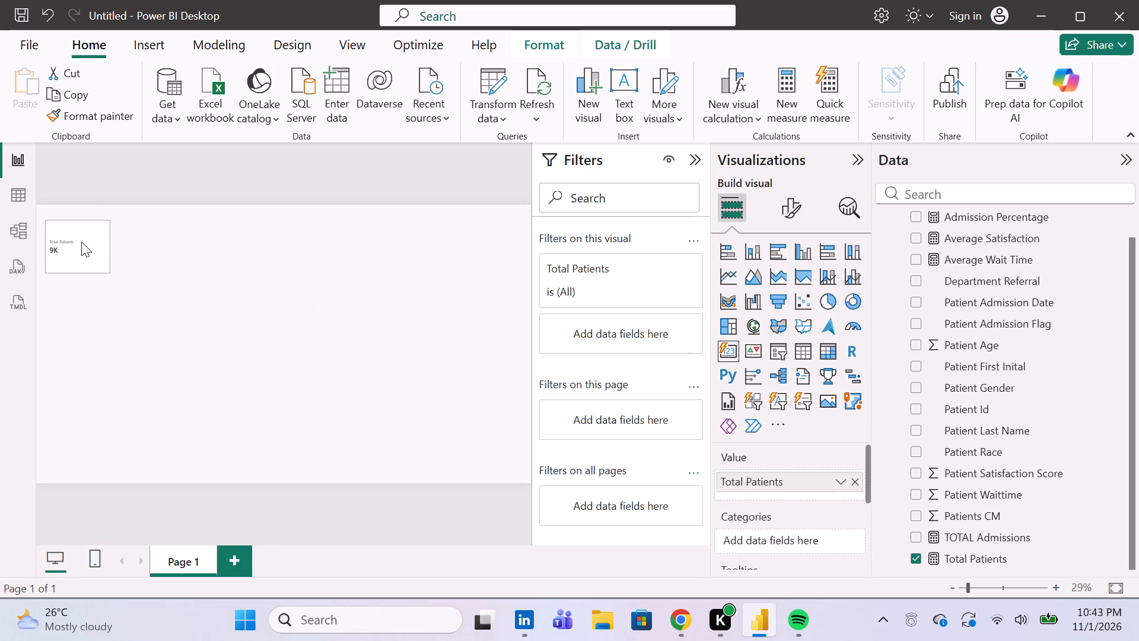
Add a second, empty card visual below the Total Patients card.
{"action": "left_click", "coordinate": [731, 338]}
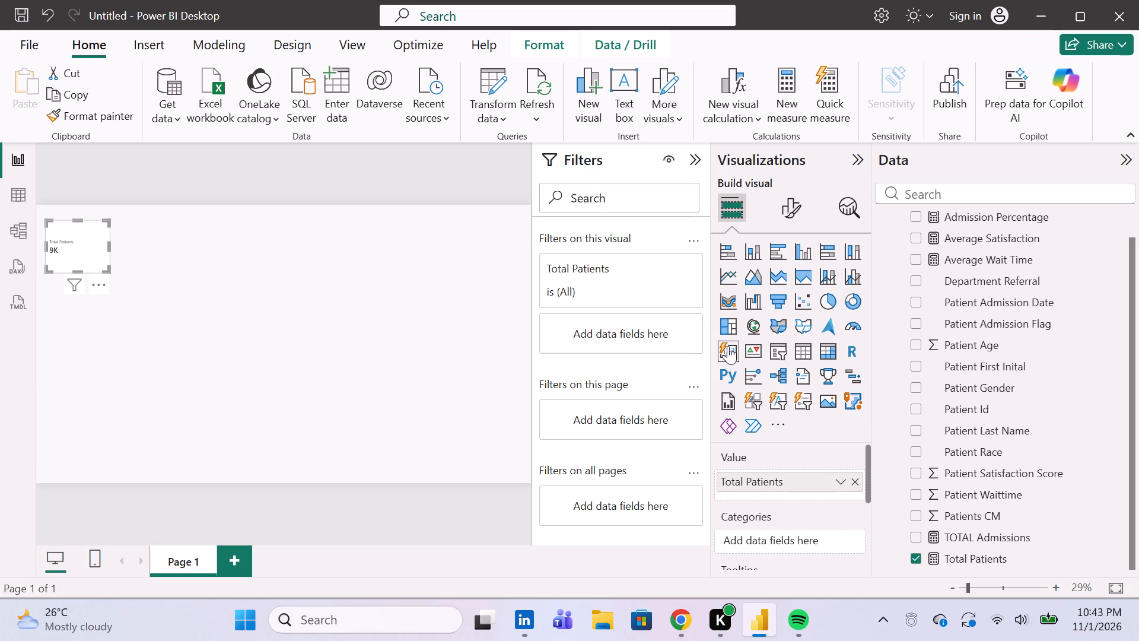
{"action": "left_click", "coordinate": [726, 350]}
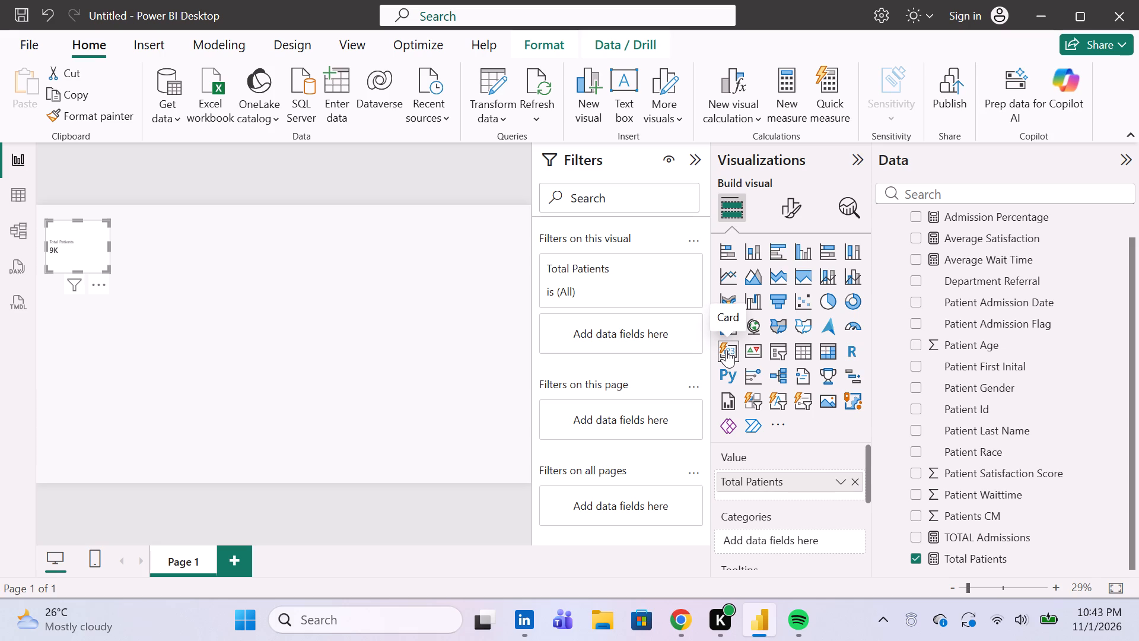
{"action": "left_click", "coordinate": [726, 350]}
{"action": "left_click", "coordinate": [307, 278]}
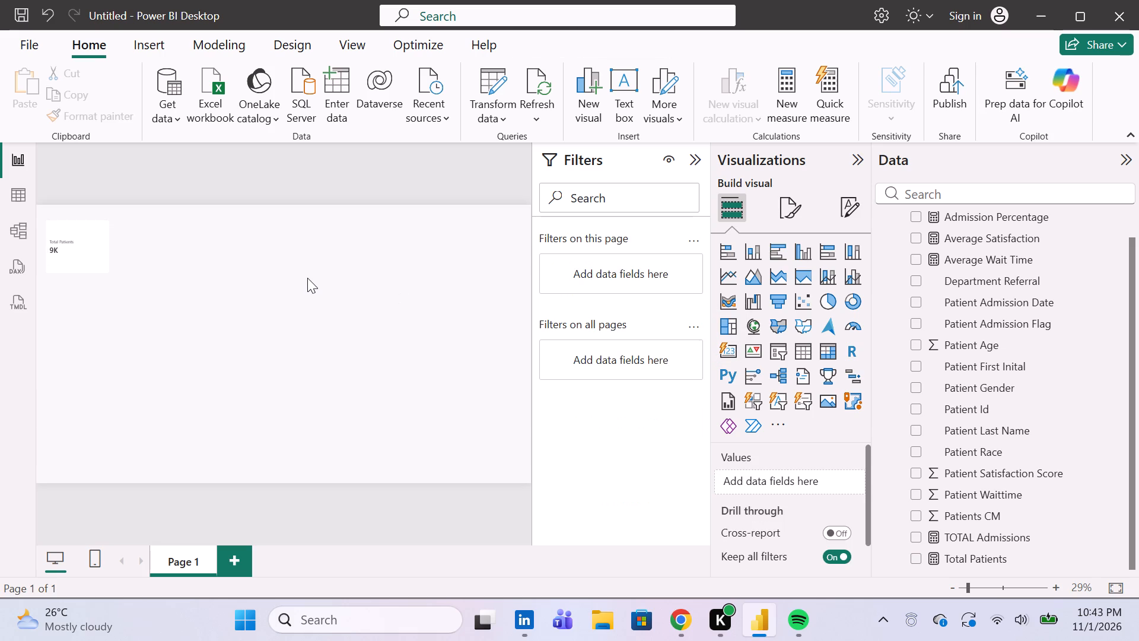
{"action": "left_click", "coordinate": [719, 355]}
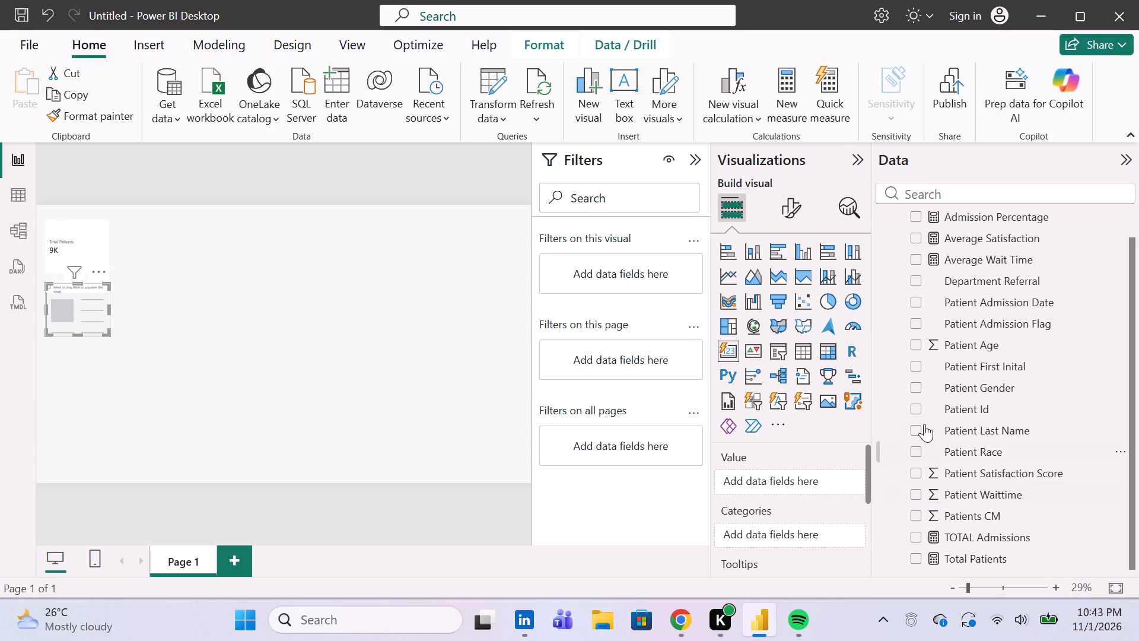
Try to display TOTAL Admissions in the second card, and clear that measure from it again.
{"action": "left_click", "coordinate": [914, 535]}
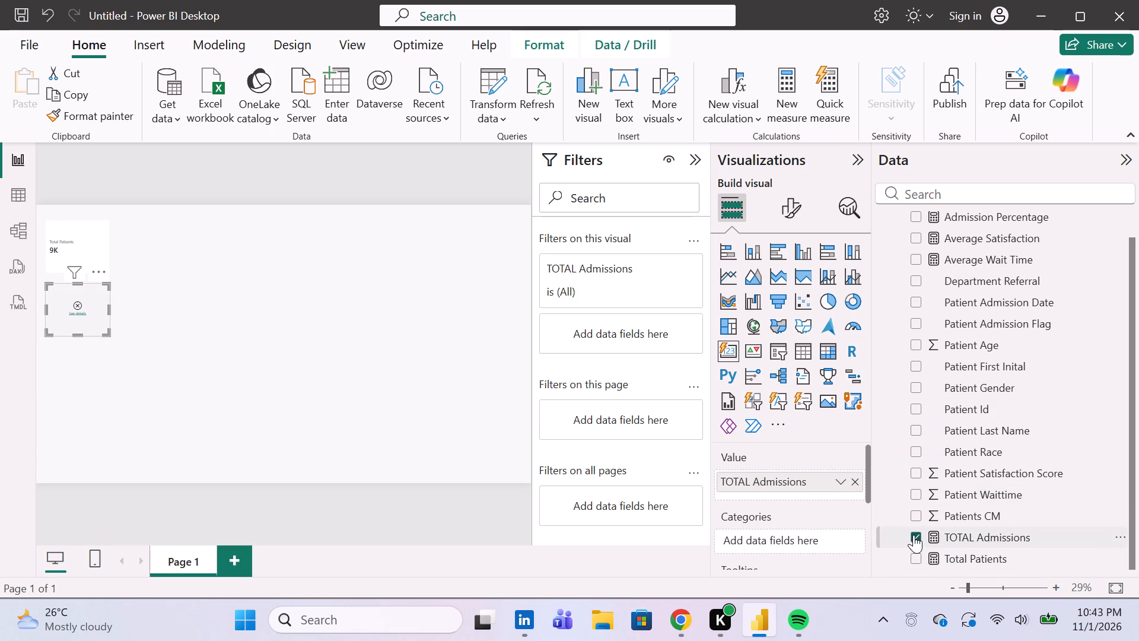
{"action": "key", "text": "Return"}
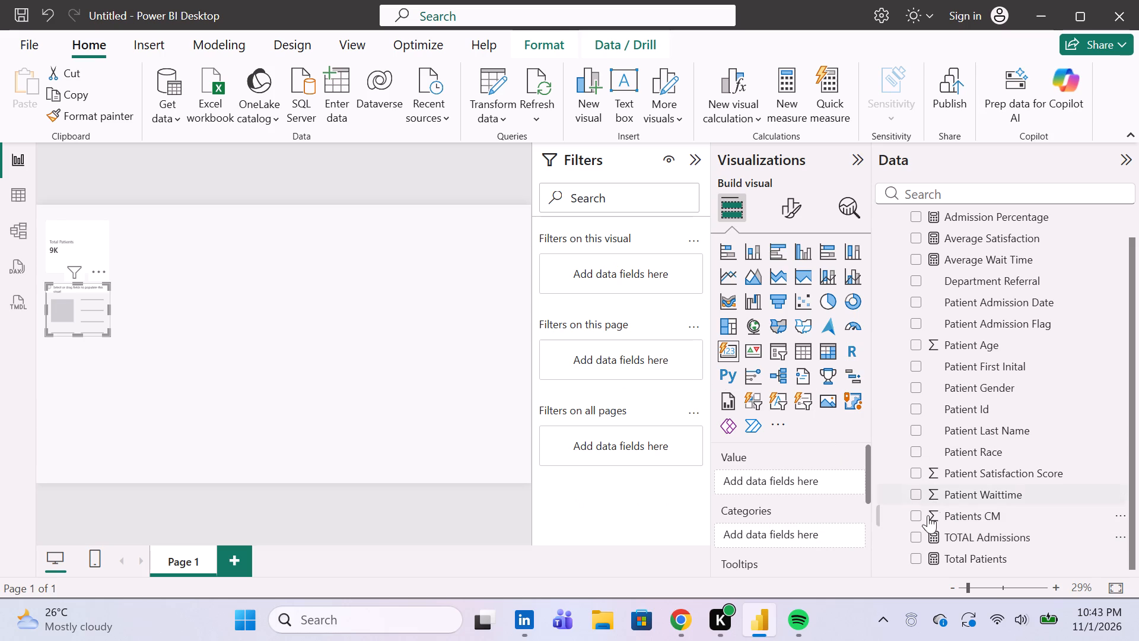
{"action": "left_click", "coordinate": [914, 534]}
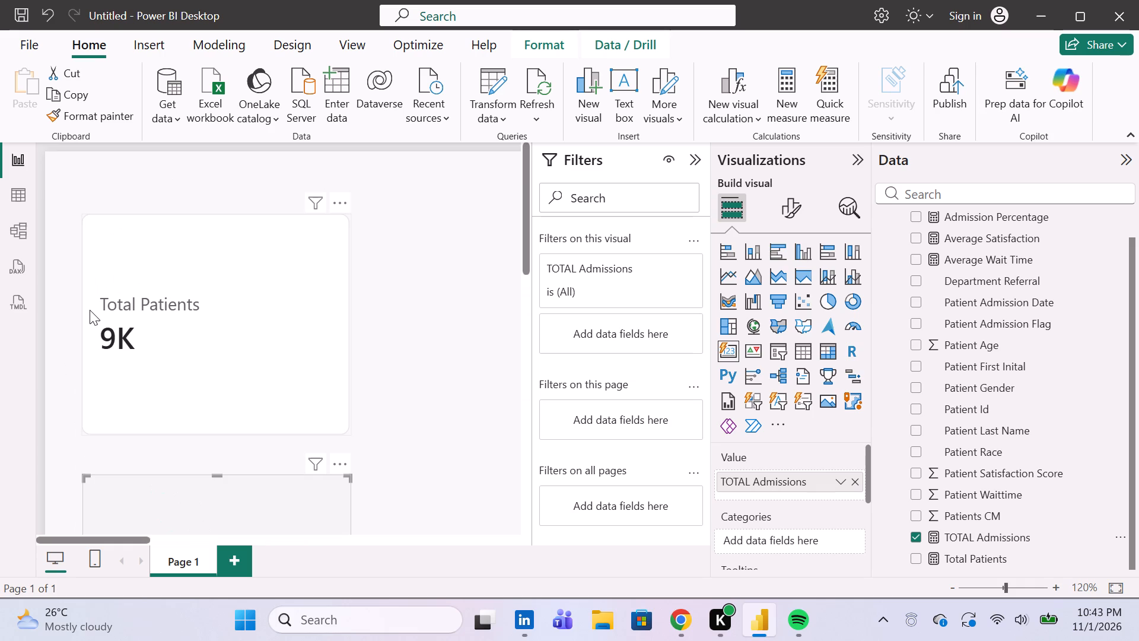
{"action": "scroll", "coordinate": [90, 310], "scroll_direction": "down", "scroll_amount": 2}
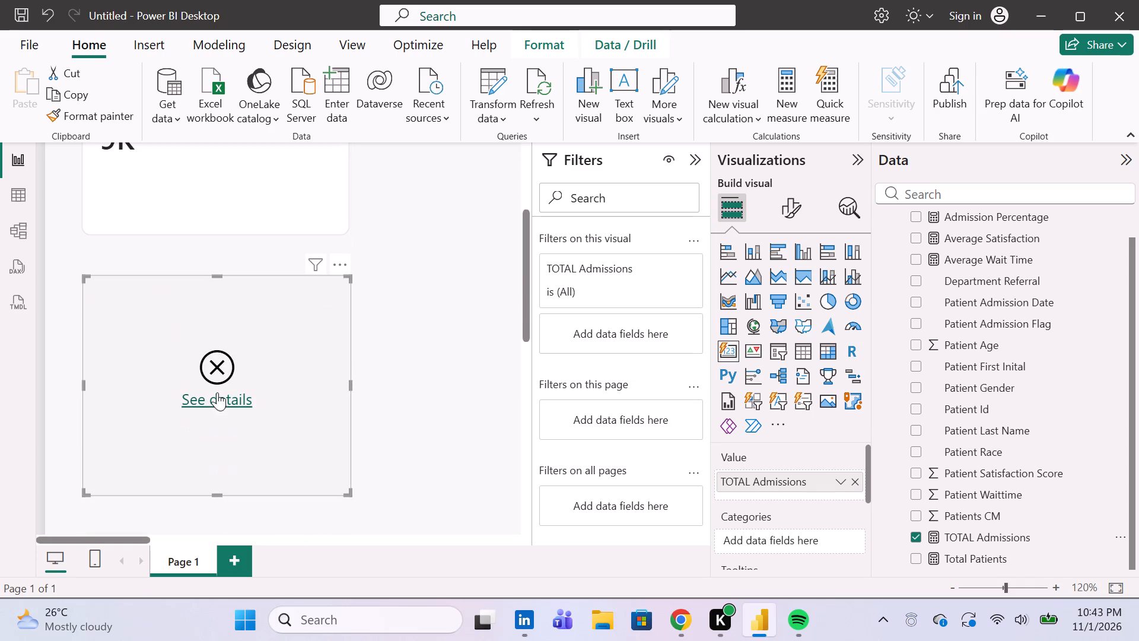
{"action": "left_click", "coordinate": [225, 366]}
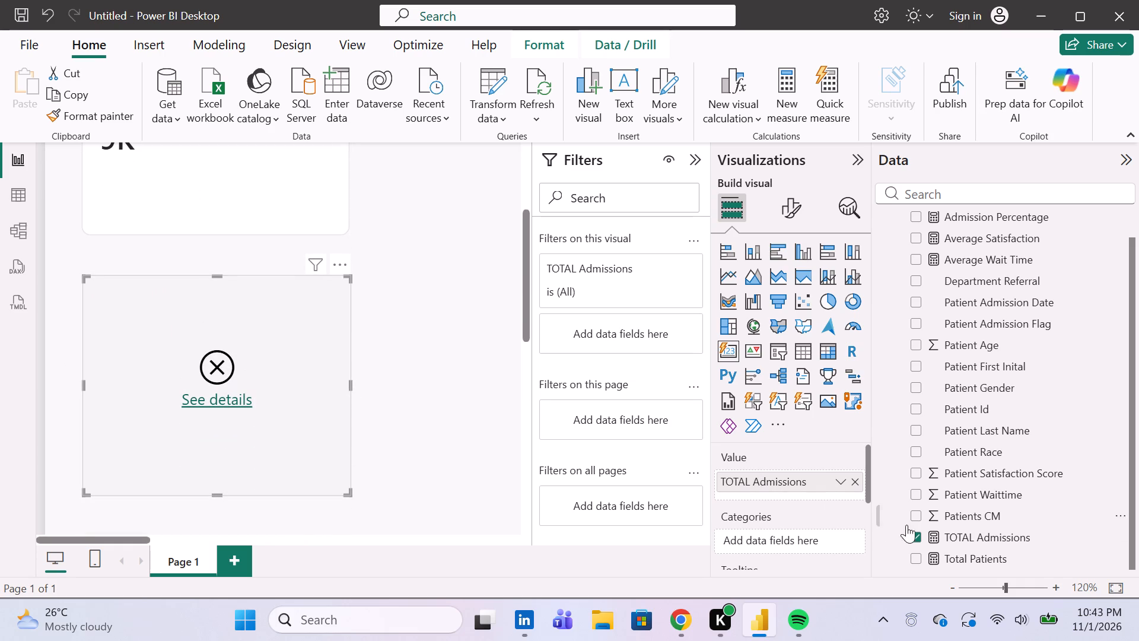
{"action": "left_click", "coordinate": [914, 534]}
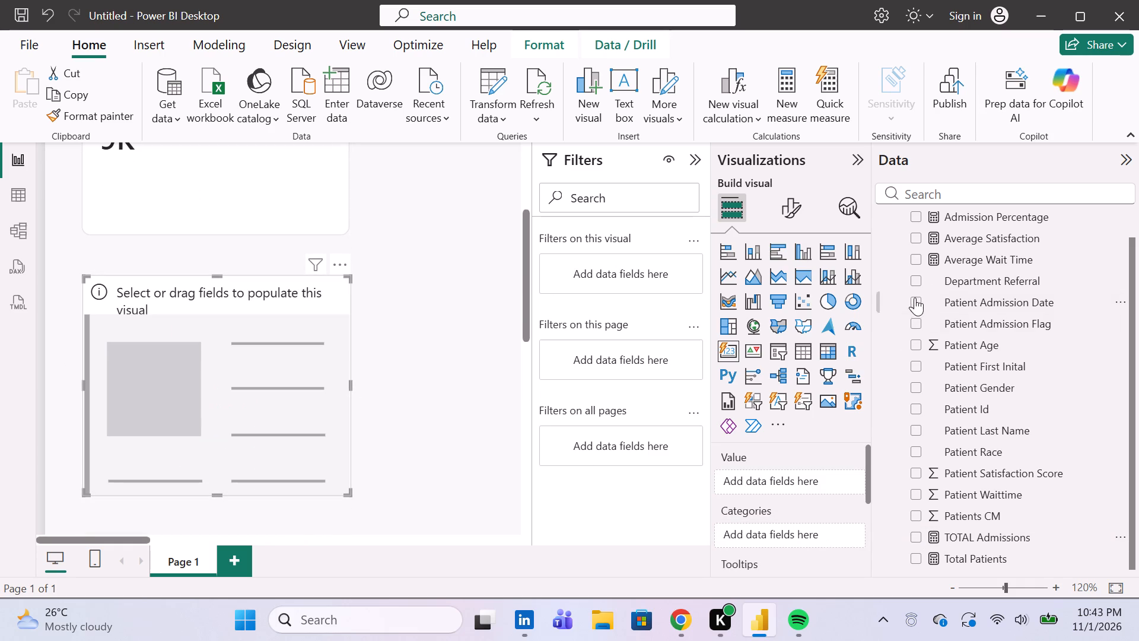
Assign the Average Wait Time measure to the empty second card.
{"action": "left_click", "coordinate": [918, 255]}
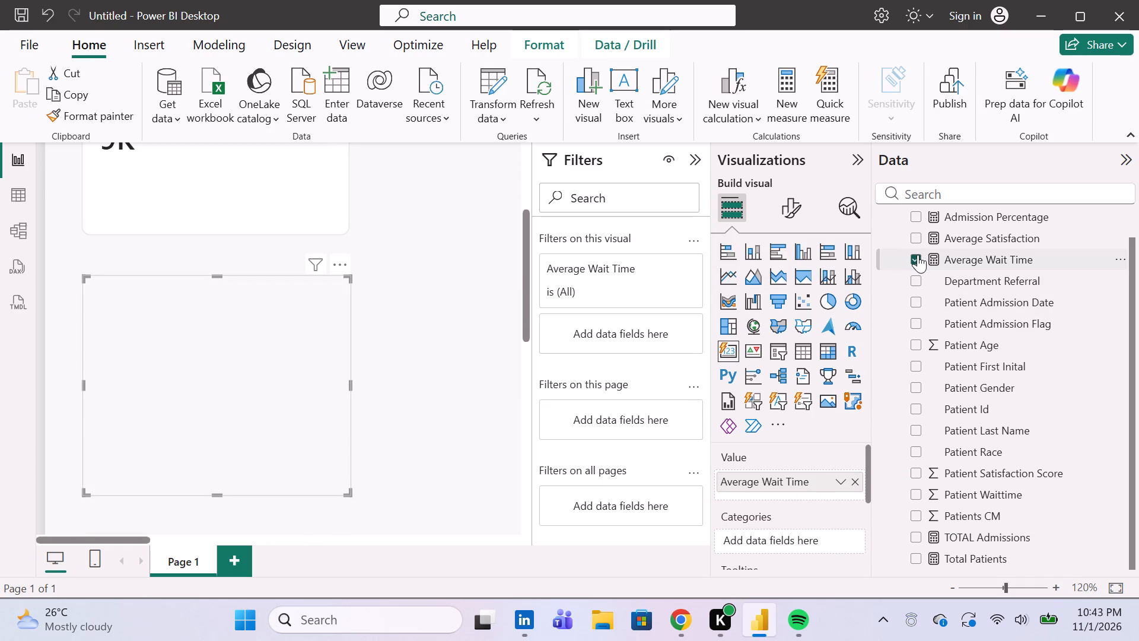
Add a third card below the Average Wait Time card showing the Average Satisfaction measure.
{"action": "left_click", "coordinate": [441, 293]}
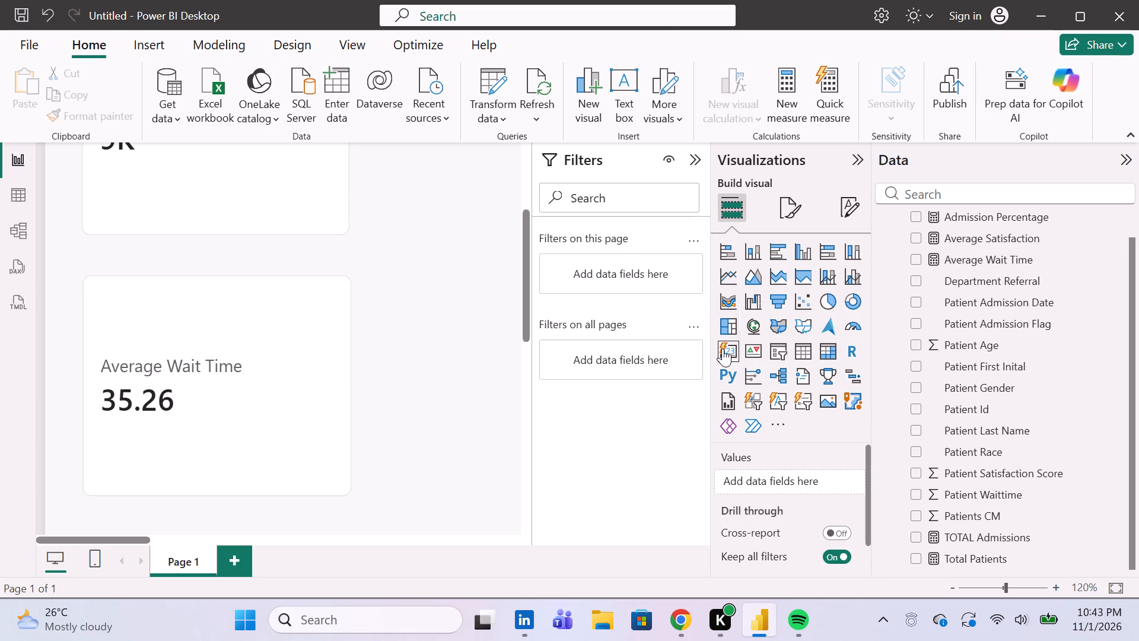
{"action": "left_click", "coordinate": [723, 348]}
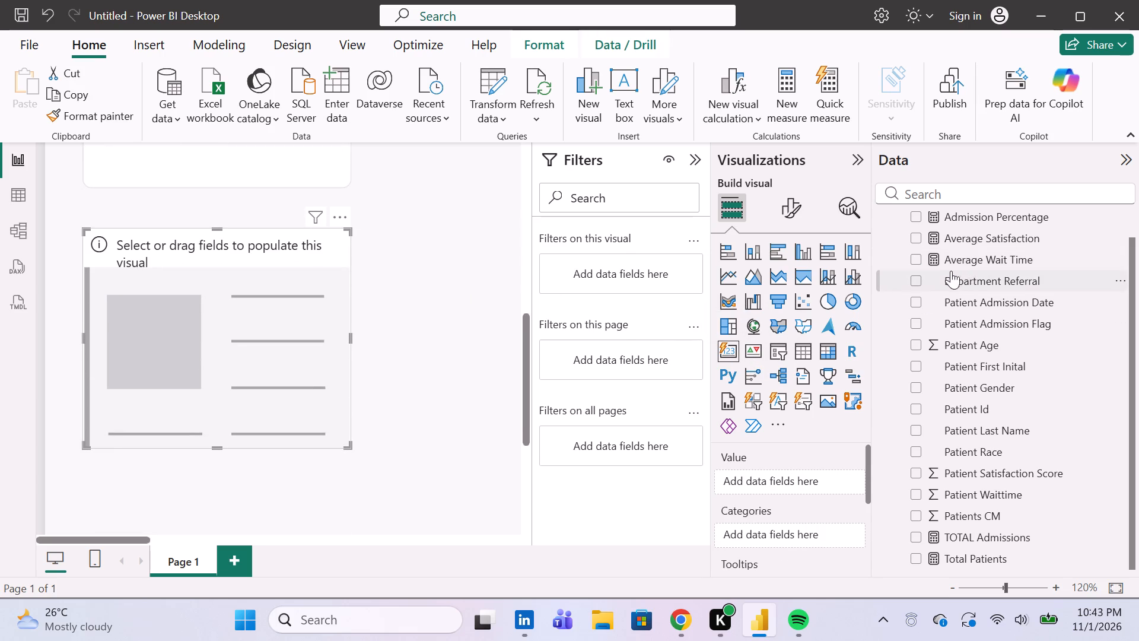
{"action": "left_click", "coordinate": [914, 239]}
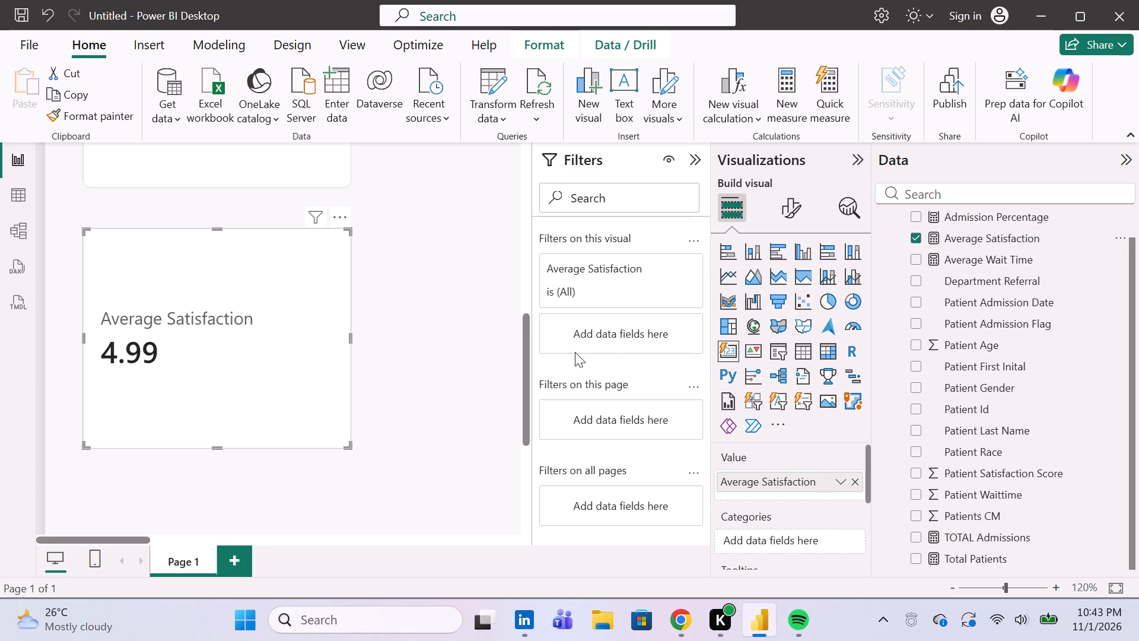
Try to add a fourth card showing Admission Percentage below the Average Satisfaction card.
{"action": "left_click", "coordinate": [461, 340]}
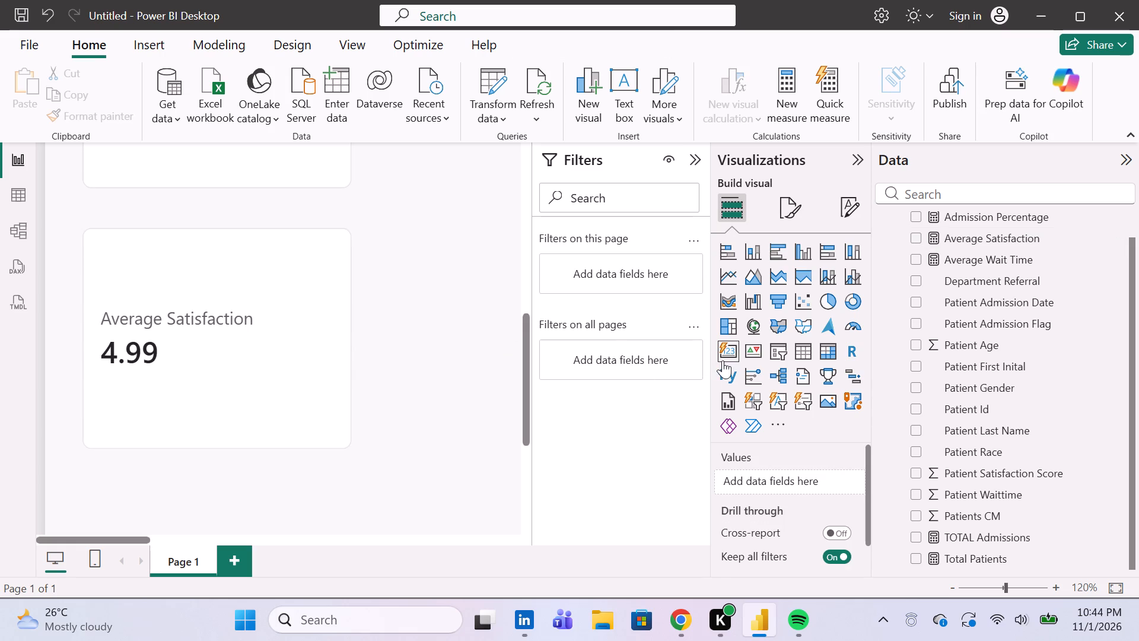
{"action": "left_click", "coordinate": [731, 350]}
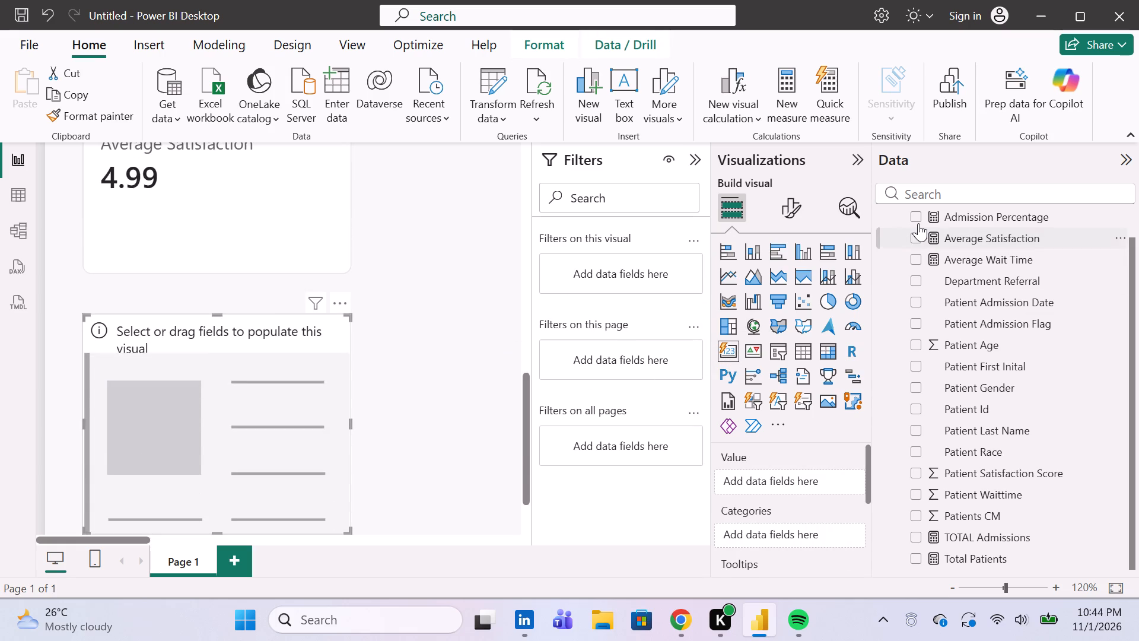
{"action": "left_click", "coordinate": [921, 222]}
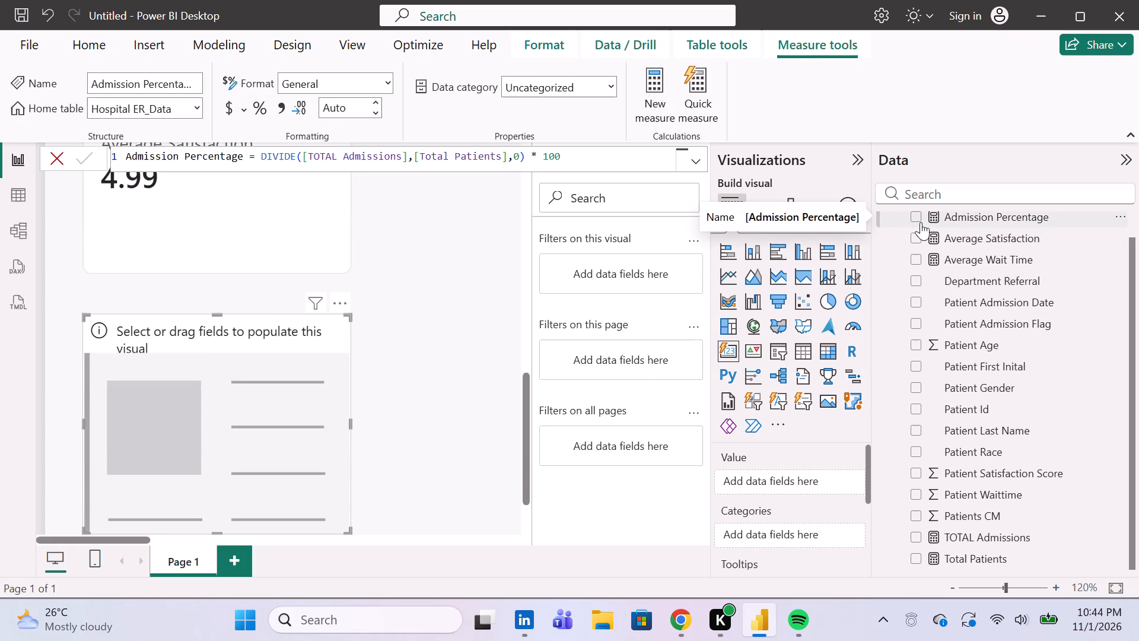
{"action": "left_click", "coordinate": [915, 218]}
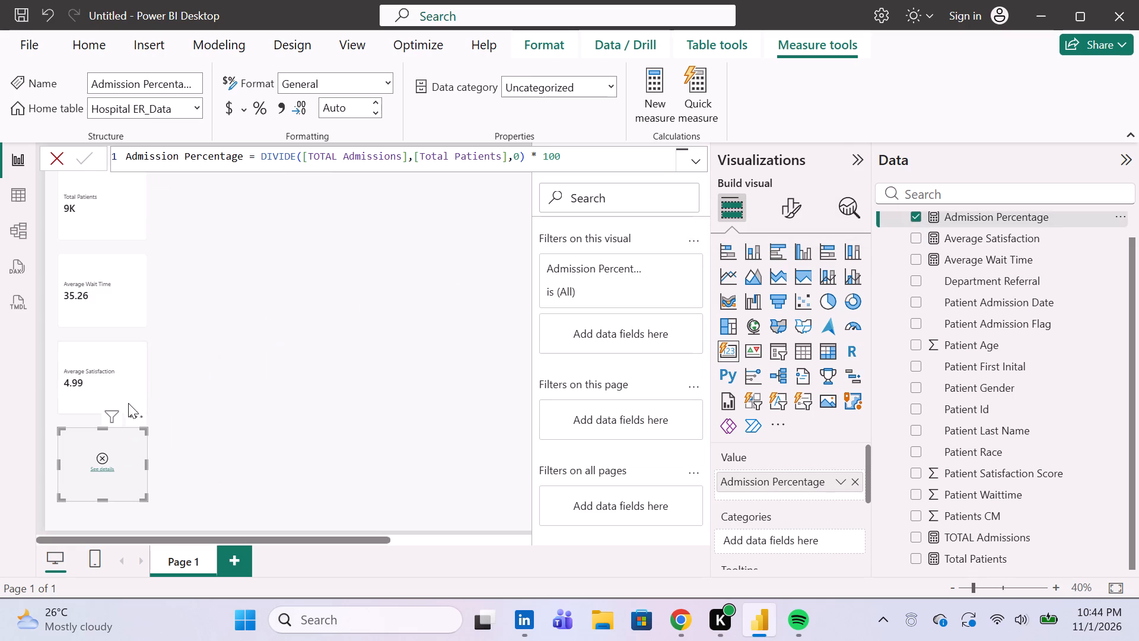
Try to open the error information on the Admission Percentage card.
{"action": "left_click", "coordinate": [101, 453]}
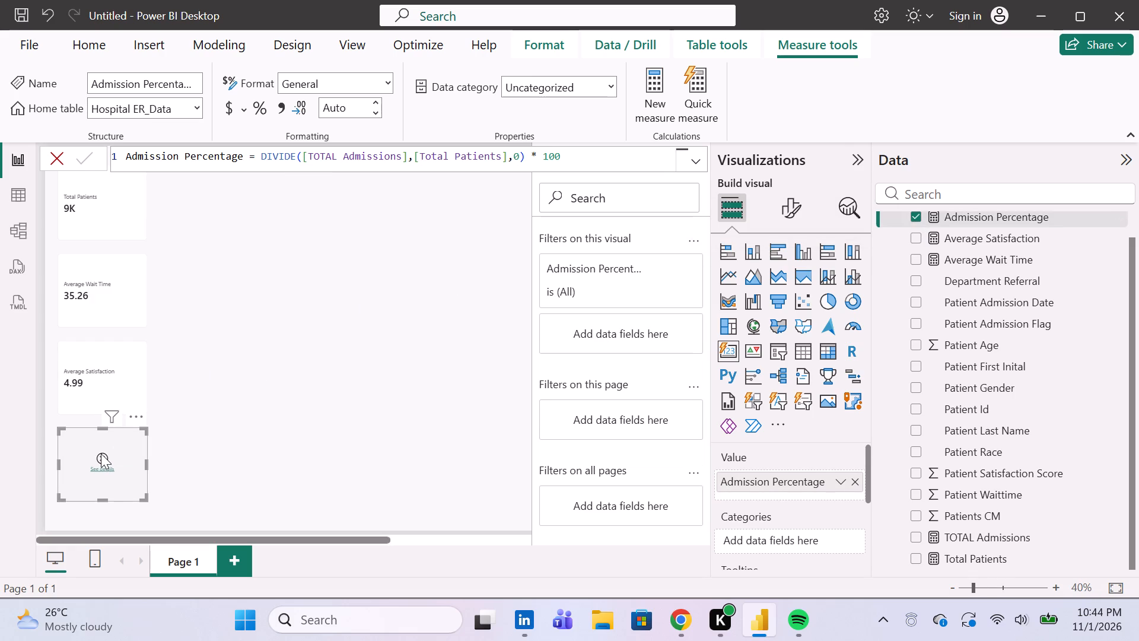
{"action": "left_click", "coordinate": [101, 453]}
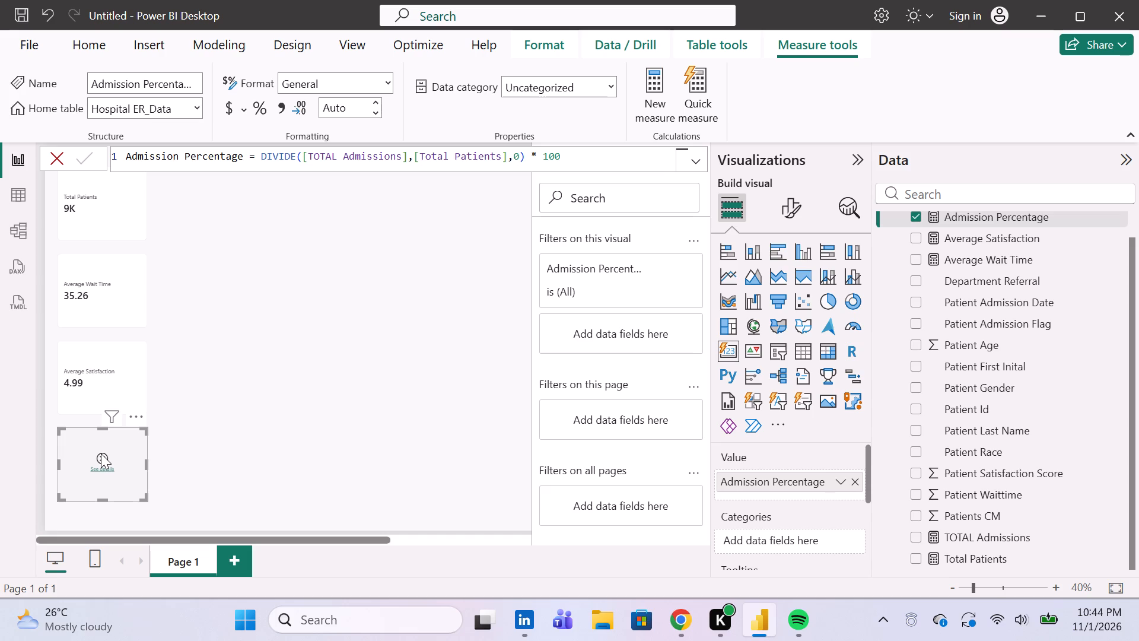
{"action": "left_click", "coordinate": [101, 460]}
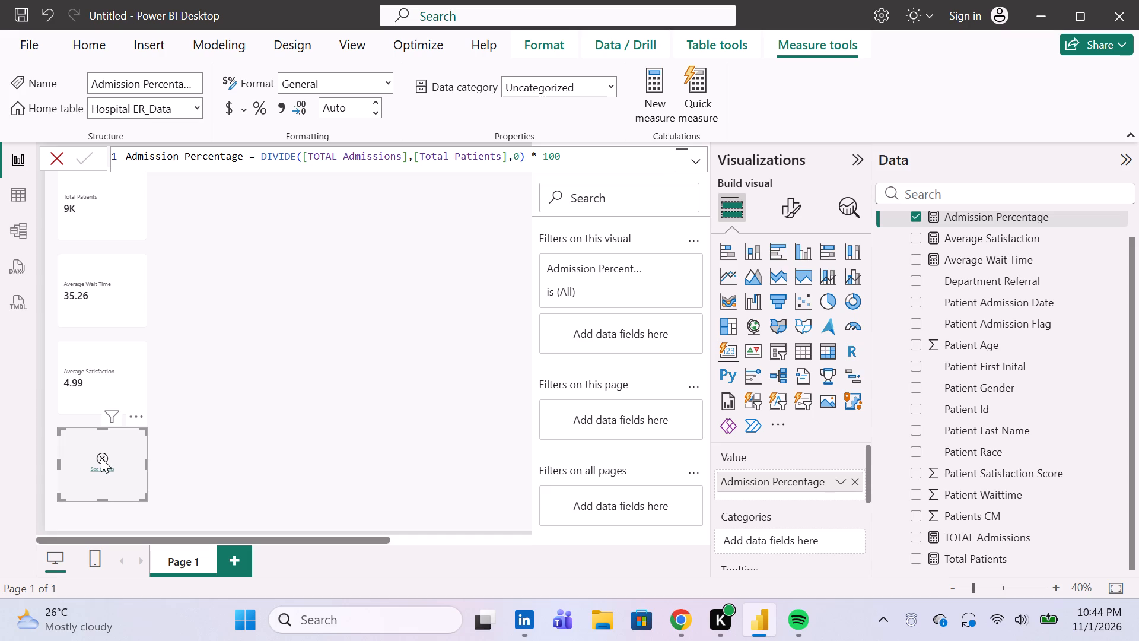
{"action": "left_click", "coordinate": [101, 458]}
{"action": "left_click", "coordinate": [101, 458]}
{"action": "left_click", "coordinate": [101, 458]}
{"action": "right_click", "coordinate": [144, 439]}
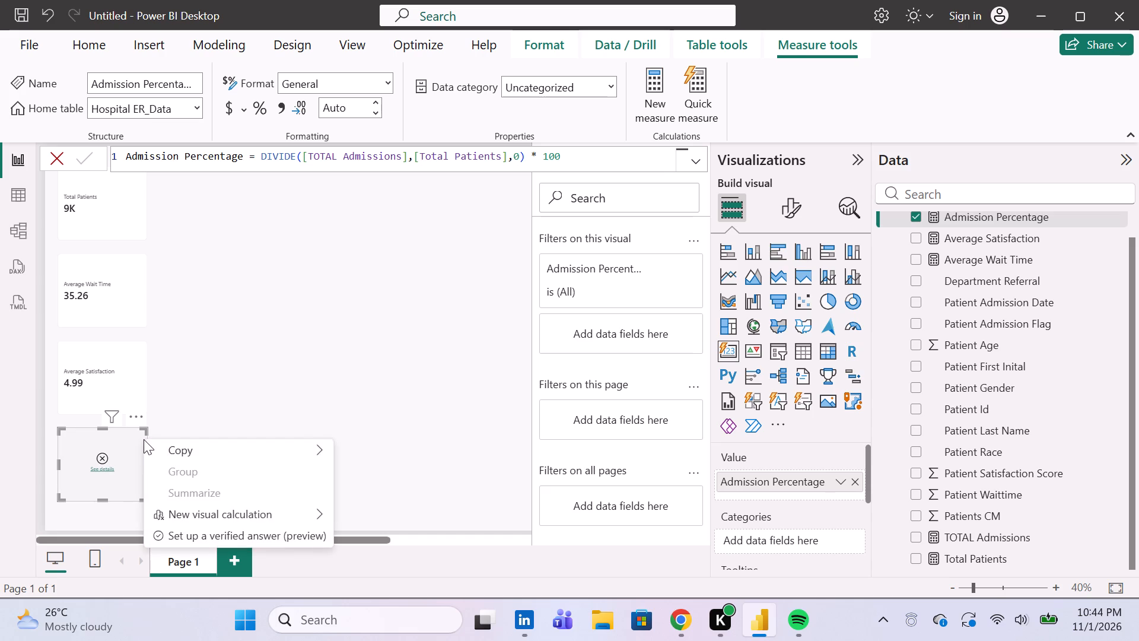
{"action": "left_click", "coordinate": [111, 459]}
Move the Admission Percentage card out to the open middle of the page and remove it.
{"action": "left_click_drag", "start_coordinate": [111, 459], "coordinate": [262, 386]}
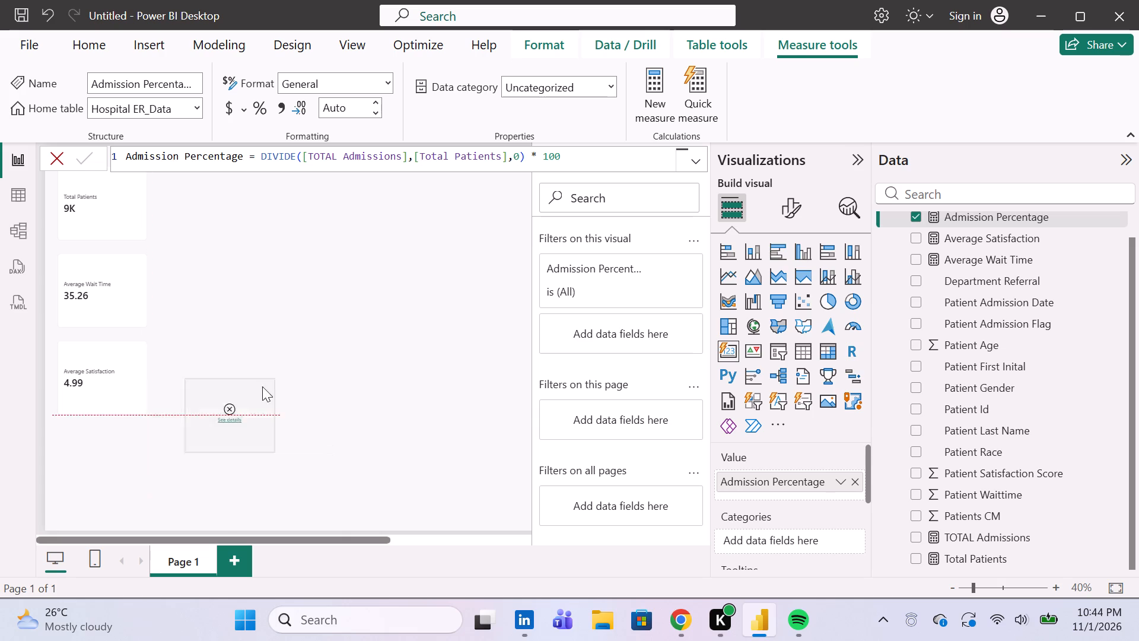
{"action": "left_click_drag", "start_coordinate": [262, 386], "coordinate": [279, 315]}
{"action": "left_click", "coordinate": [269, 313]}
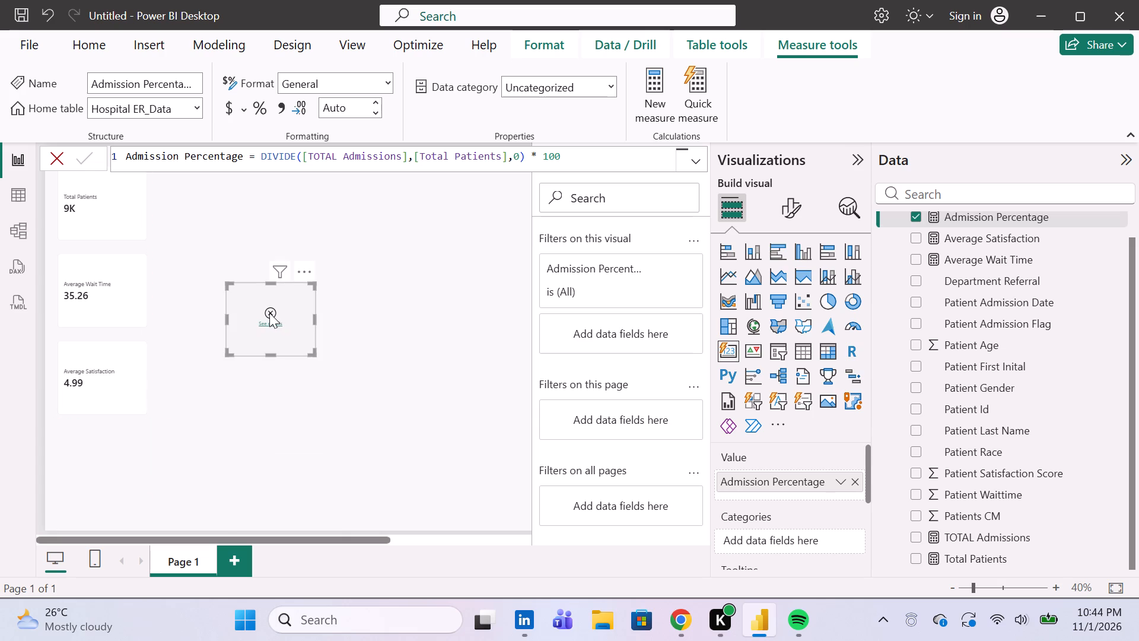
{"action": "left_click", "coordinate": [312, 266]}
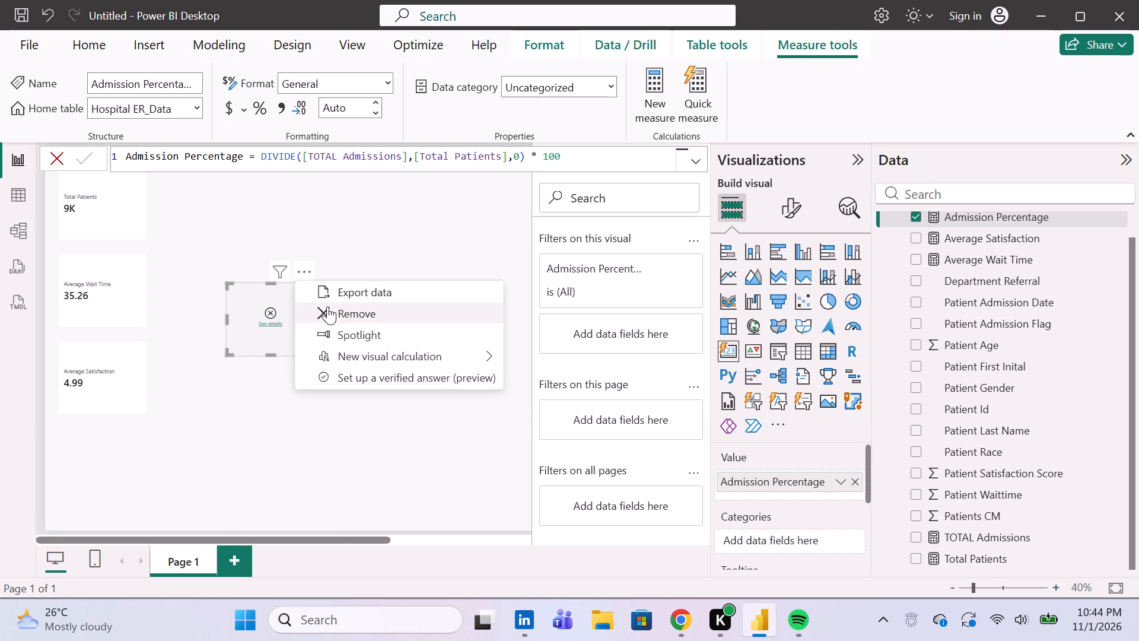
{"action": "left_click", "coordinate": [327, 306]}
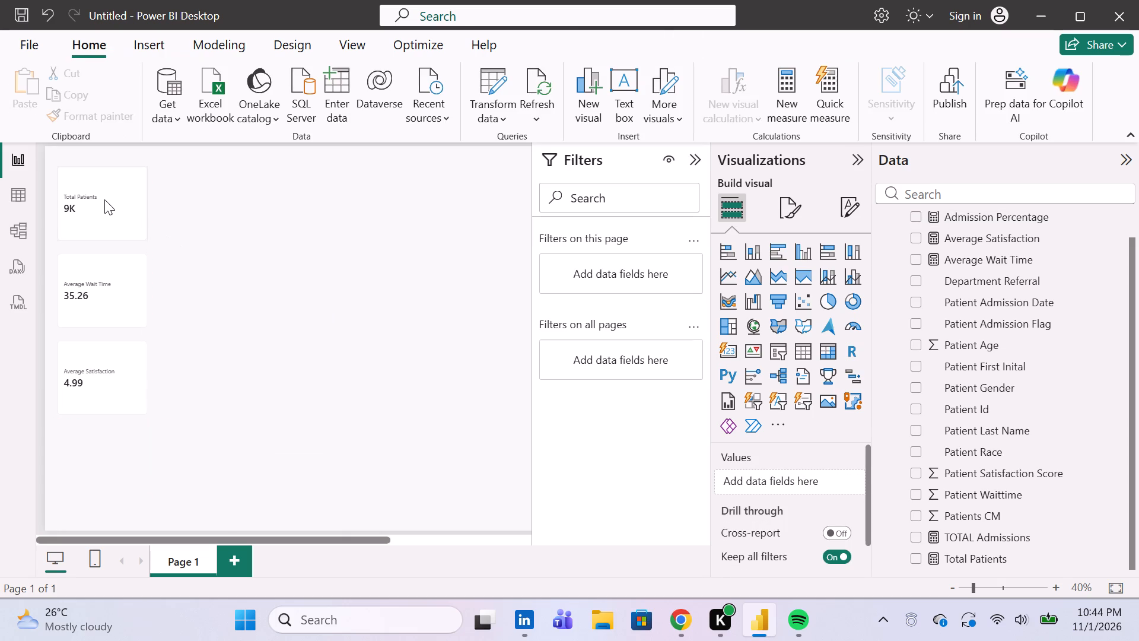
Arrange the Average Wait Time and Average Satisfaction cards in one row beside the Total Patients card.
{"action": "left_click_drag", "start_coordinate": [114, 296], "coordinate": [246, 218]}
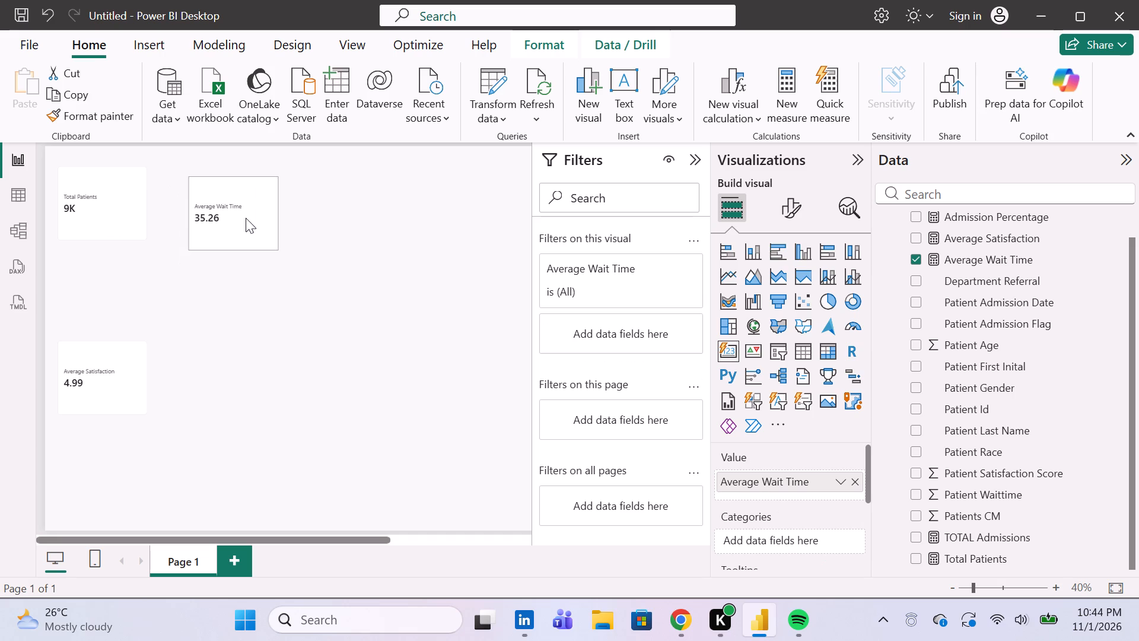
{"action": "left_click_drag", "start_coordinate": [246, 218], "coordinate": [243, 212]}
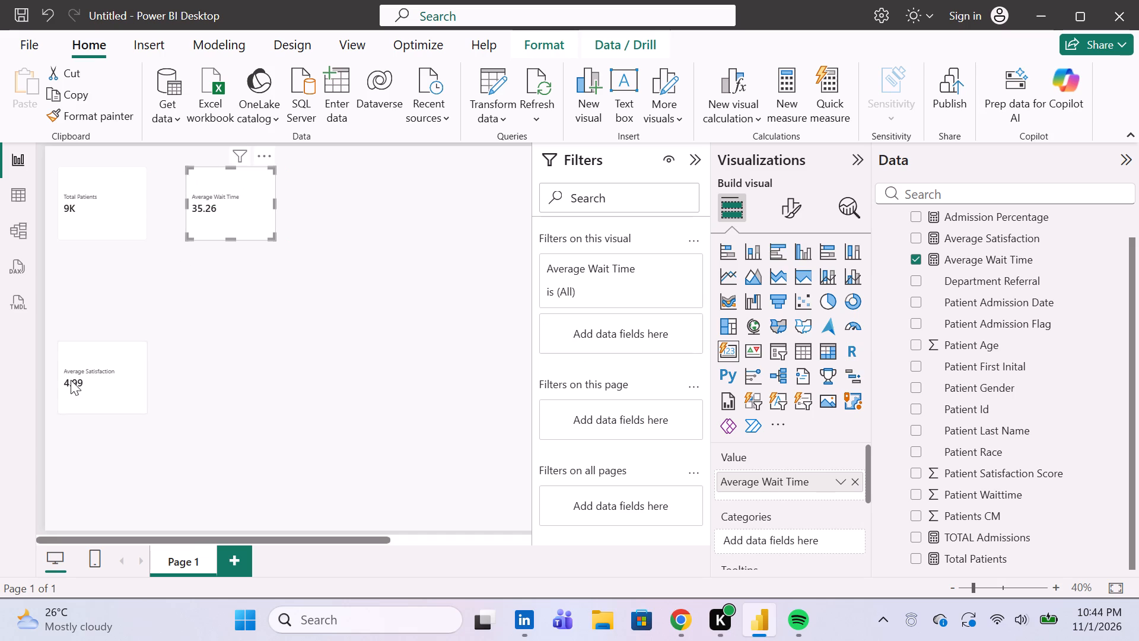
{"action": "left_click_drag", "start_coordinate": [69, 380], "coordinate": [323, 214]}
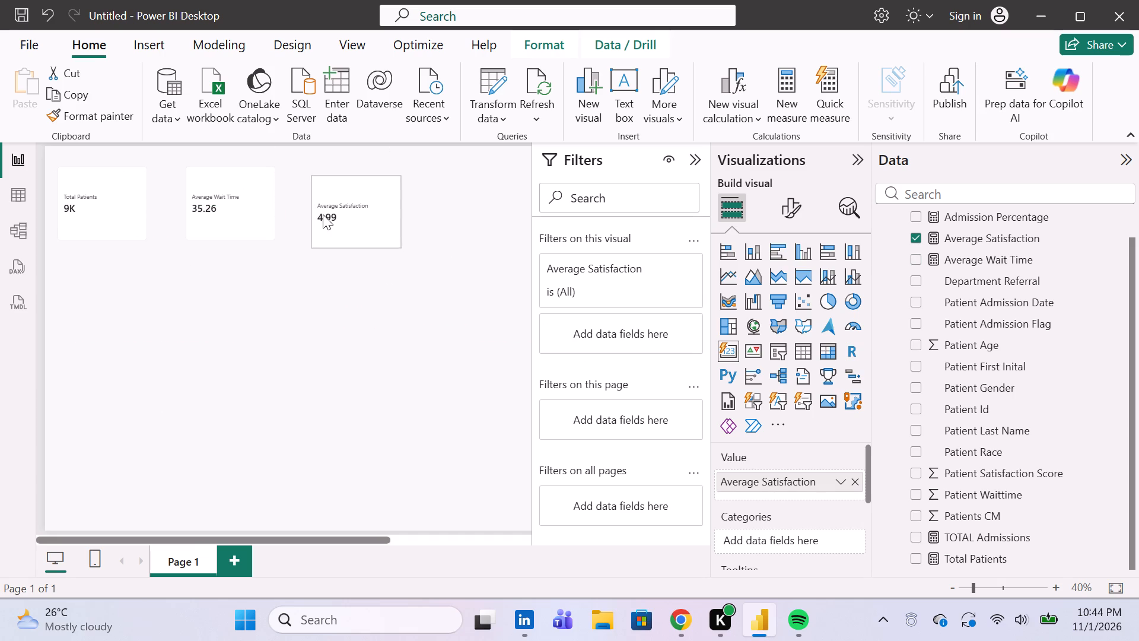
{"action": "left_click_drag", "start_coordinate": [323, 214], "coordinate": [320, 210]}
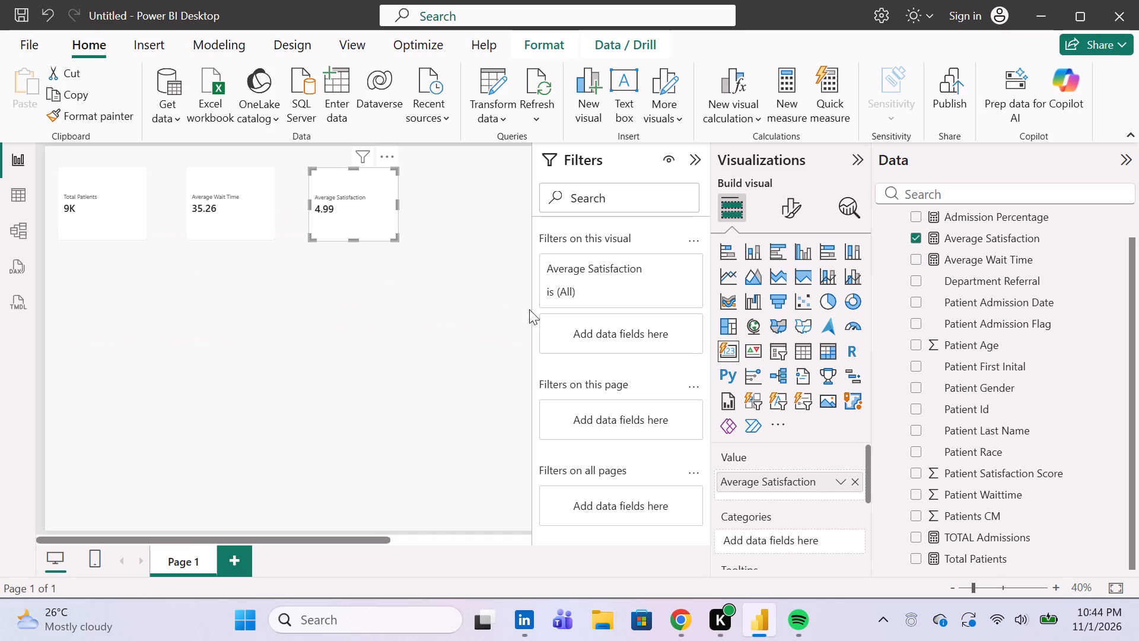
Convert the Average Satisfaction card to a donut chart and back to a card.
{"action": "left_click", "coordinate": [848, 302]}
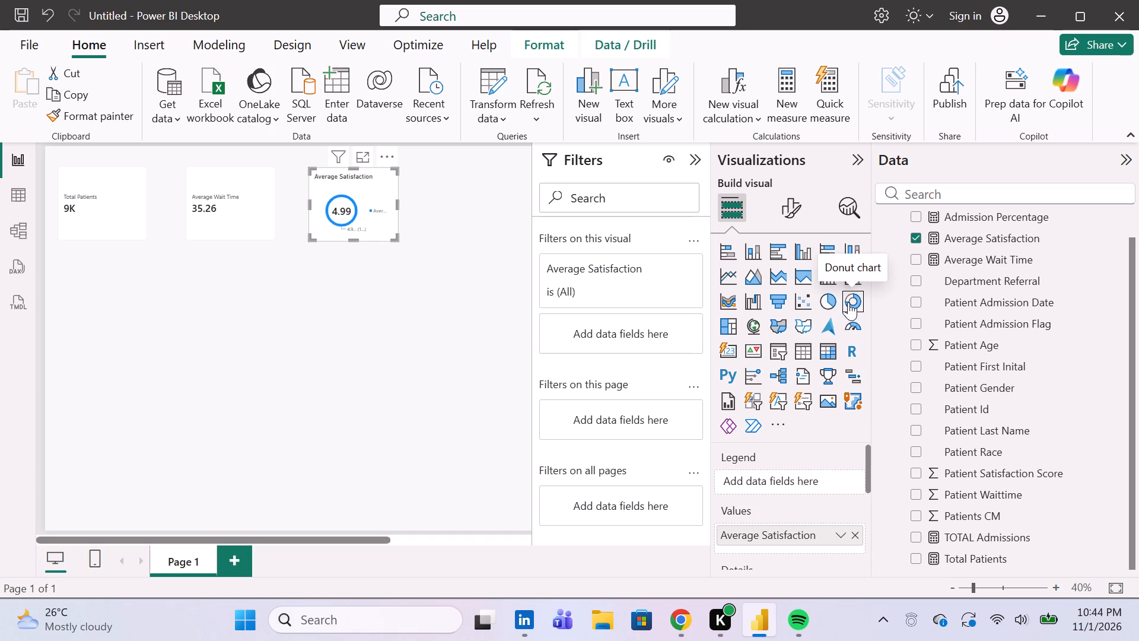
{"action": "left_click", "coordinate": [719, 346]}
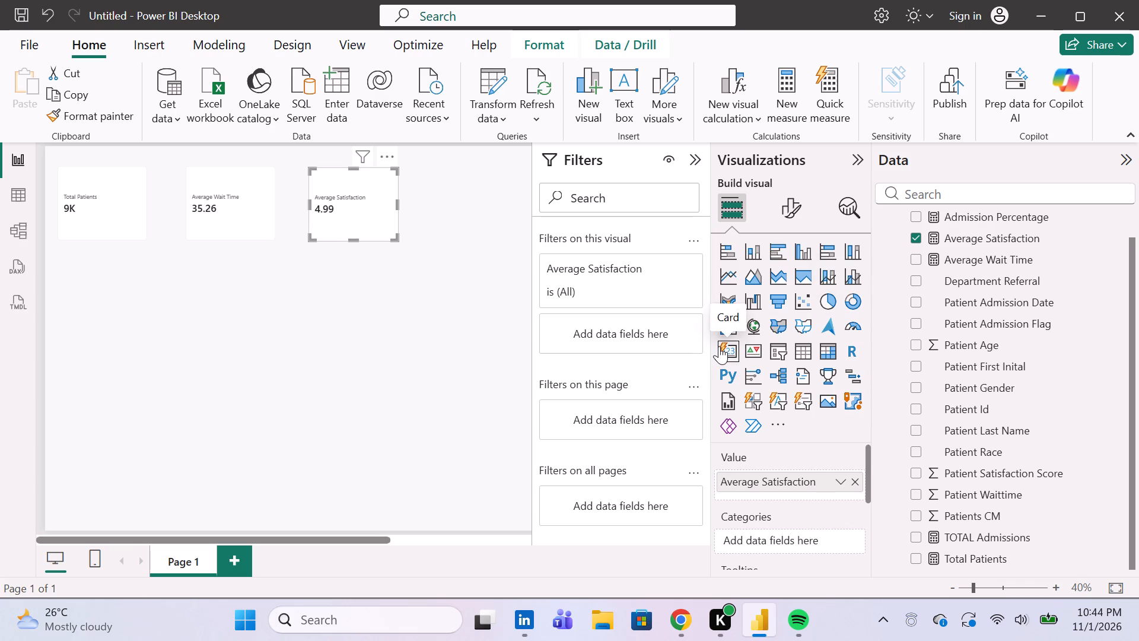
Add a donut chart below the Total Patients card with Patient Gender as its legend.
{"action": "left_click", "coordinate": [362, 318]}
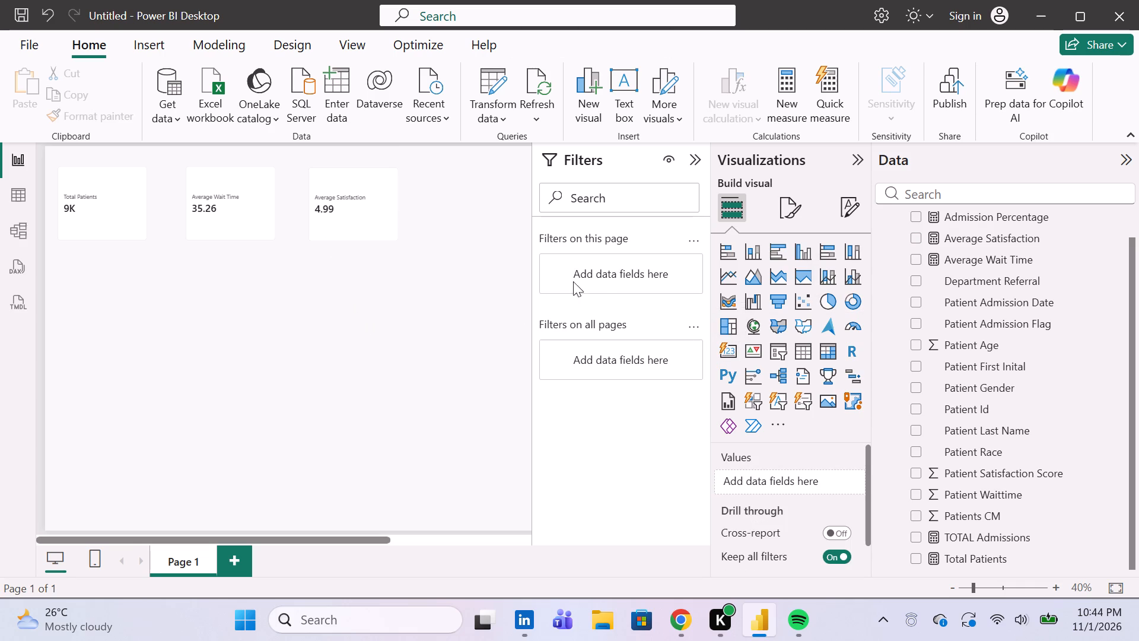
{"action": "left_click", "coordinate": [845, 300]}
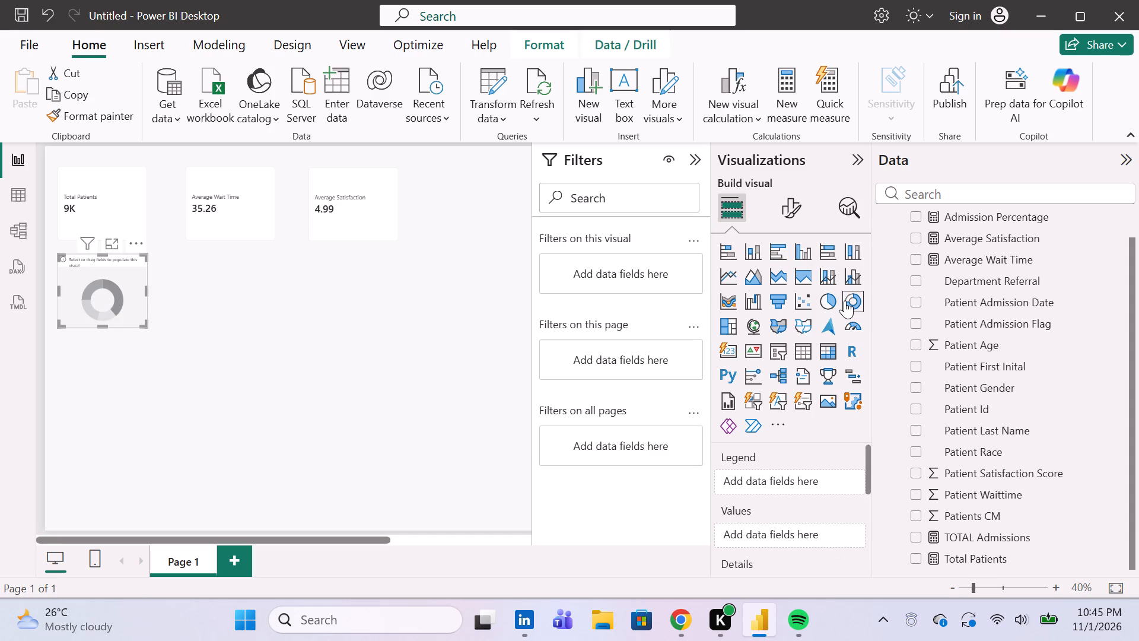
{"action": "left_click", "coordinate": [918, 386]}
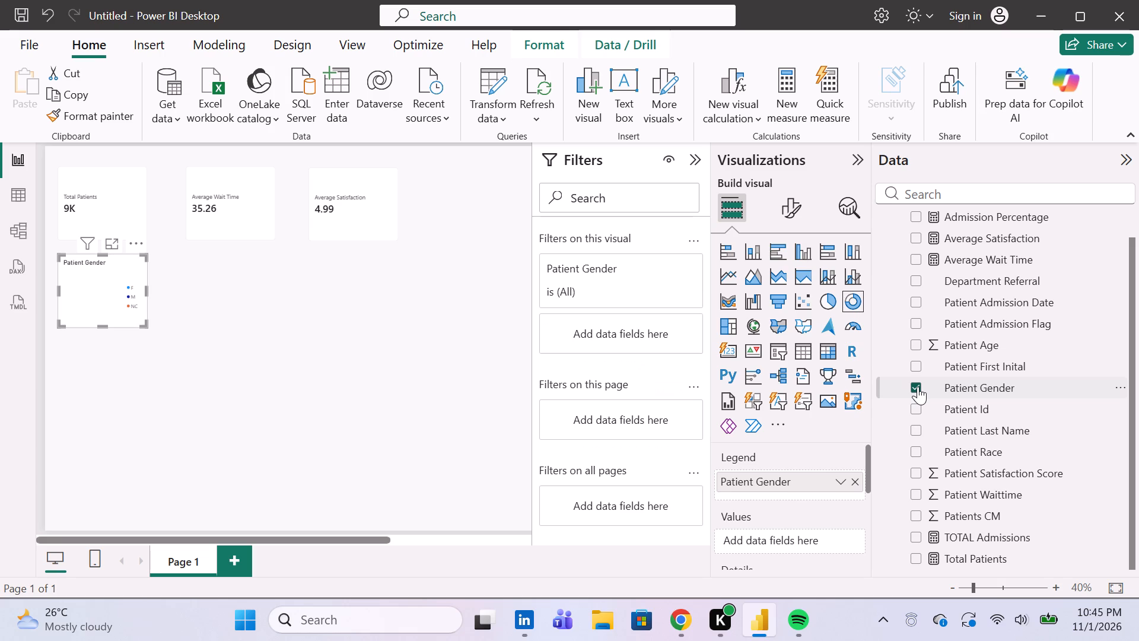
{"action": "left_click", "coordinate": [142, 326]}
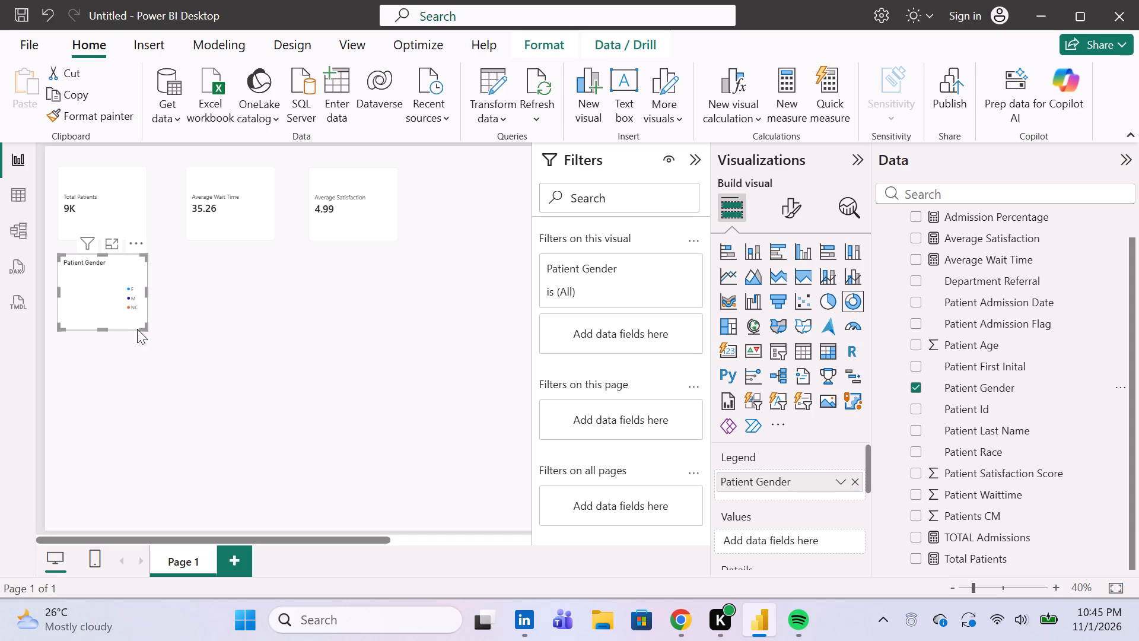
{"action": "left_click", "coordinate": [238, 358]}
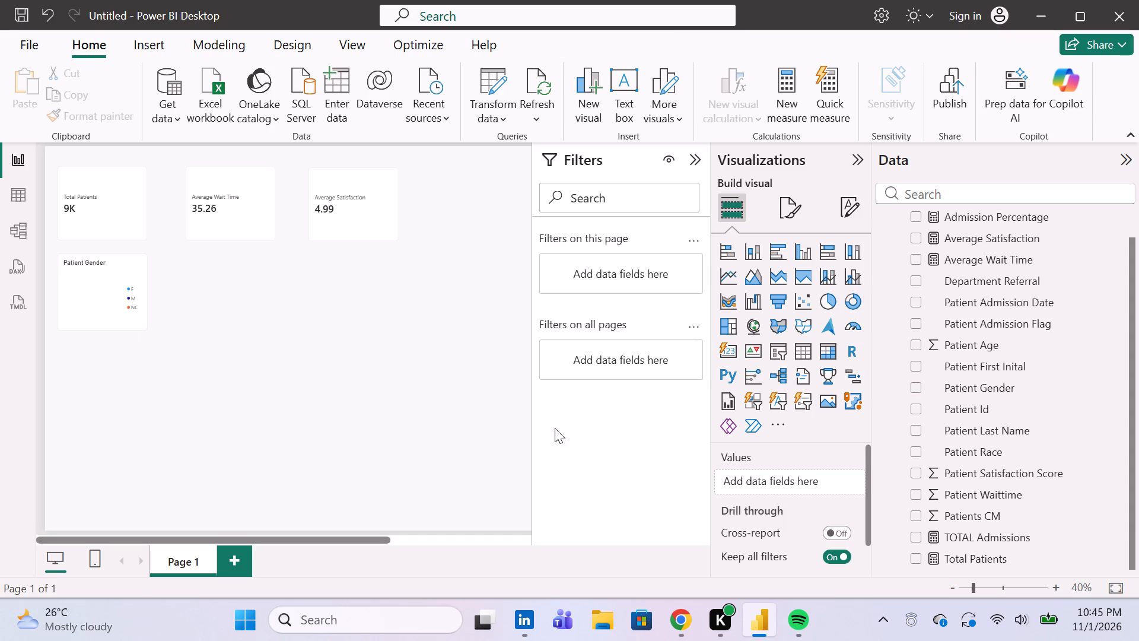
Add a stacked bar chart with Department Referral on the Y-axis and place it beside the Patient Gender donut chart.
{"action": "scroll", "coordinate": [992, 497], "scroll_direction": "down", "scroll_amount": 1}
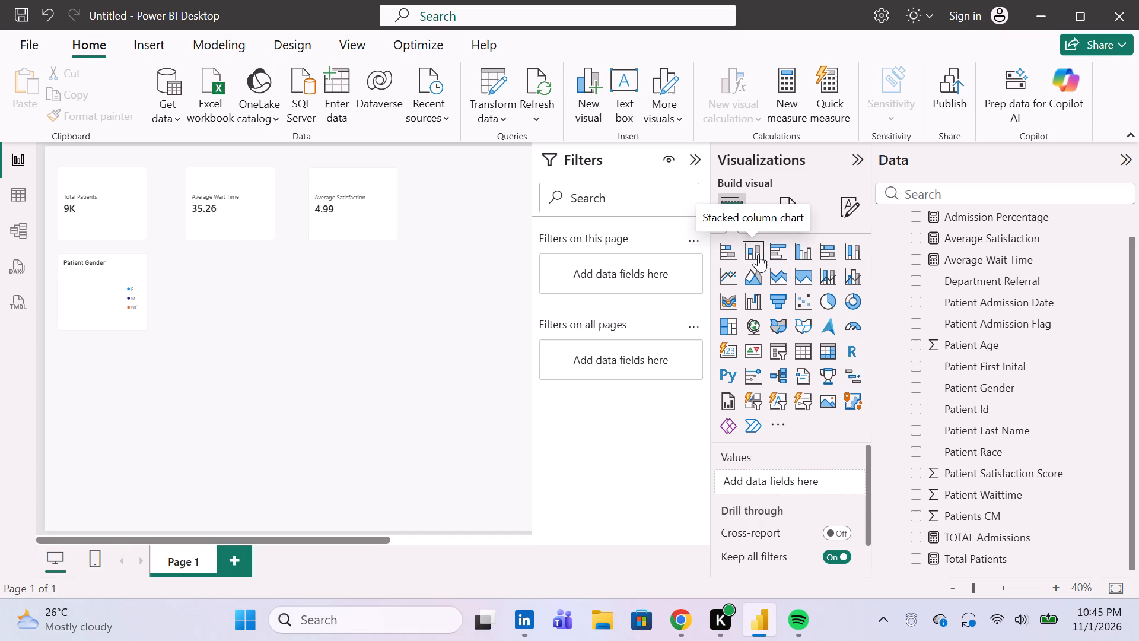
{"action": "left_click", "coordinate": [727, 252]}
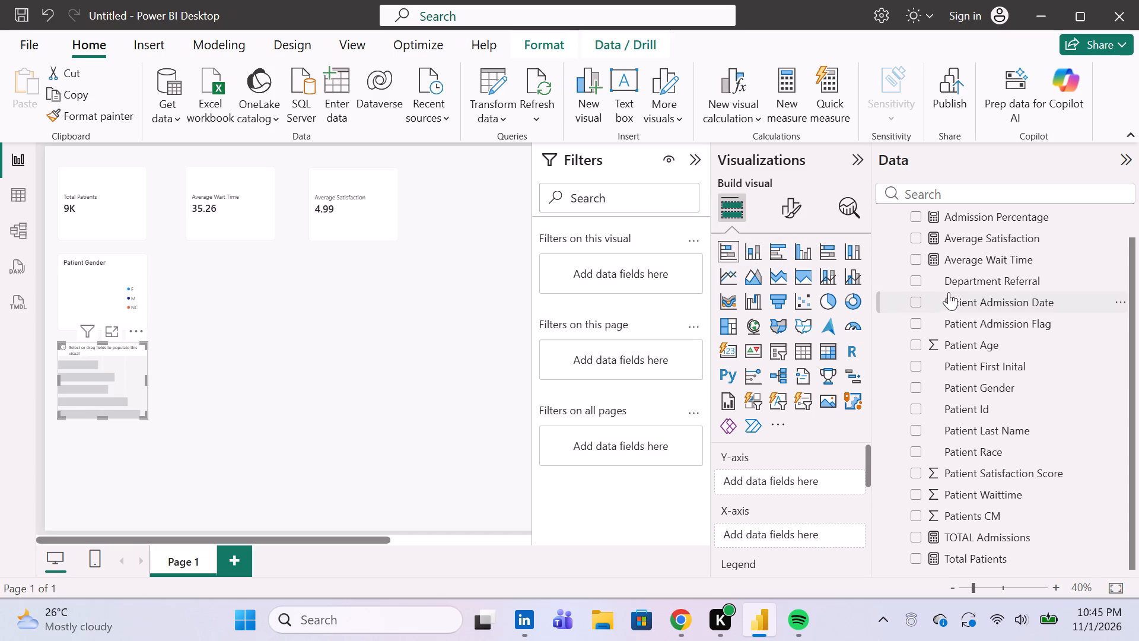
{"action": "left_click", "coordinate": [919, 282]}
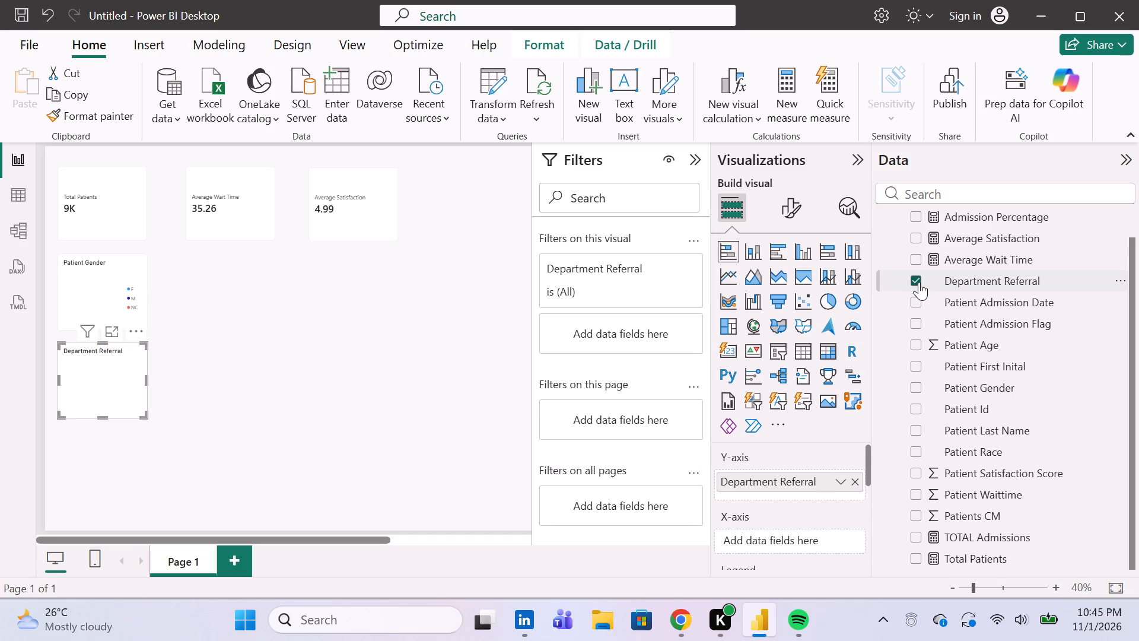
{"action": "left_click_drag", "start_coordinate": [122, 398], "coordinate": [247, 310]}
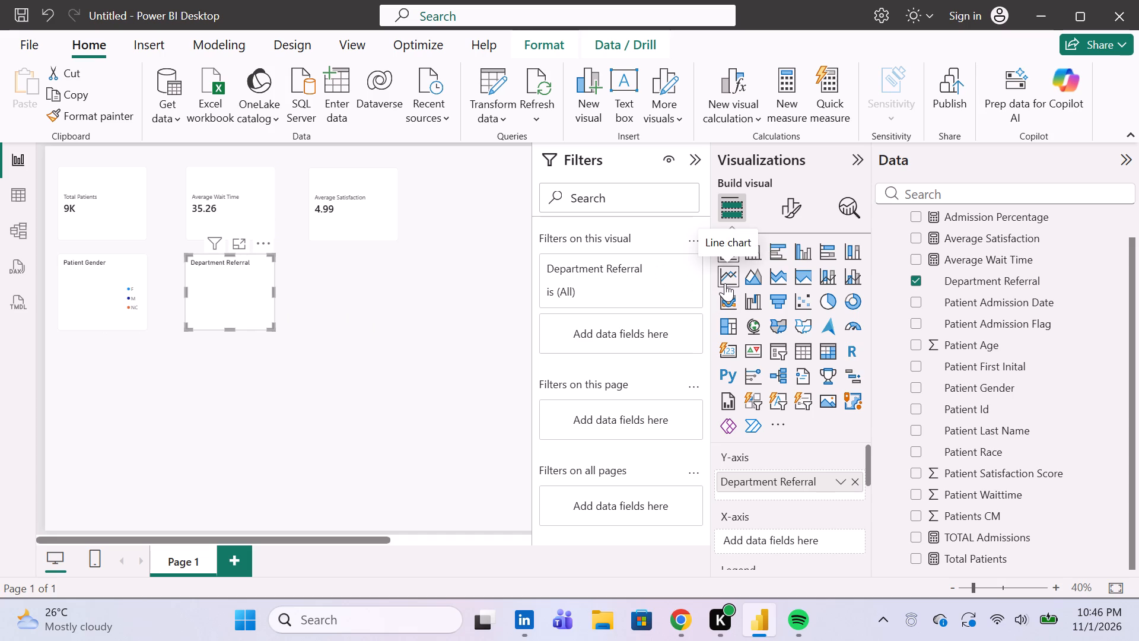
{"action": "left_click", "coordinate": [352, 403]}
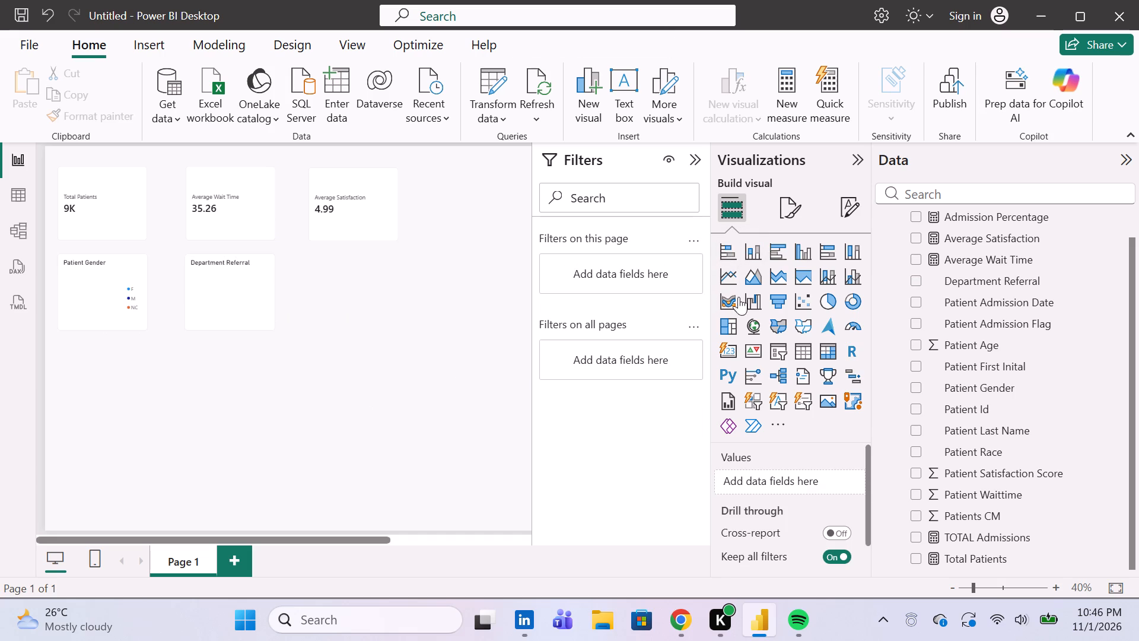
Add a line chart below the Patient Gender donut chart with Patient Waittime on the Y-axis.
{"action": "left_click", "coordinate": [733, 281]}
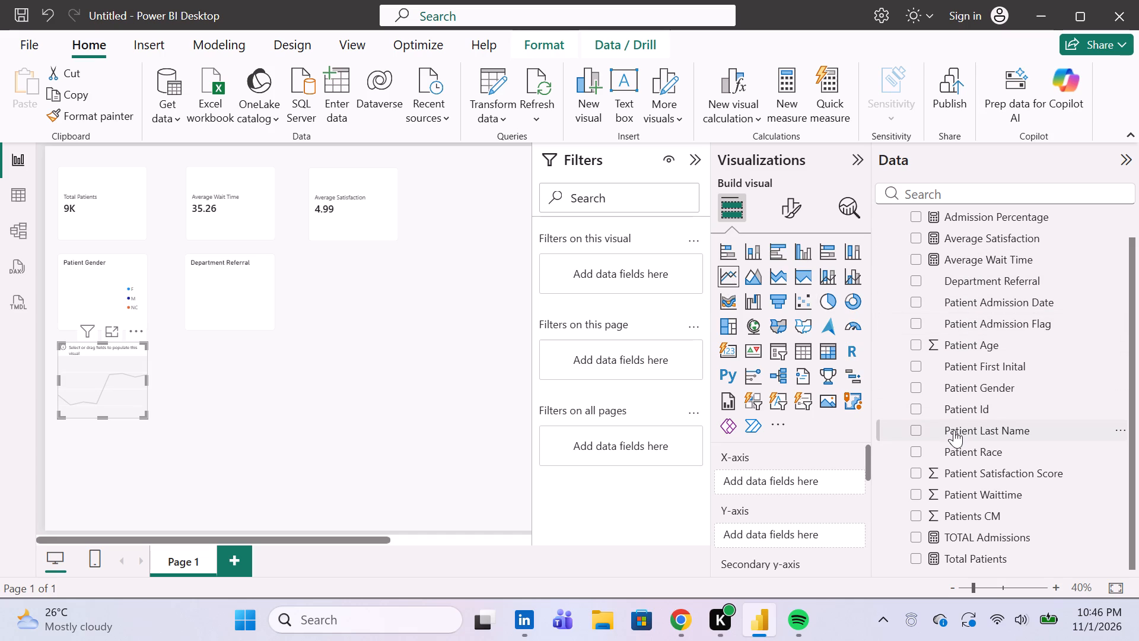
{"action": "scroll", "coordinate": [951, 434], "scroll_direction": "down", "scroll_amount": 2}
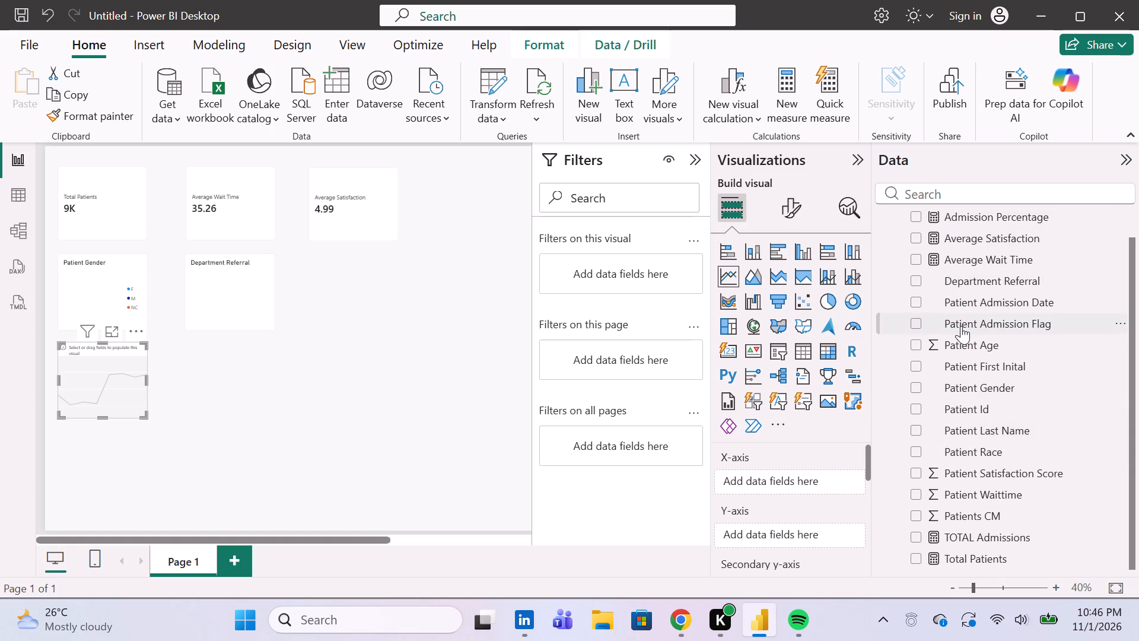
{"action": "scroll", "coordinate": [953, 361], "scroll_direction": "down", "scroll_amount": 1}
{"action": "left_click", "coordinate": [915, 491]}
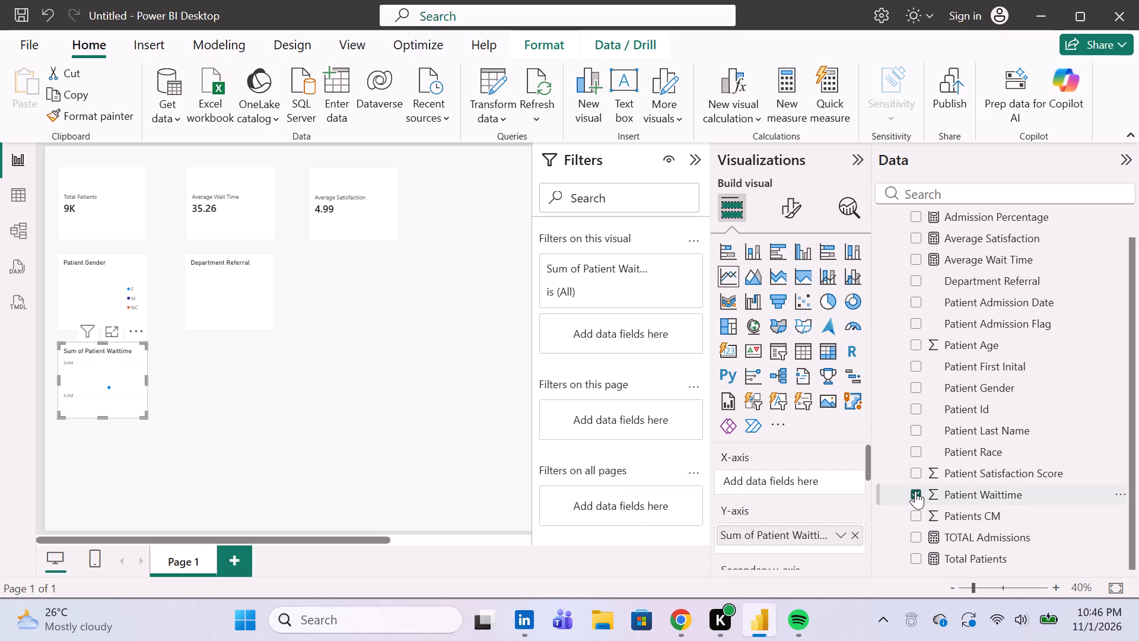
{"action": "left_click", "coordinate": [288, 384]}
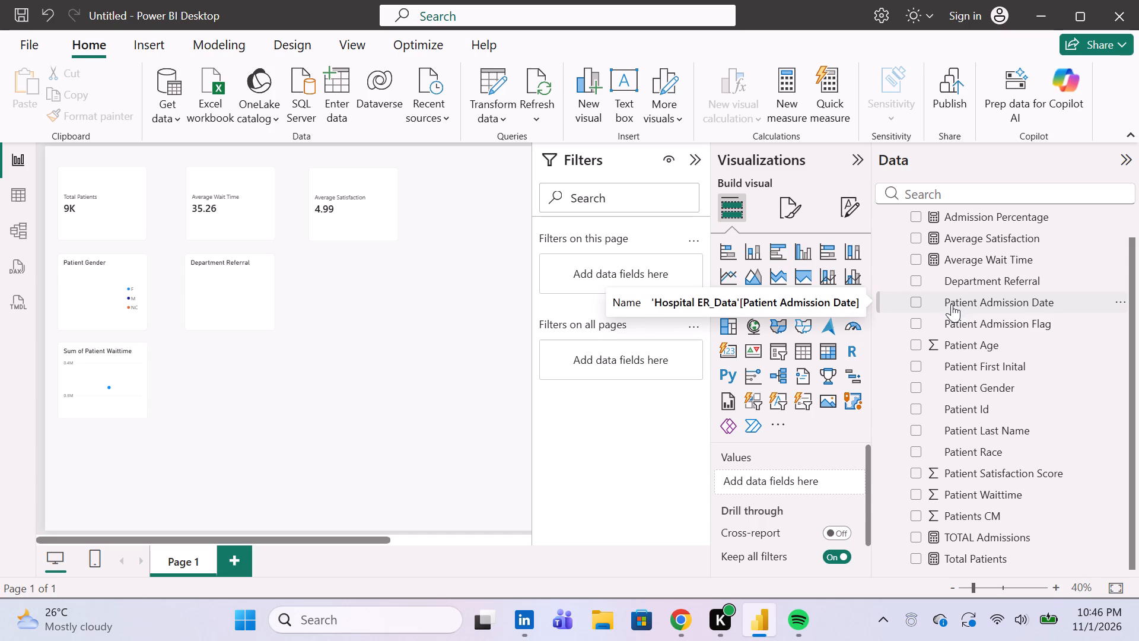
Add a table below the line chart with the columns Patient Admission Date, Department Referral and Patient Gender.
{"action": "left_click", "coordinate": [806, 350]}
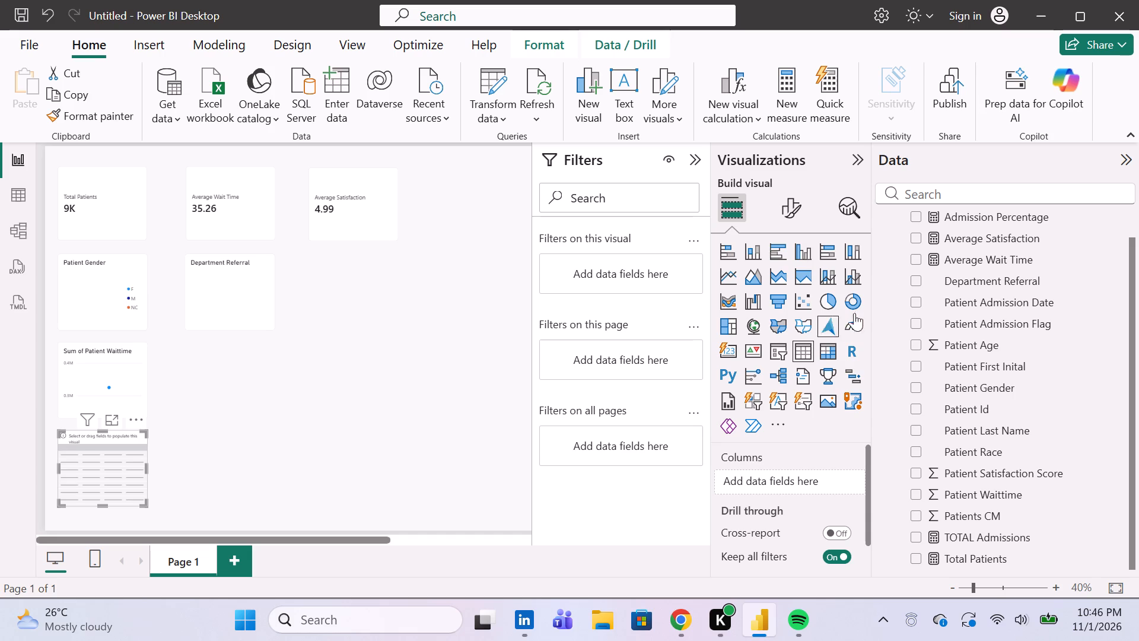
{"action": "left_click", "coordinate": [914, 302]}
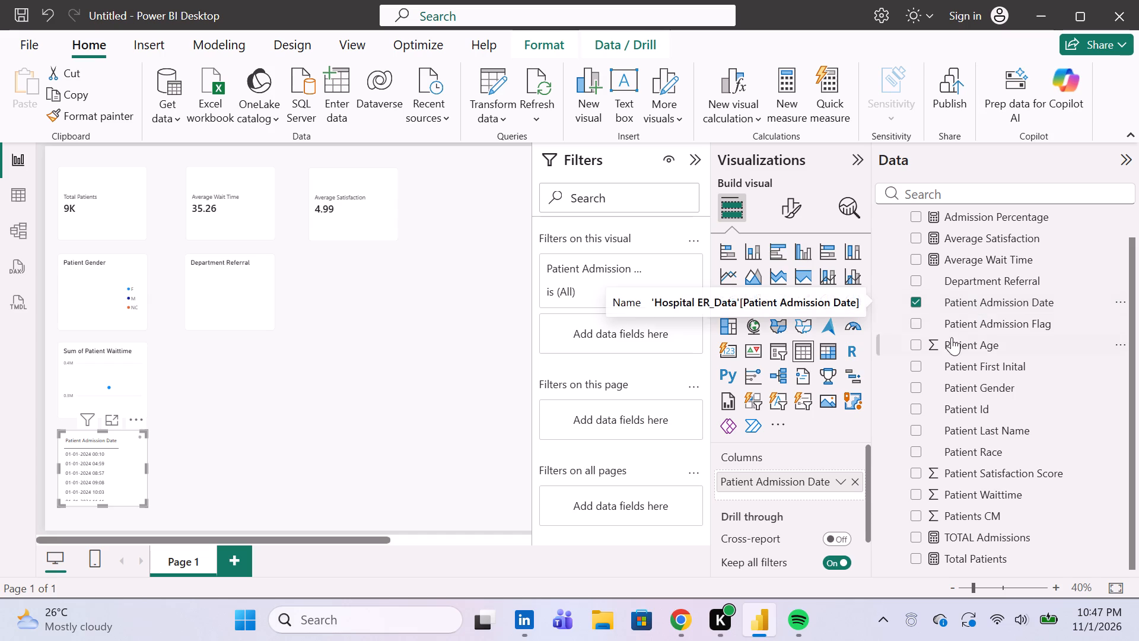
{"action": "left_click", "coordinate": [915, 280]}
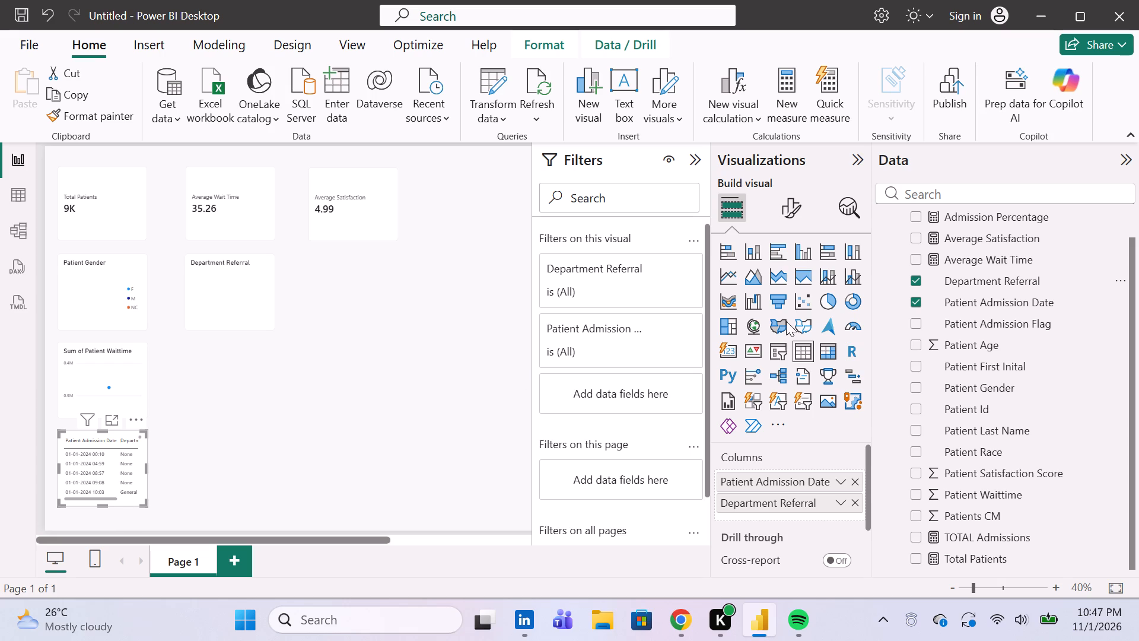
{"action": "left_click", "coordinate": [919, 385]}
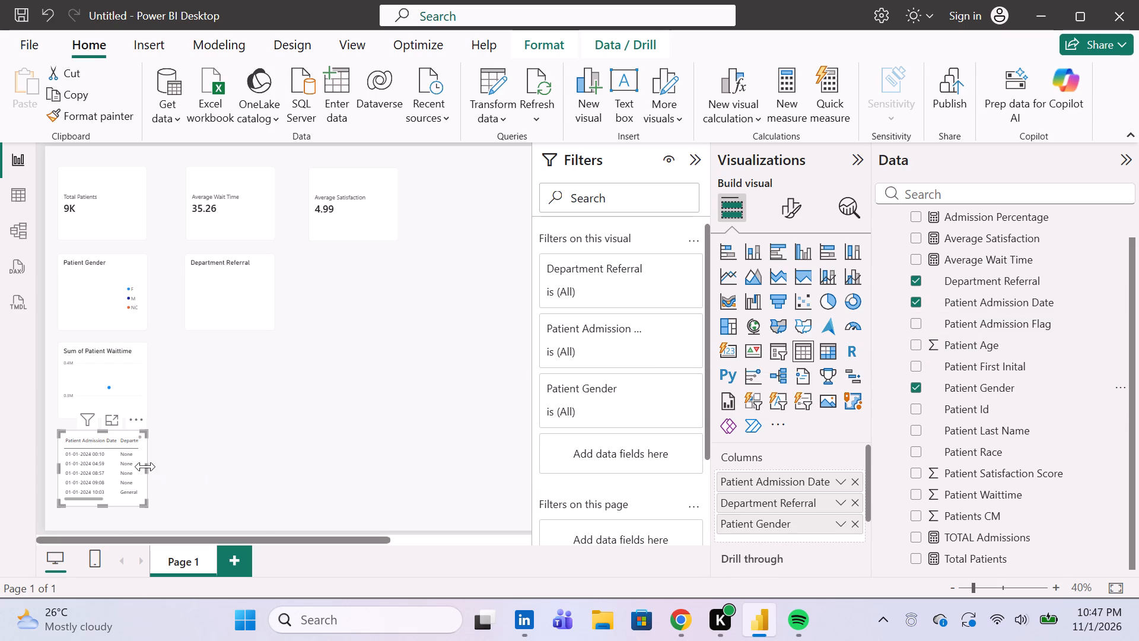
Resize the admissions table and place it beside the wait-time line chart, below the Department Referral chart.
{"action": "left_click_drag", "start_coordinate": [145, 467], "coordinate": [204, 474]}
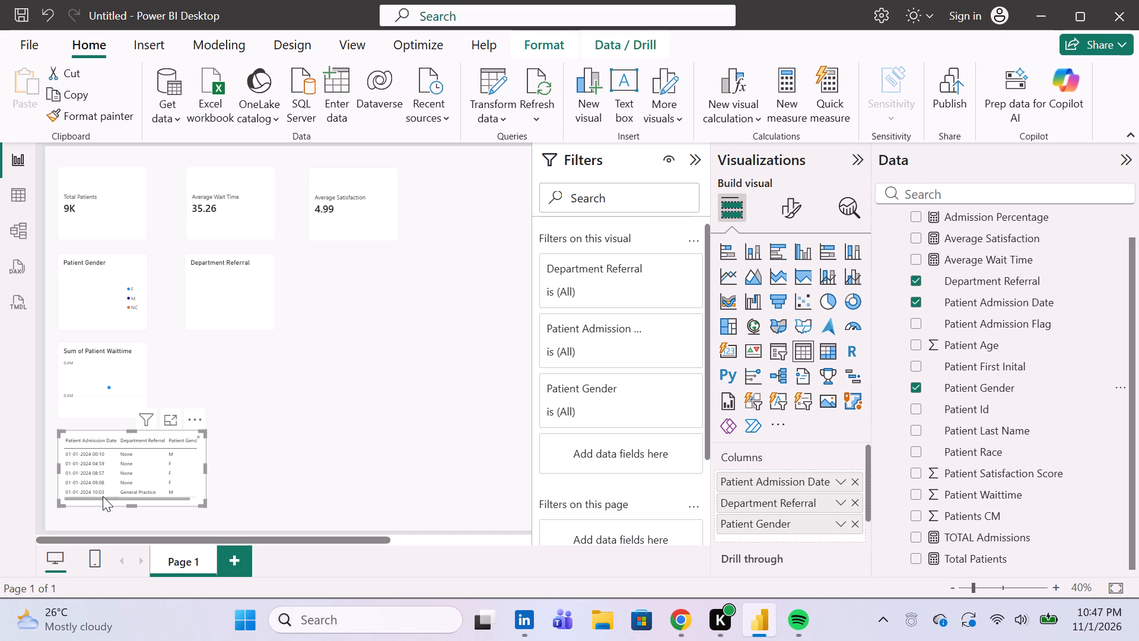
{"action": "left_click", "coordinate": [132, 431]}
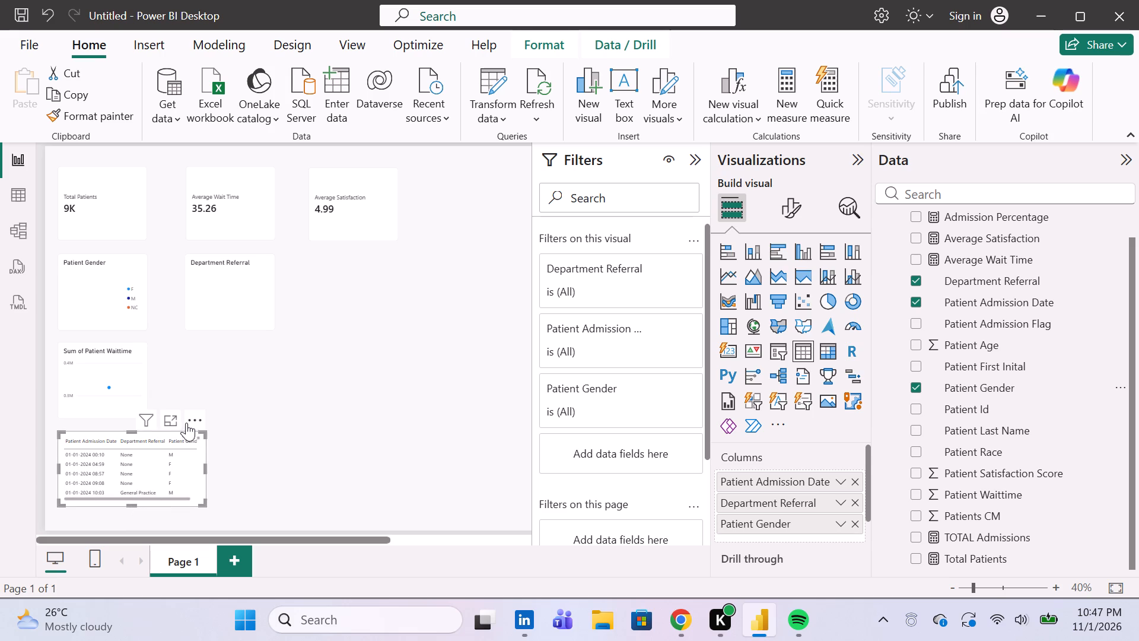
{"action": "left_click", "coordinate": [331, 409]}
{"action": "left_click", "coordinate": [79, 483]}
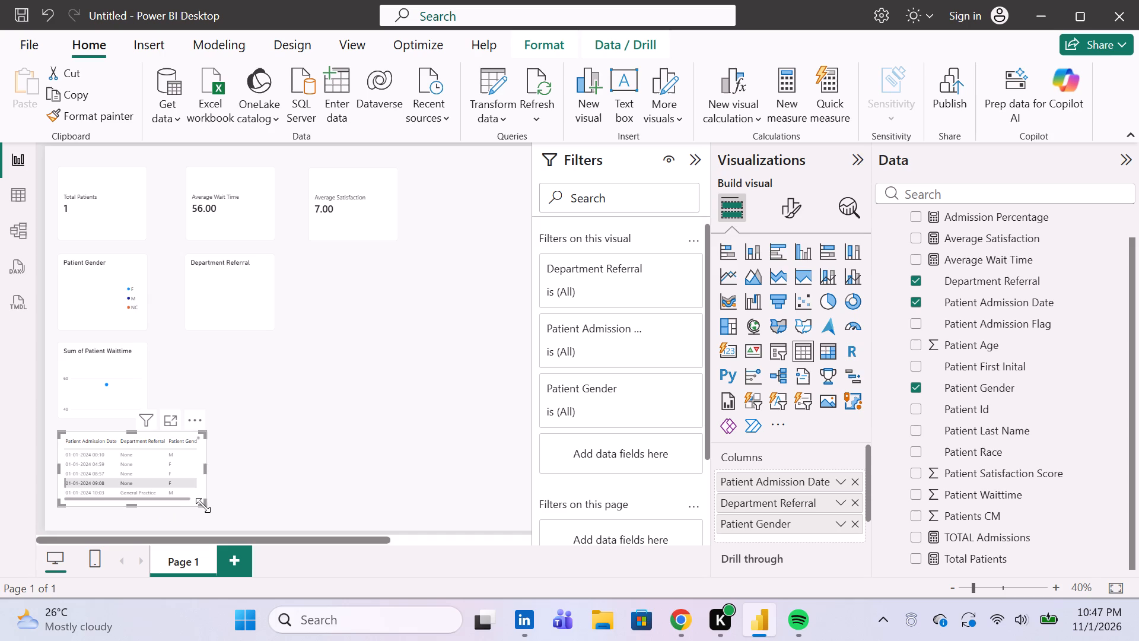
{"action": "left_click_drag", "start_coordinate": [203, 505], "coordinate": [392, 494]}
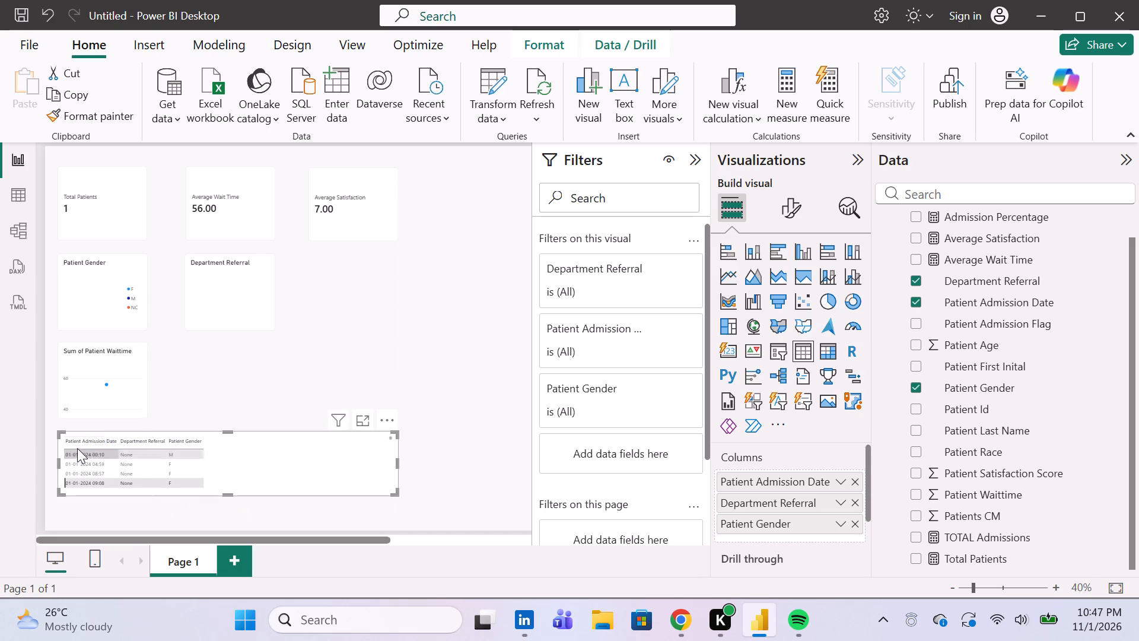
{"action": "left_click_drag", "start_coordinate": [63, 438], "coordinate": [204, 383]}
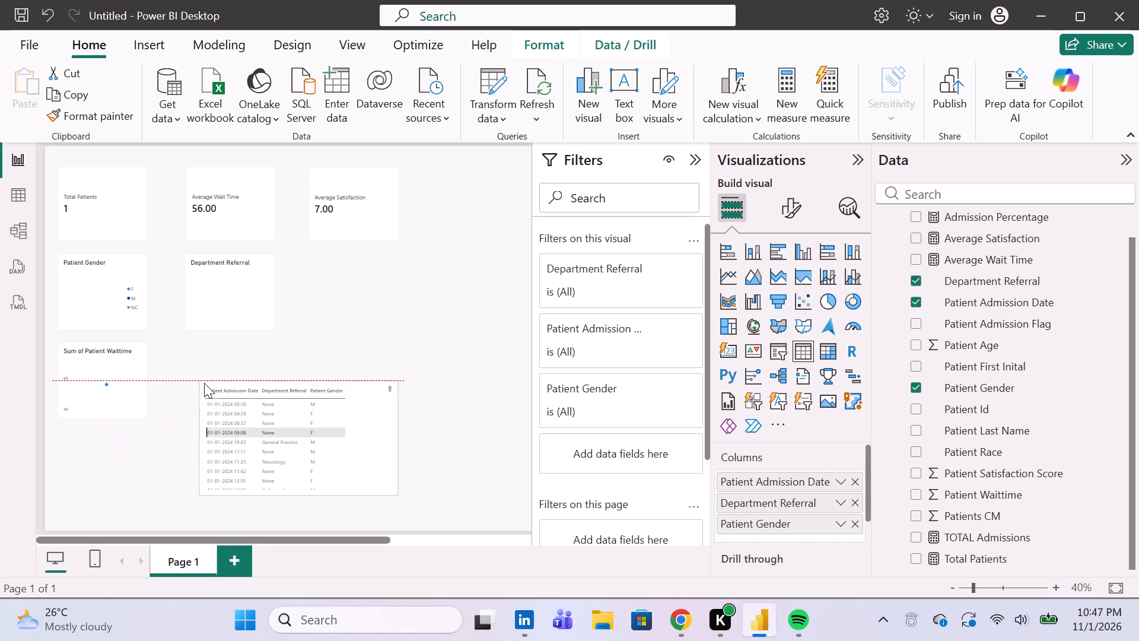
{"action": "left_click_drag", "start_coordinate": [204, 383], "coordinate": [188, 364]}
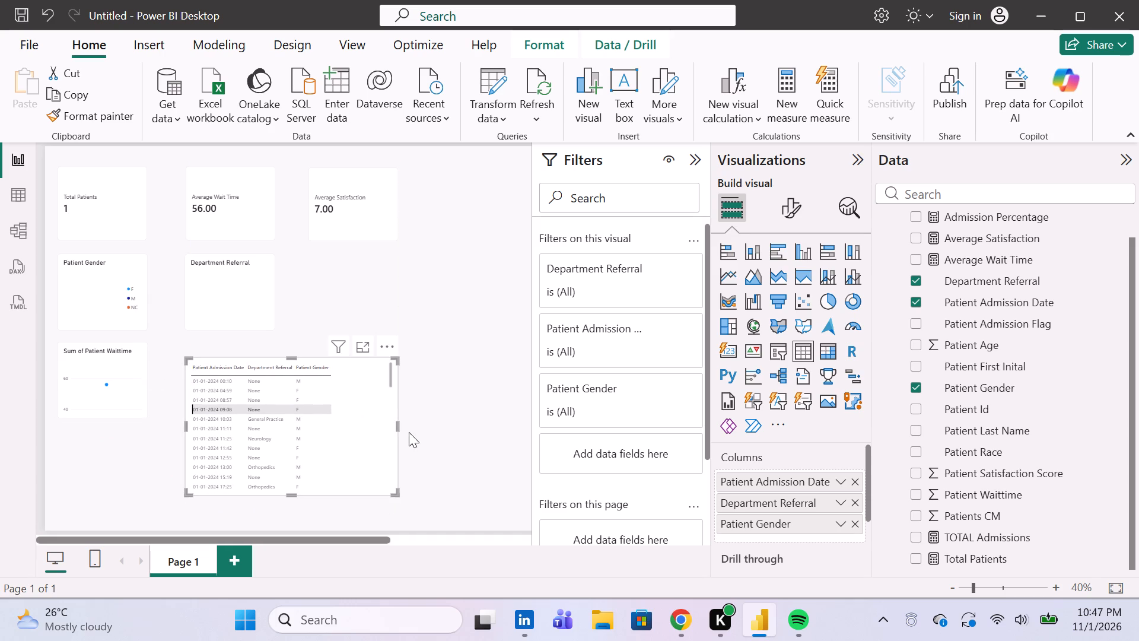
{"action": "left_click_drag", "start_coordinate": [397, 424], "coordinate": [337, 424]}
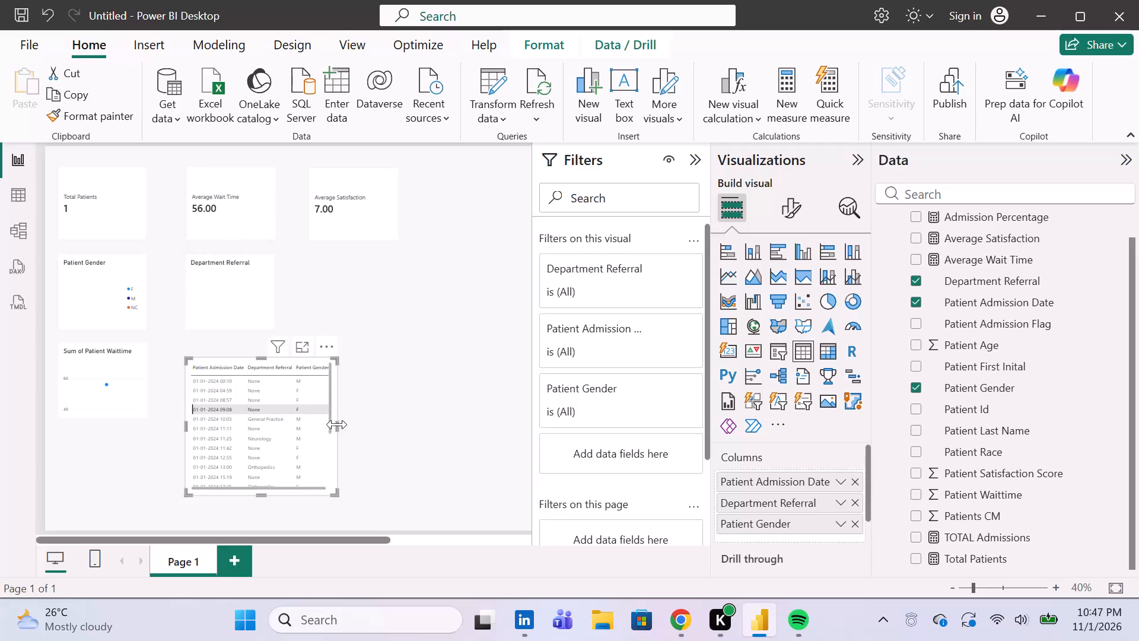
{"action": "left_click_drag", "start_coordinate": [264, 360], "coordinate": [260, 339]}
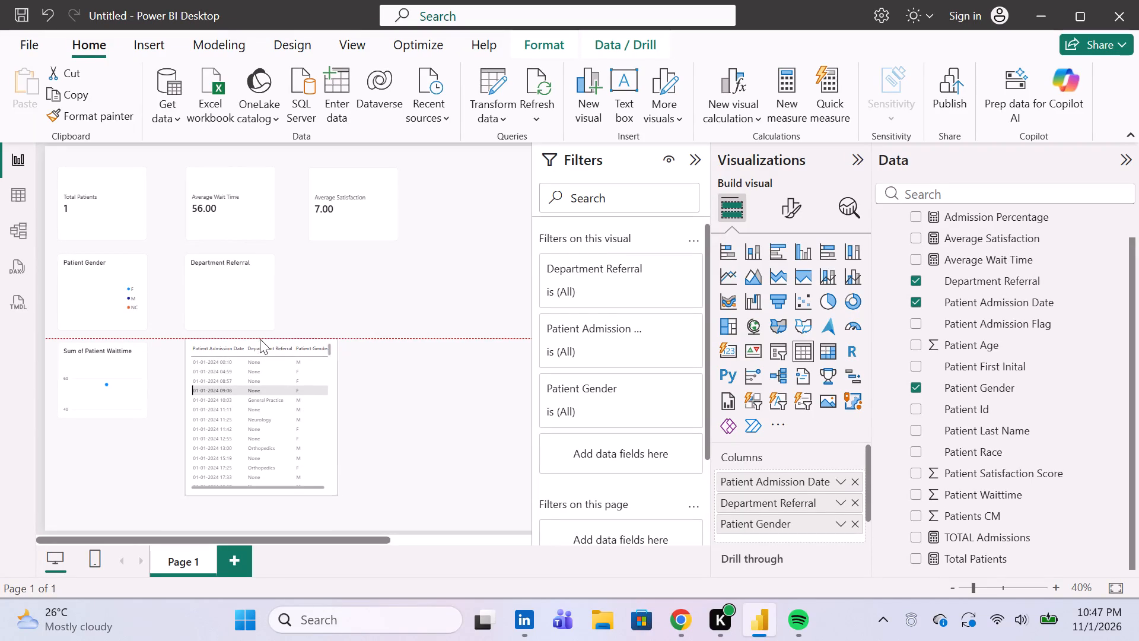
{"action": "left_click_drag", "start_coordinate": [260, 339], "coordinate": [260, 343]}
{"action": "left_click_drag", "start_coordinate": [184, 420], "coordinate": [172, 420]}
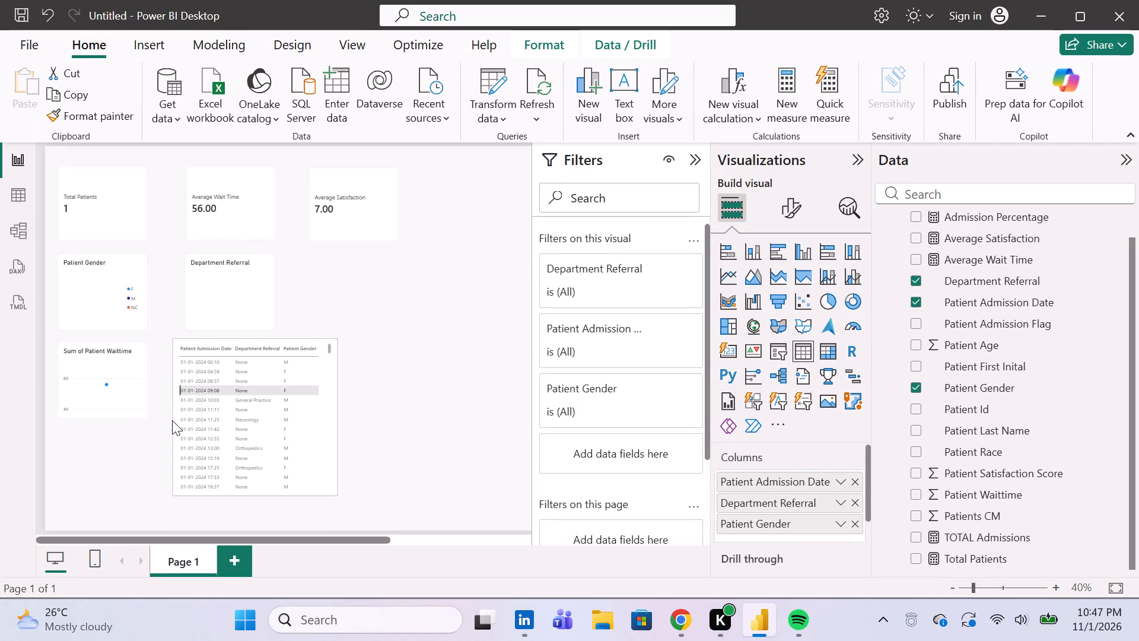
{"action": "left_click_drag", "start_coordinate": [337, 418], "coordinate": [321, 423]}
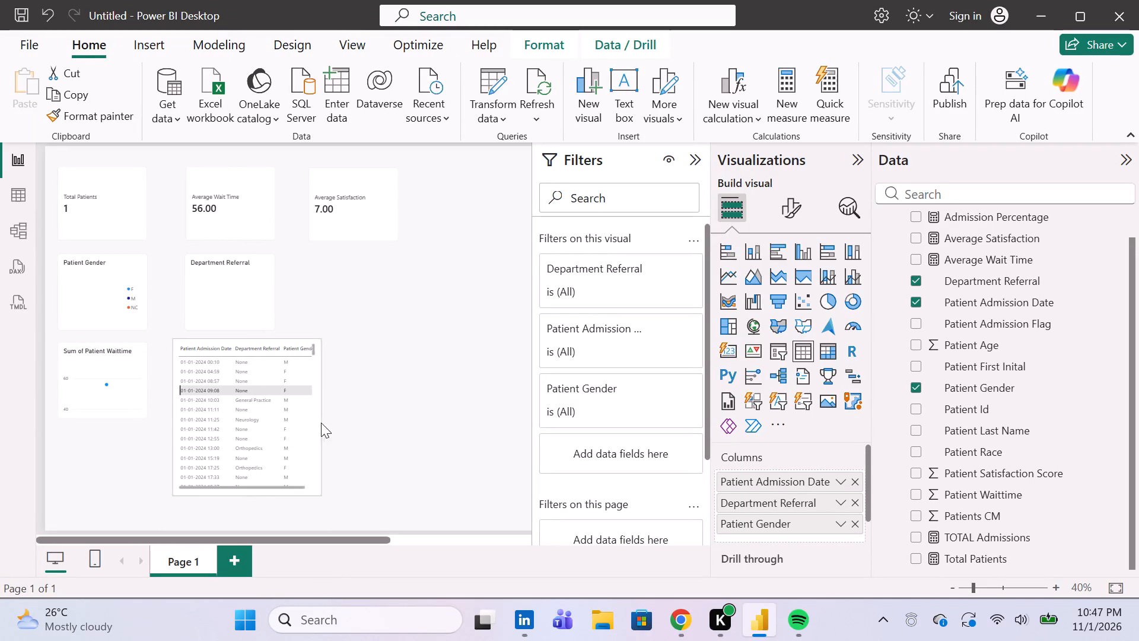
{"action": "left_click_drag", "start_coordinate": [321, 423], "coordinate": [320, 423]}
Move the Average Satisfaction card below the wait-time line chart.
{"action": "left_click_drag", "start_coordinate": [348, 217], "coordinate": [101, 488]}
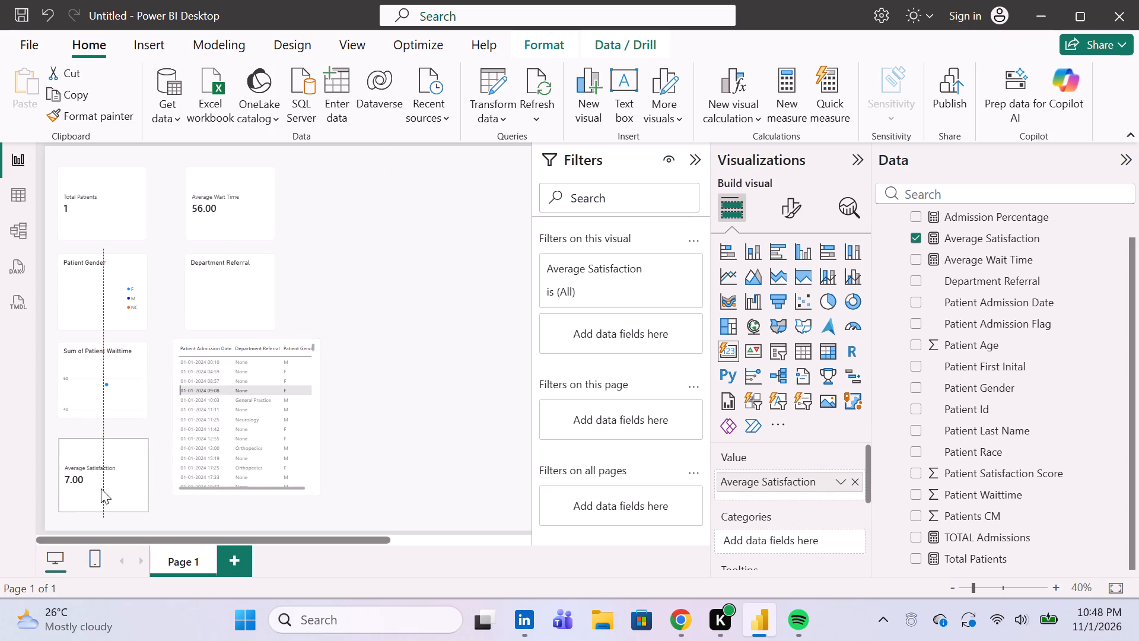
{"action": "left_click_drag", "start_coordinate": [101, 488], "coordinate": [103, 485]}
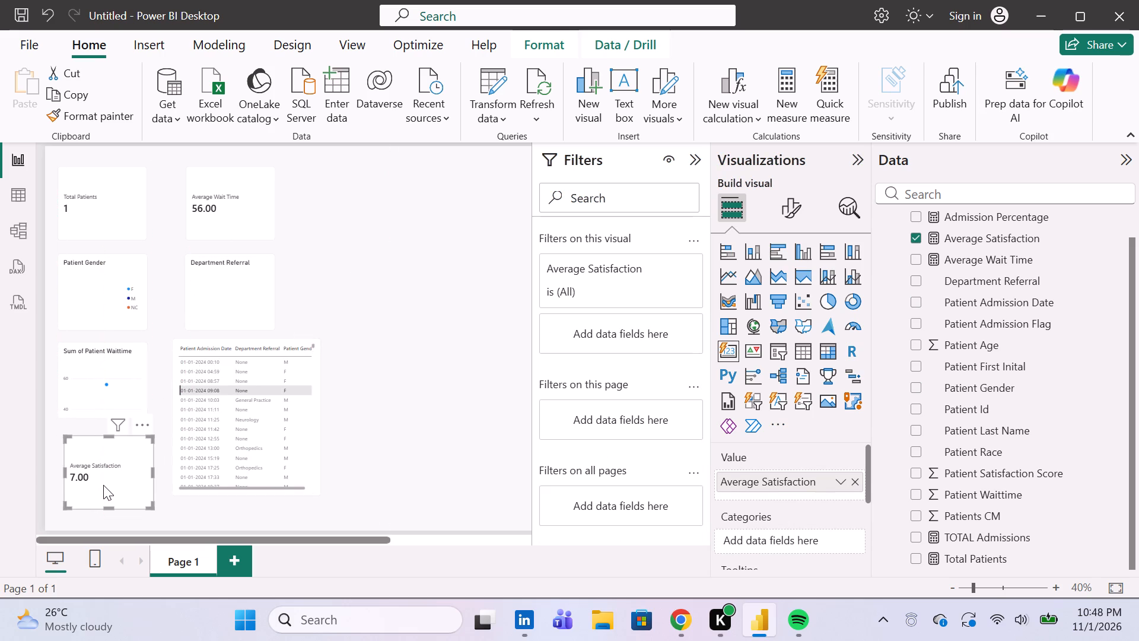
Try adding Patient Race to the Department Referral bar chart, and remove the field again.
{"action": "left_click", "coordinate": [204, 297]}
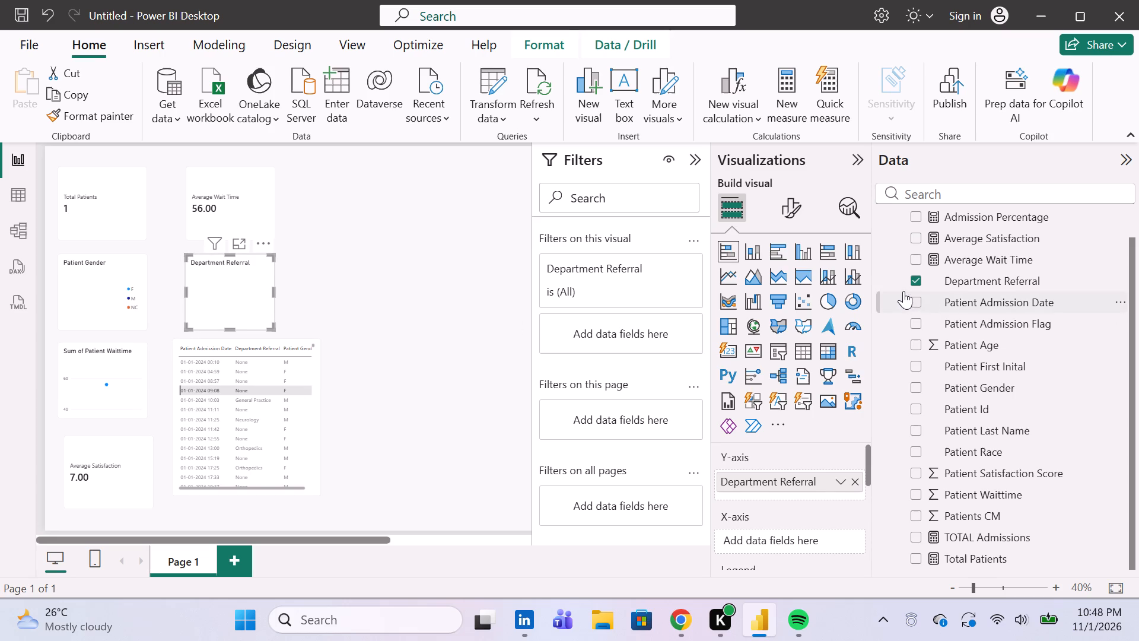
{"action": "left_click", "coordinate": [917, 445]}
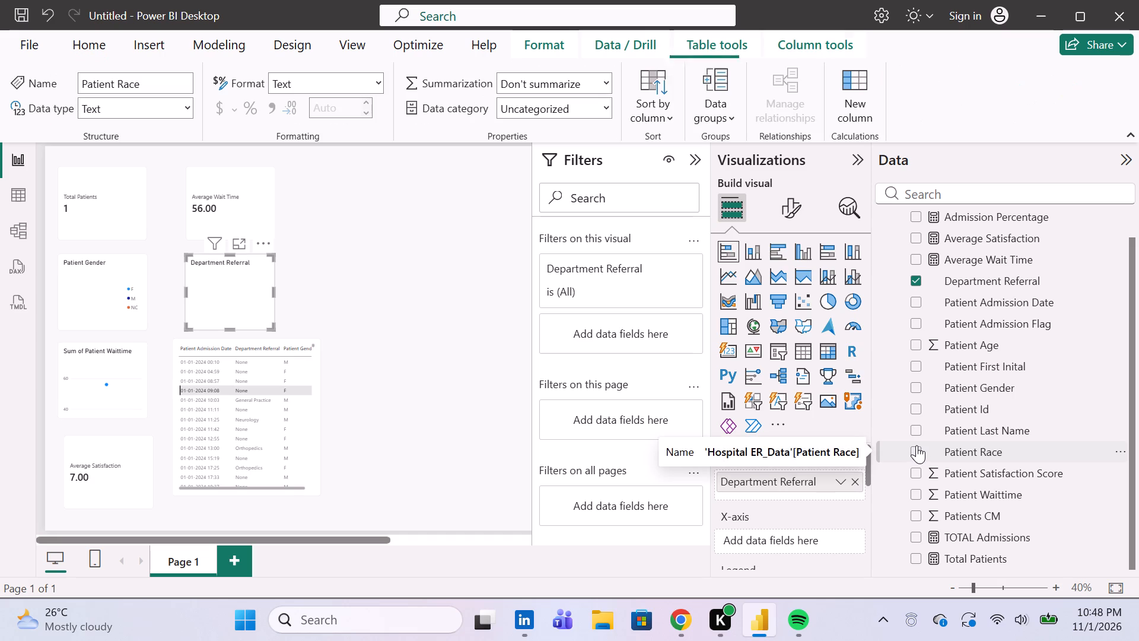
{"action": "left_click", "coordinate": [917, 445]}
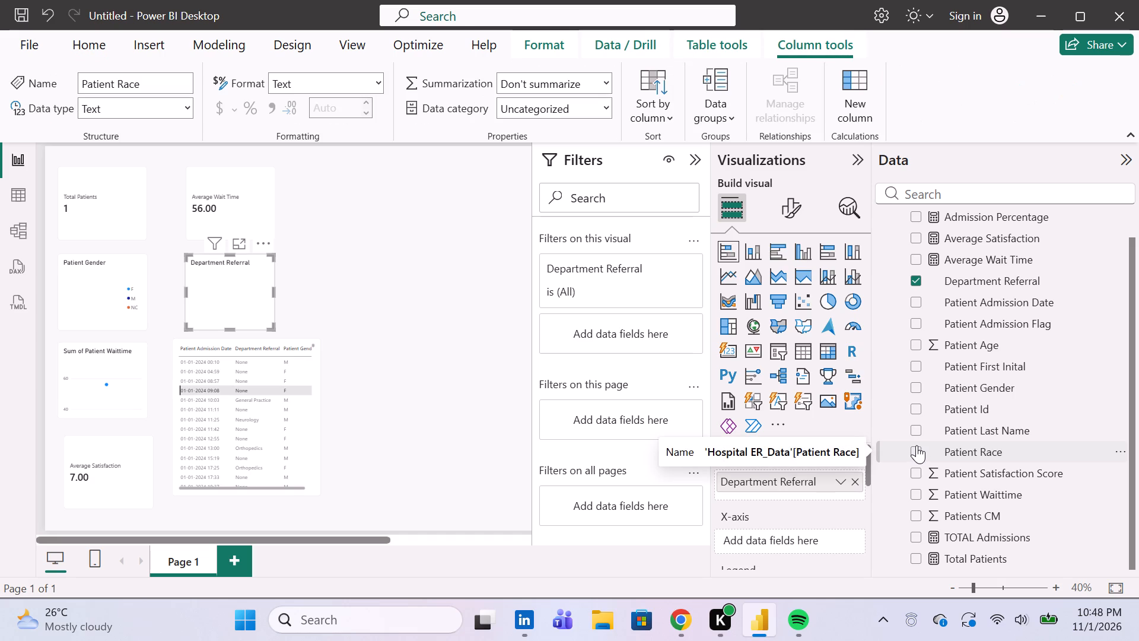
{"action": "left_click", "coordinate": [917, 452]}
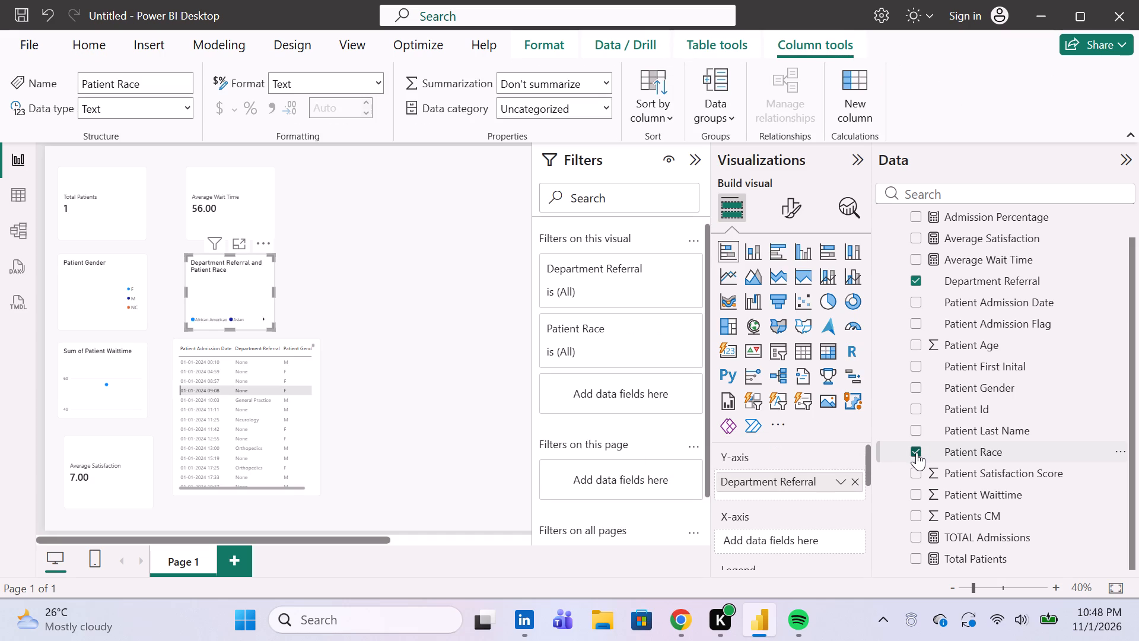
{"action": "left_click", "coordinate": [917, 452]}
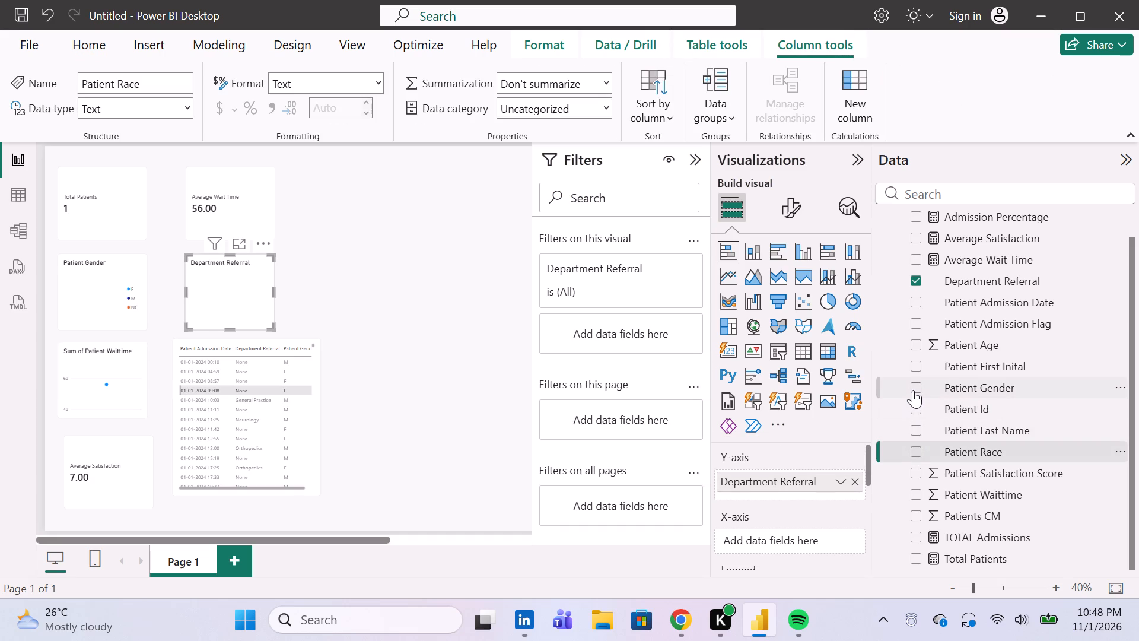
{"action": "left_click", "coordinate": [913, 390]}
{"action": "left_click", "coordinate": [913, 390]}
Convert the Department Referral bar chart to a pie chart with Patient Age as its values, and widen it slightly.
{"action": "left_click", "coordinate": [826, 302]}
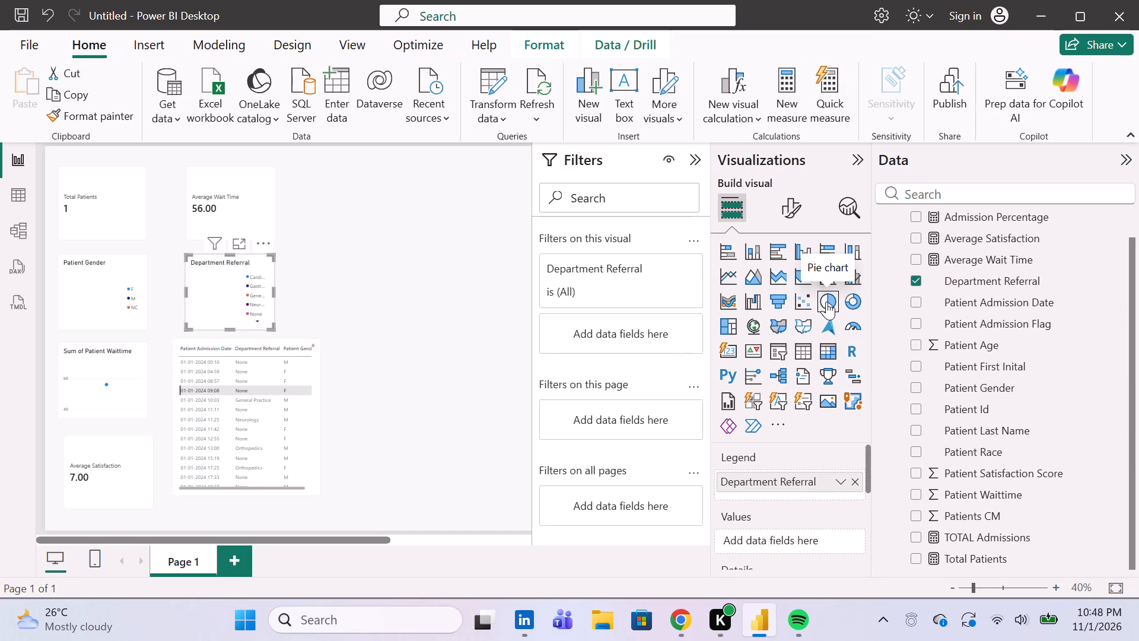
{"action": "left_click", "coordinate": [915, 344]}
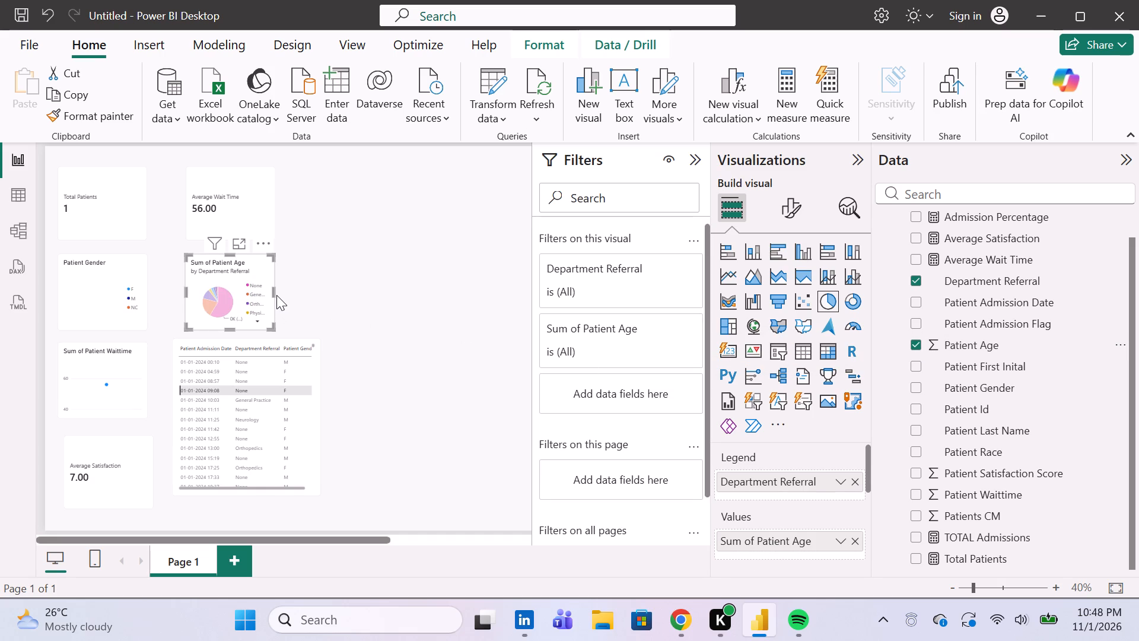
{"action": "left_click_drag", "start_coordinate": [275, 291], "coordinate": [285, 292]}
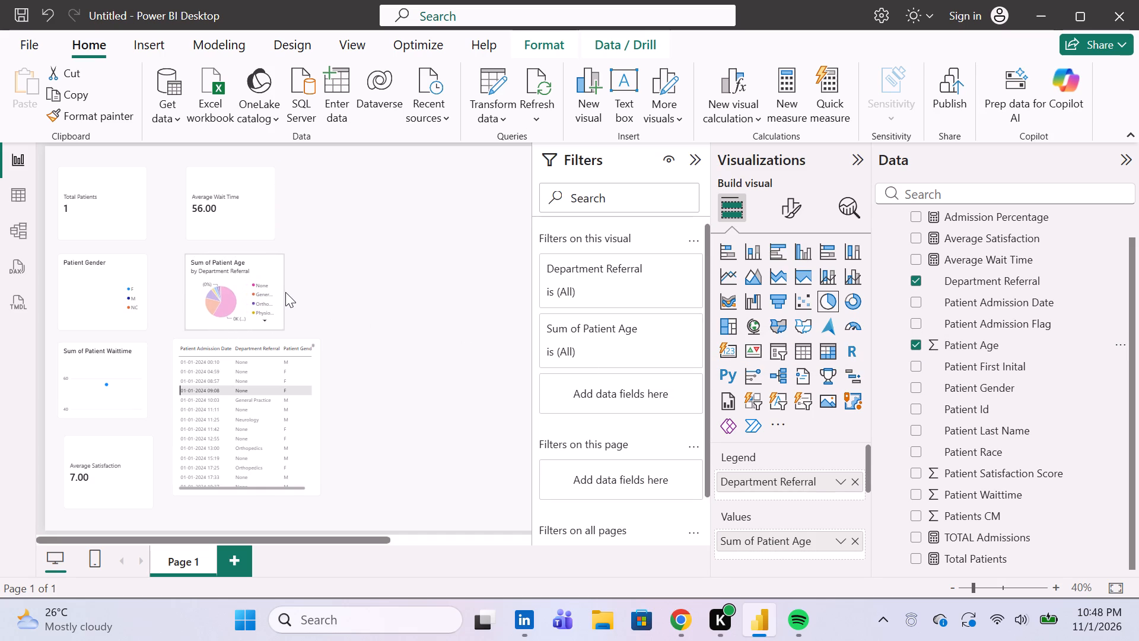
{"action": "left_click_drag", "start_coordinate": [285, 292], "coordinate": [301, 298]}
{"action": "left_click", "coordinate": [243, 328]}
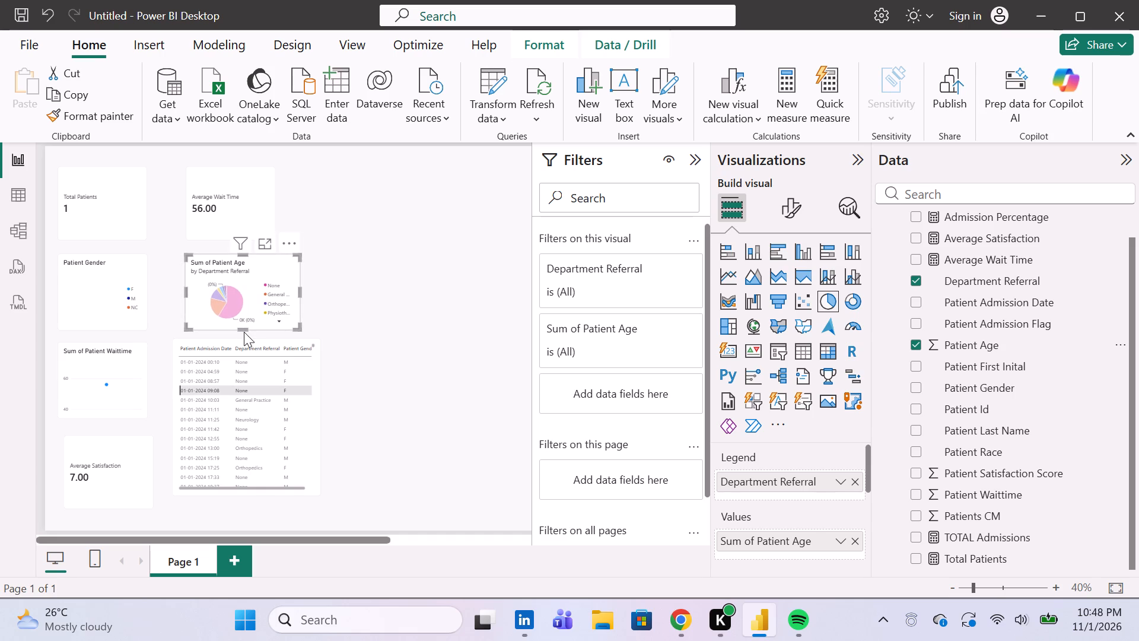
Extend the admissions table's lower edge and lower its top edge slightly to leave a gap below the pie chart.
{"action": "left_click", "coordinate": [246, 493]}
{"action": "left_click_drag", "start_coordinate": [246, 494], "coordinate": [247, 515]}
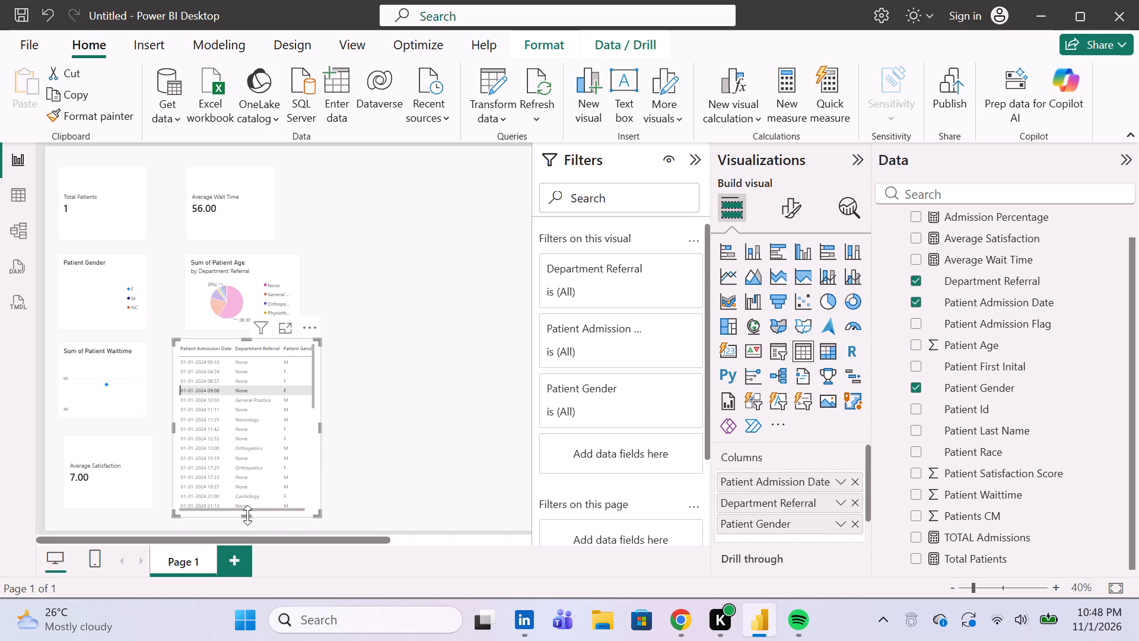
{"action": "left_click_drag", "start_coordinate": [250, 342], "coordinate": [252, 350]}
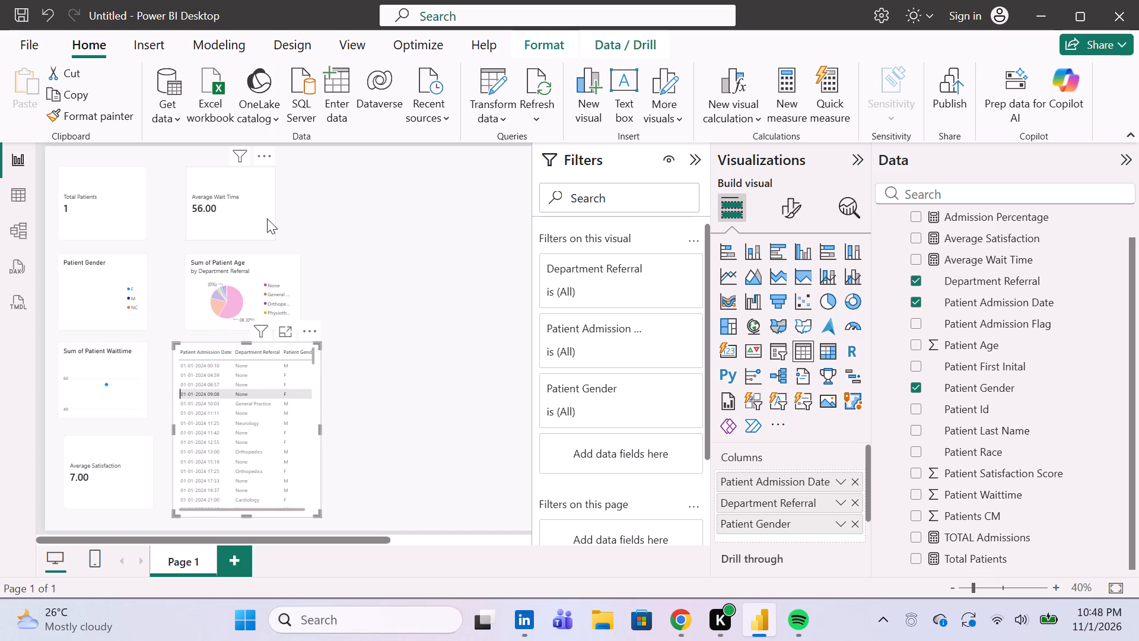
{"action": "left_click", "coordinate": [267, 218]}
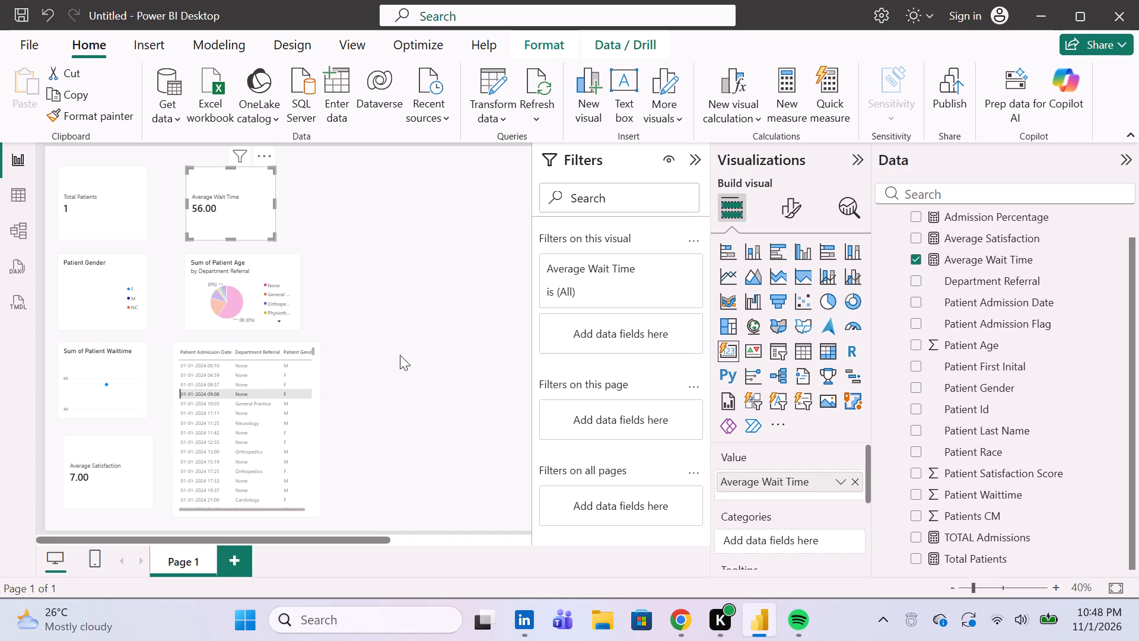
{"action": "left_click", "coordinate": [400, 355]}
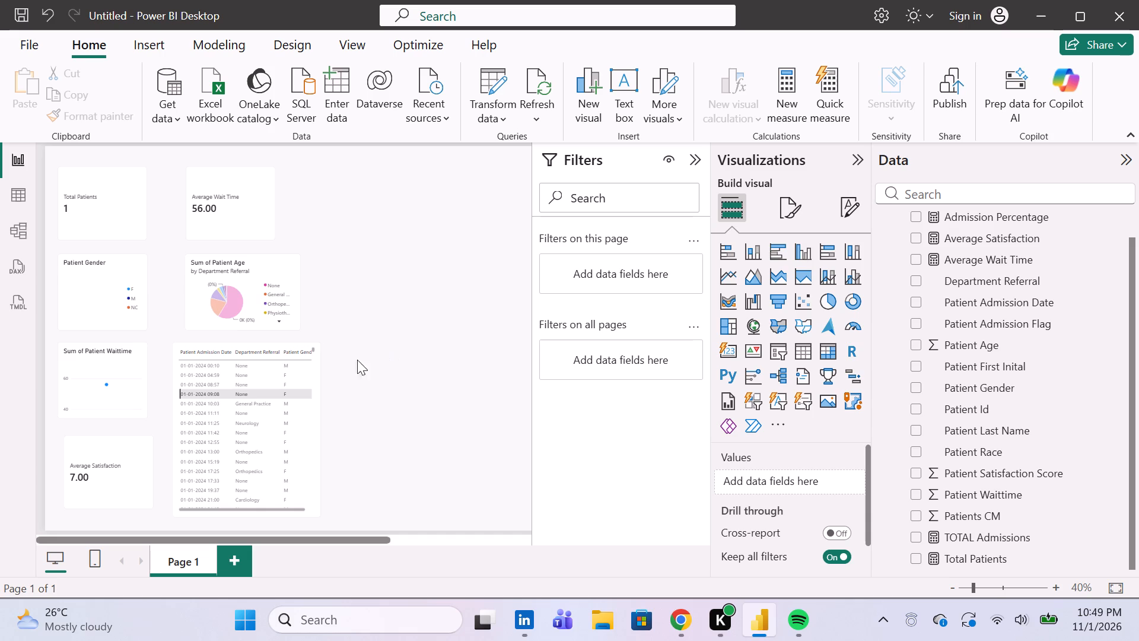
Move the admissions table to the right side of the report page.
{"action": "left_click_drag", "start_coordinate": [245, 512], "coordinate": [257, 511]}
{"action": "left_click_drag", "start_coordinate": [257, 511], "coordinate": [355, 491]}
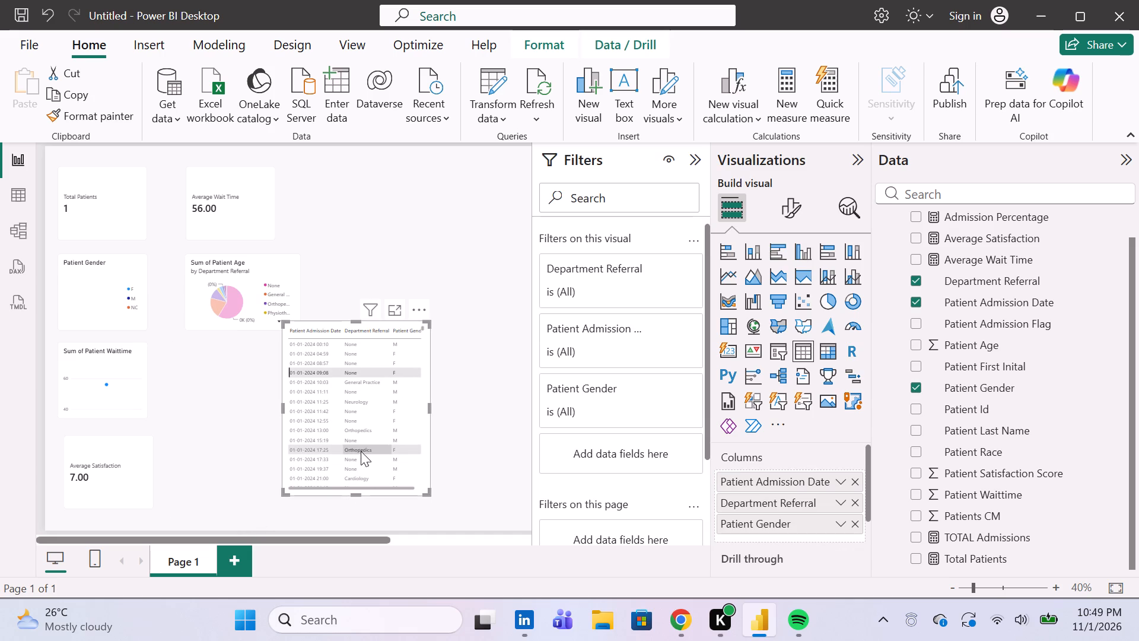
{"action": "left_click_drag", "start_coordinate": [361, 451], "coordinate": [440, 471]}
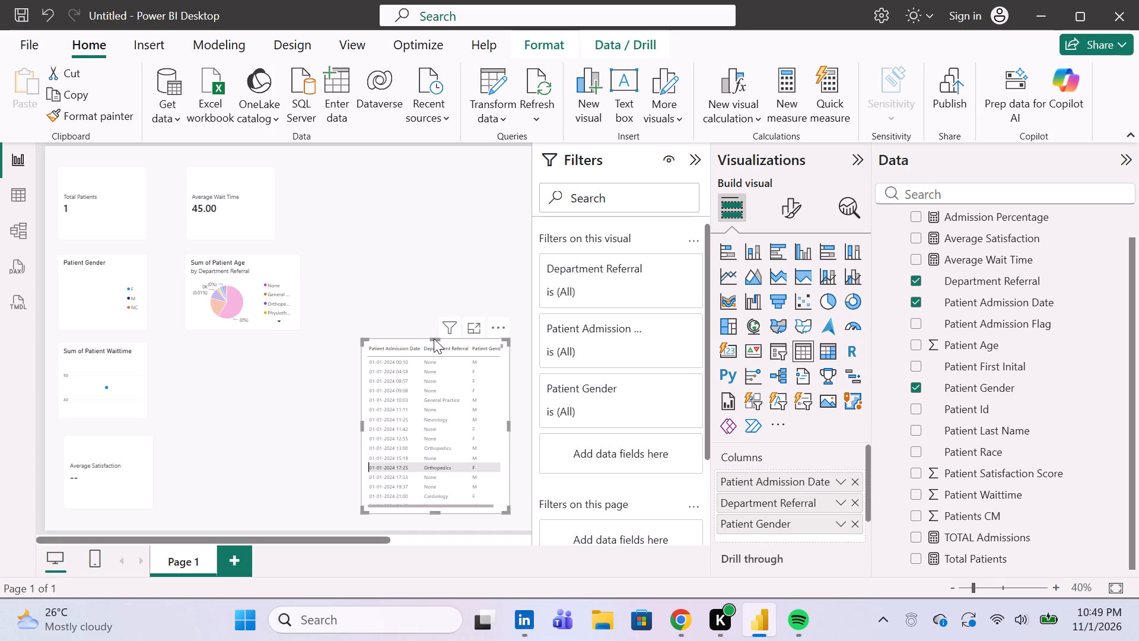
Enlarge the admissions table so all three columns fit, trim its excess width, and shift it toward the page's right edge.
{"action": "left_click_drag", "start_coordinate": [431, 341], "coordinate": [432, 318]}
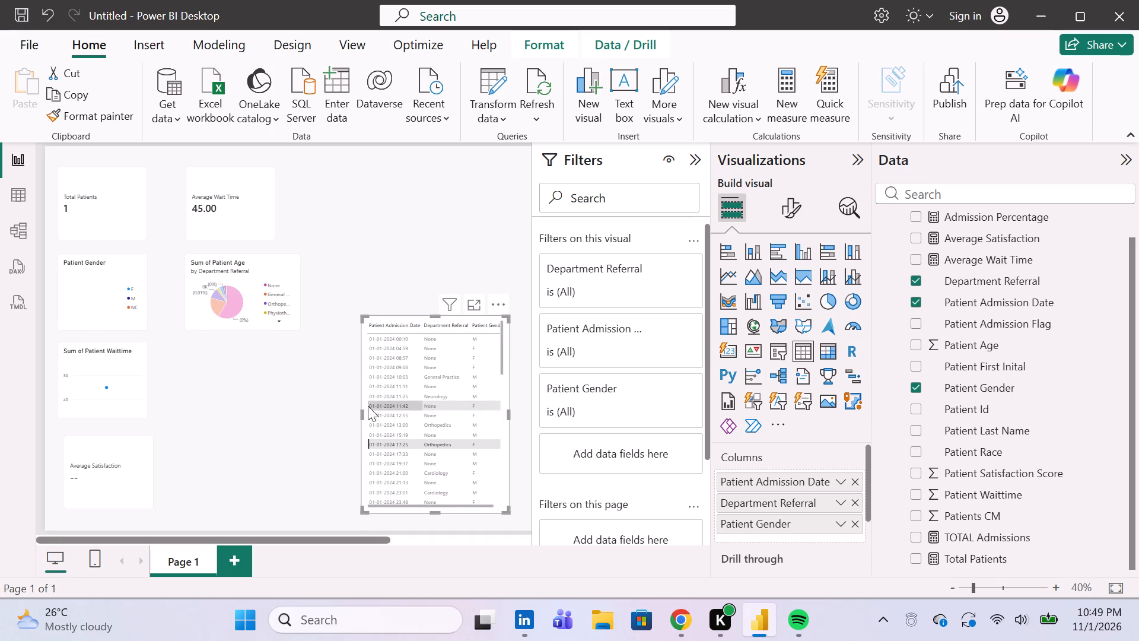
{"action": "left_click_drag", "start_coordinate": [359, 415], "coordinate": [377, 408]}
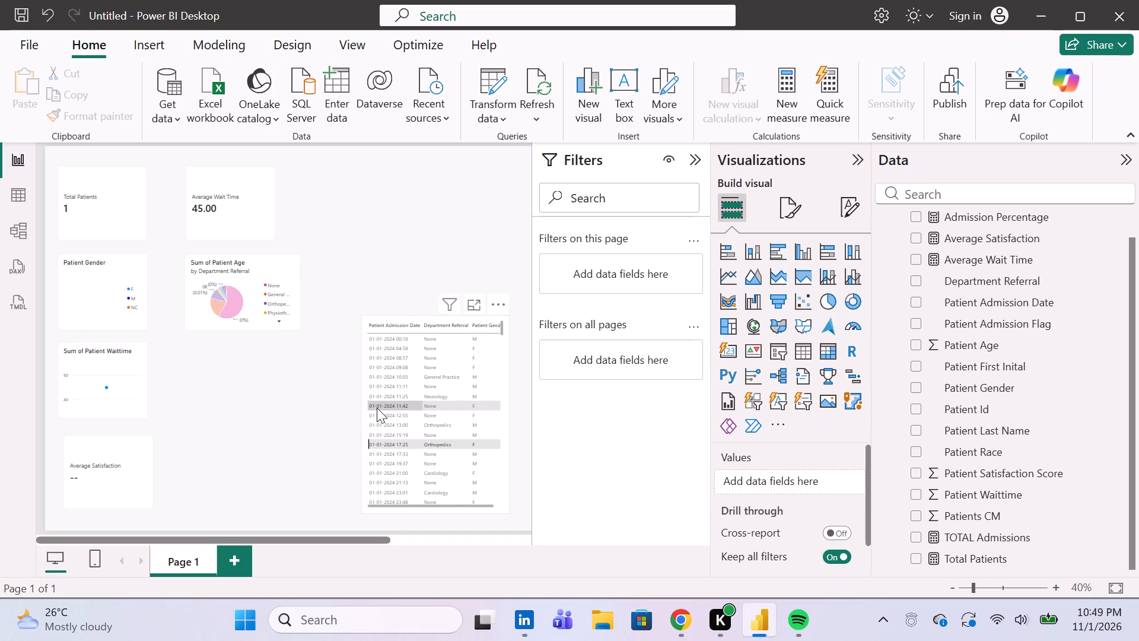
{"action": "left_click", "coordinate": [406, 398]}
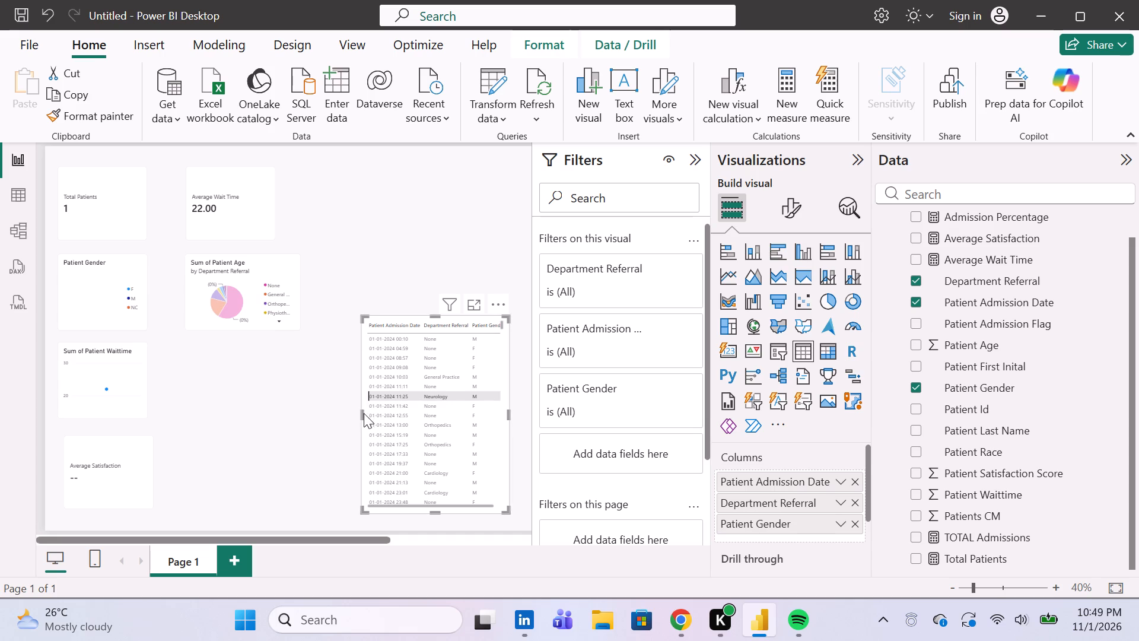
{"action": "left_click_drag", "start_coordinate": [361, 413], "coordinate": [357, 413]}
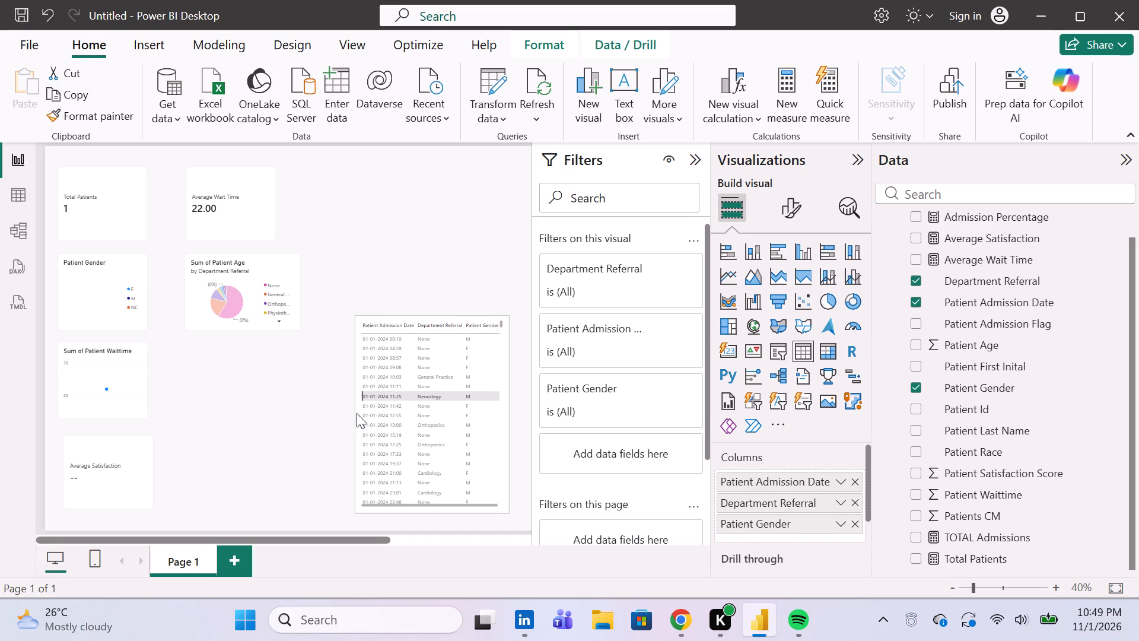
{"action": "left_click_drag", "start_coordinate": [357, 413], "coordinate": [345, 423]}
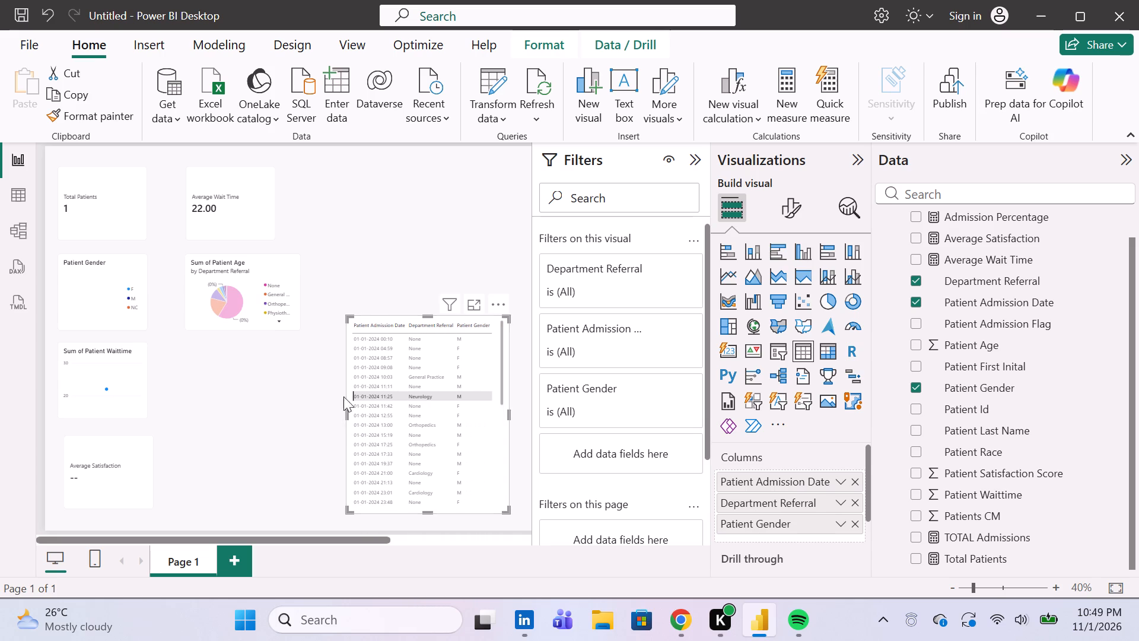
{"action": "left_click_drag", "start_coordinate": [348, 320], "coordinate": [327, 297]}
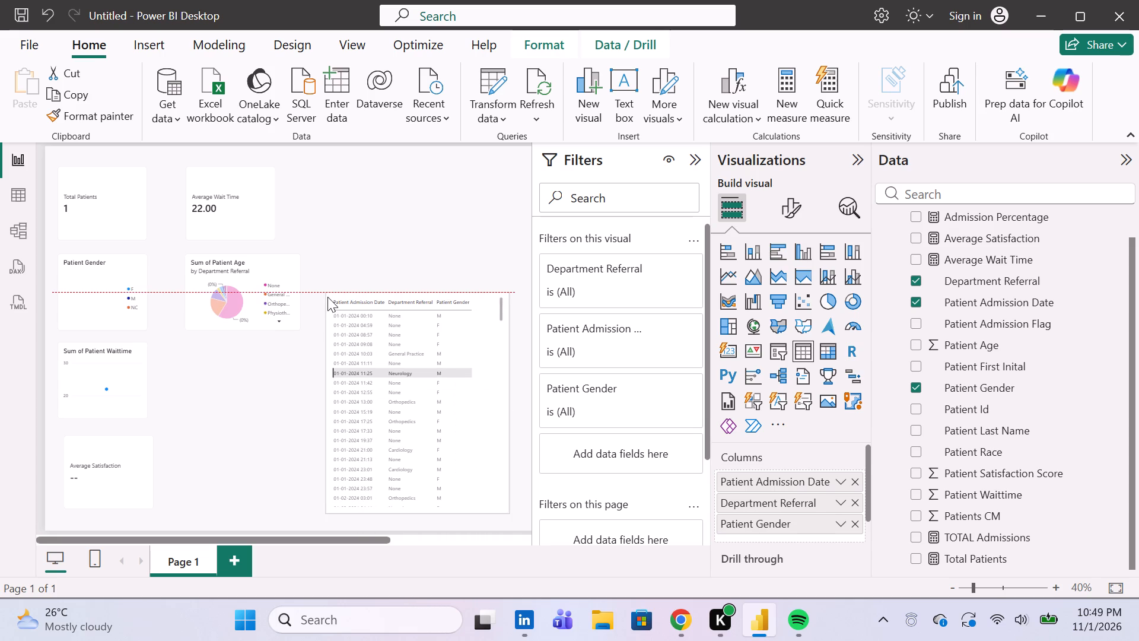
{"action": "left_click_drag", "start_coordinate": [327, 297], "coordinate": [325, 296]}
{"action": "left_click_drag", "start_coordinate": [509, 401], "coordinate": [479, 399]}
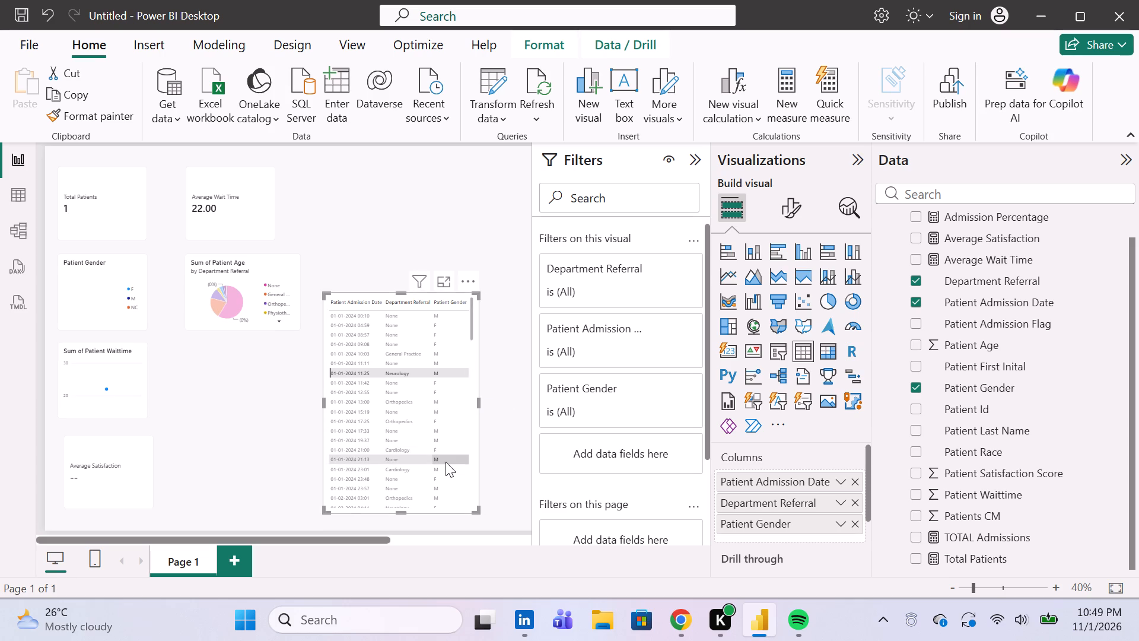
{"action": "left_click_drag", "start_coordinate": [446, 462], "coordinate": [477, 469]}
{"action": "left_click", "coordinate": [406, 271]}
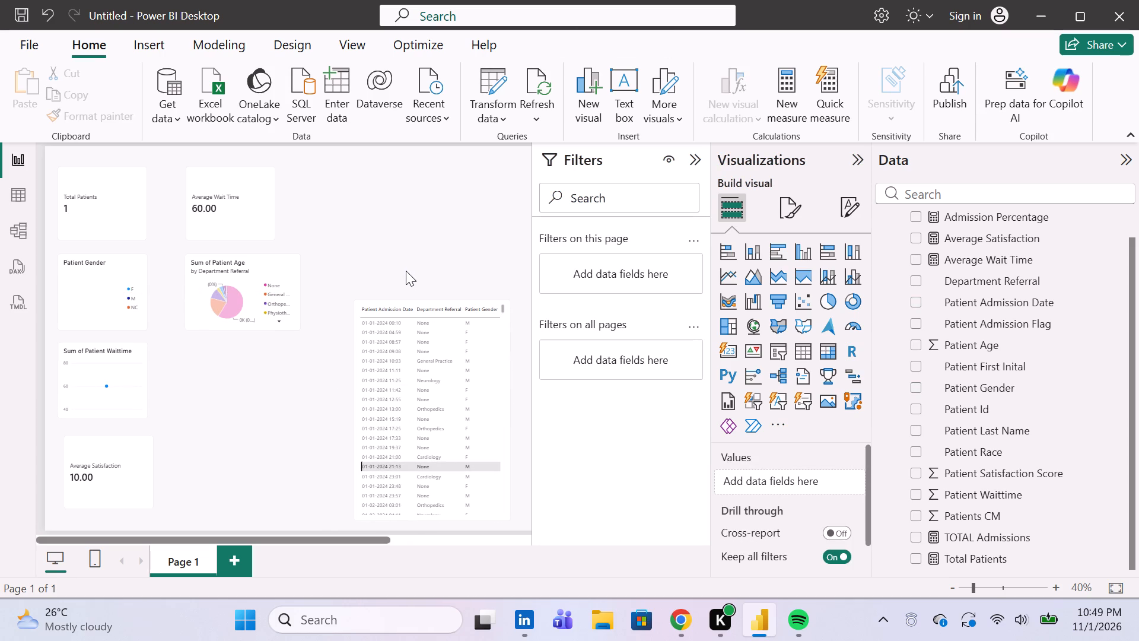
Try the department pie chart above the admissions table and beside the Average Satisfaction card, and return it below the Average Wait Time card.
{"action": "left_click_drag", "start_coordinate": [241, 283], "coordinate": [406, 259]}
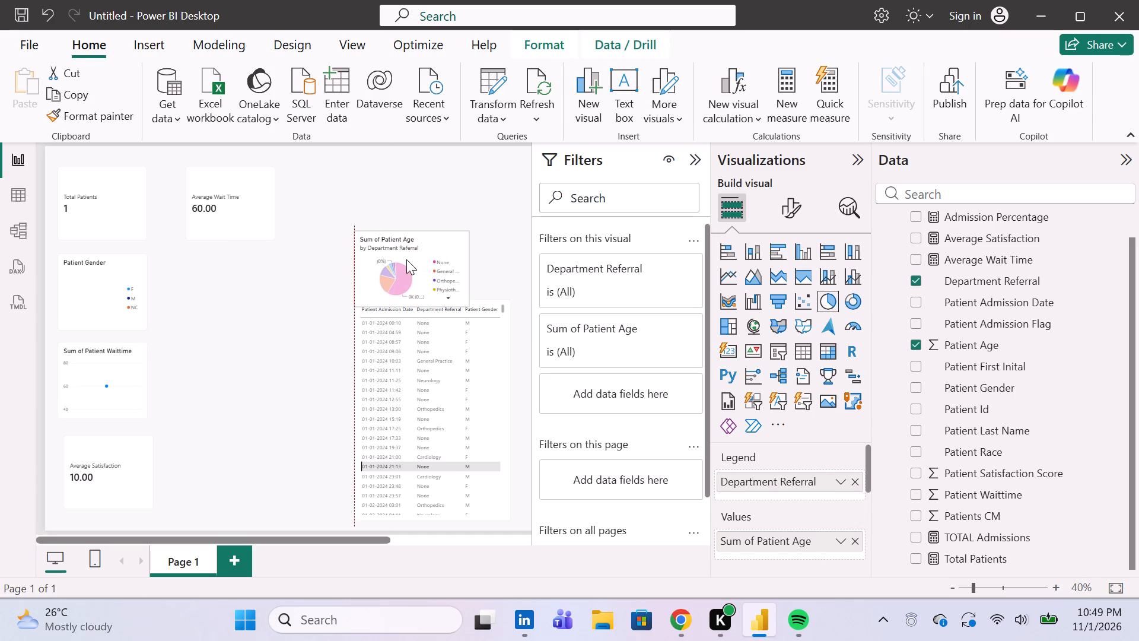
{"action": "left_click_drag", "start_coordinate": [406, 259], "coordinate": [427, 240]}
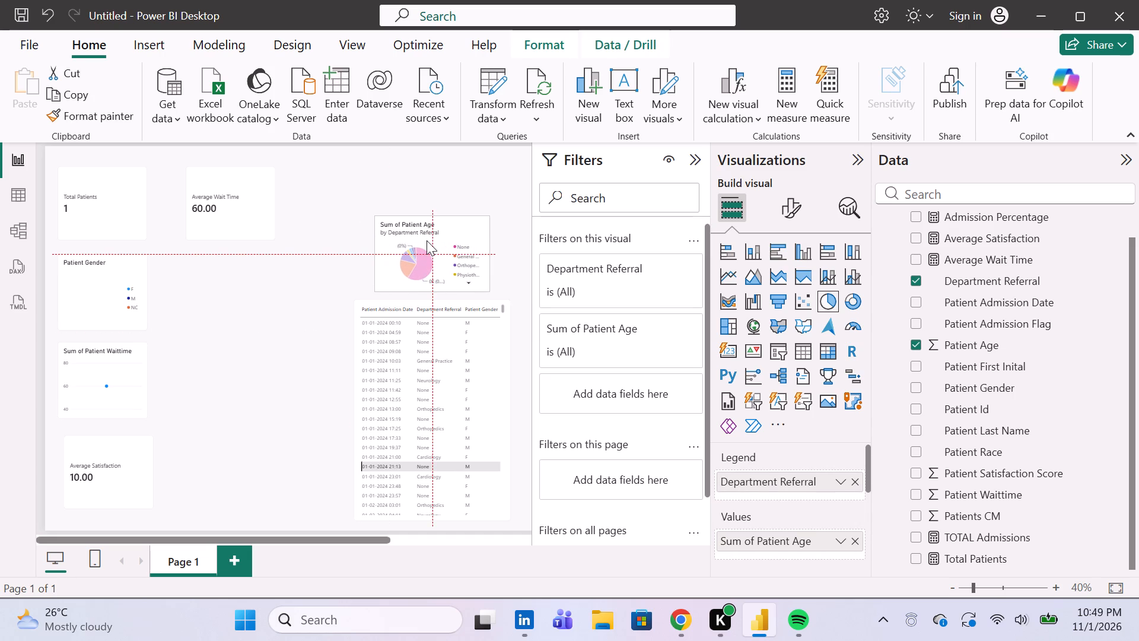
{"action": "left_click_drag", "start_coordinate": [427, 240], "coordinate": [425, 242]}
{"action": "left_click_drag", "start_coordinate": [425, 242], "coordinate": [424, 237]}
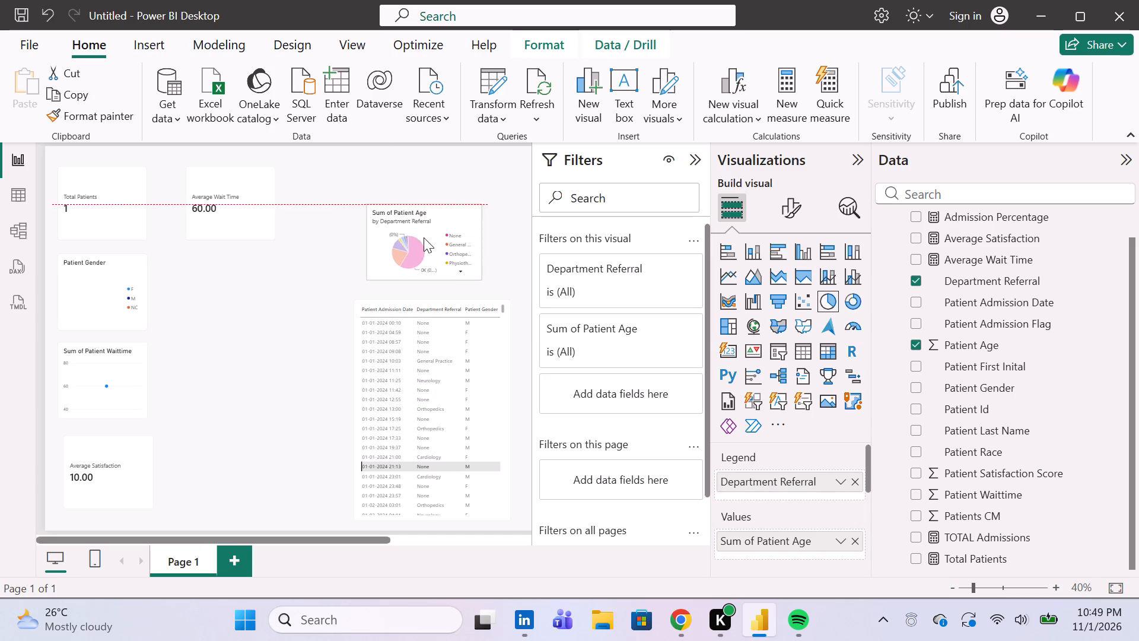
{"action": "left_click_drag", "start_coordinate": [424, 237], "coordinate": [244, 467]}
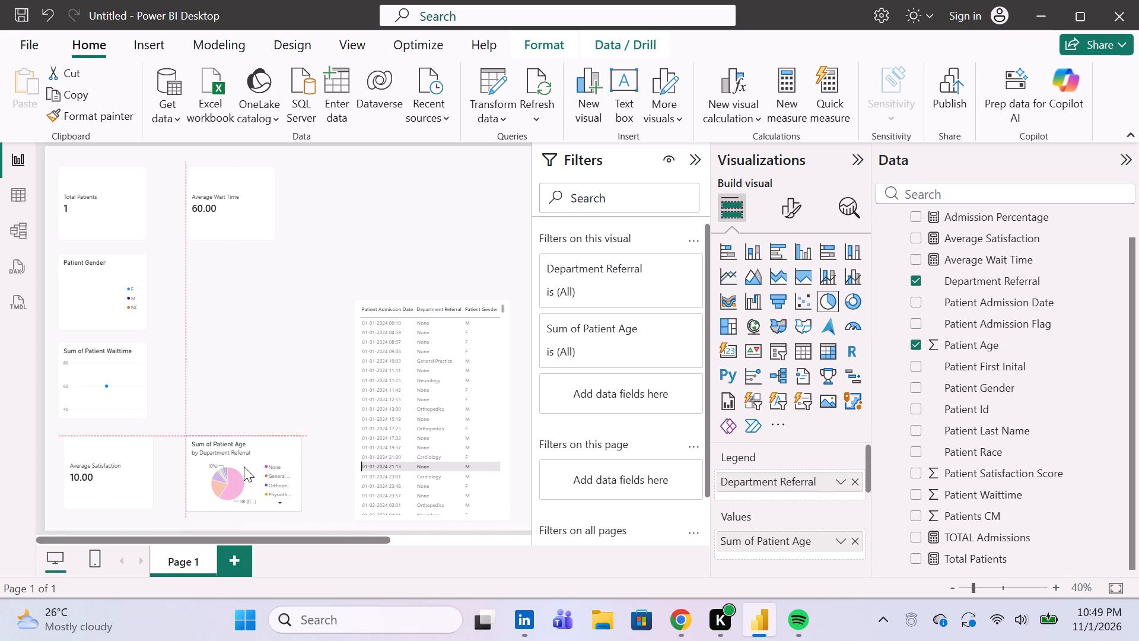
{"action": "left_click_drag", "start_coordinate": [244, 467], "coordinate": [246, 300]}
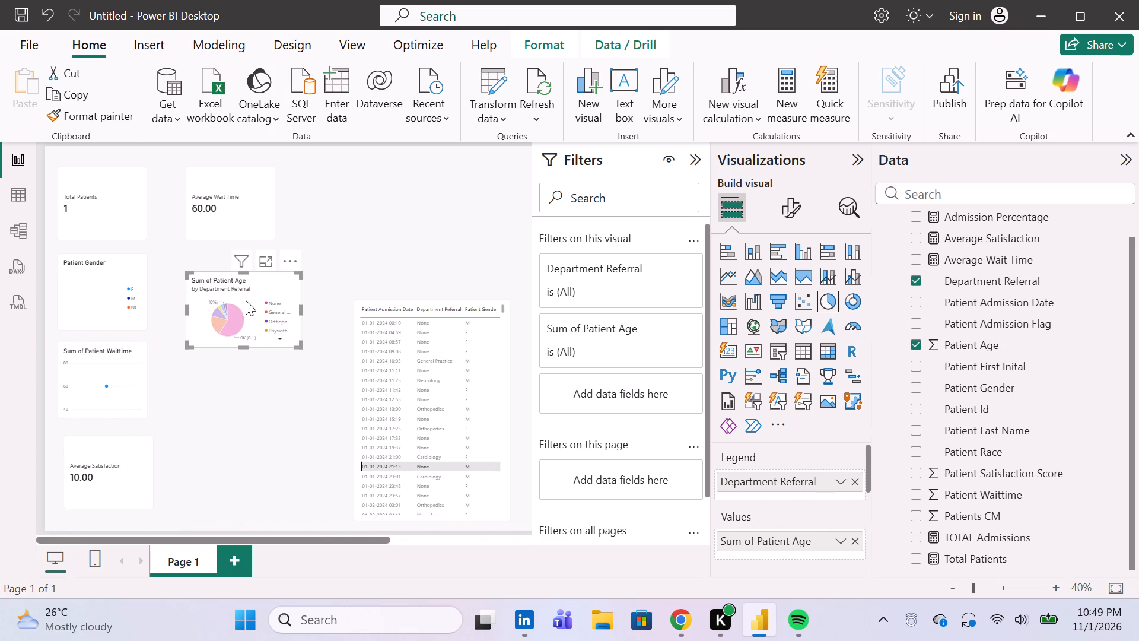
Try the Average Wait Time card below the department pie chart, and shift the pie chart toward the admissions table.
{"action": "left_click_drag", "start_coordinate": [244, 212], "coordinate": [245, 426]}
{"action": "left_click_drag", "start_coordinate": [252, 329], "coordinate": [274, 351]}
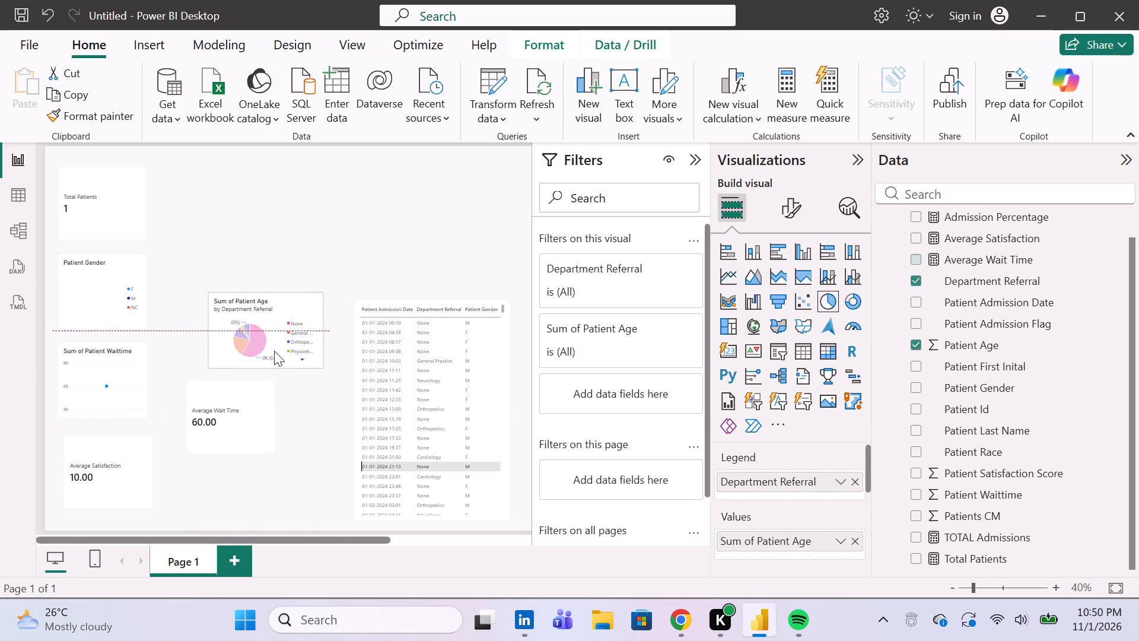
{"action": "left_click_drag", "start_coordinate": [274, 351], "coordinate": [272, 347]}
Line up the Patient Gender donut, Total Patients card and Average Wait Time card in one row above the department pie chart.
{"action": "left_click_drag", "start_coordinate": [112, 229], "coordinate": [190, 253]}
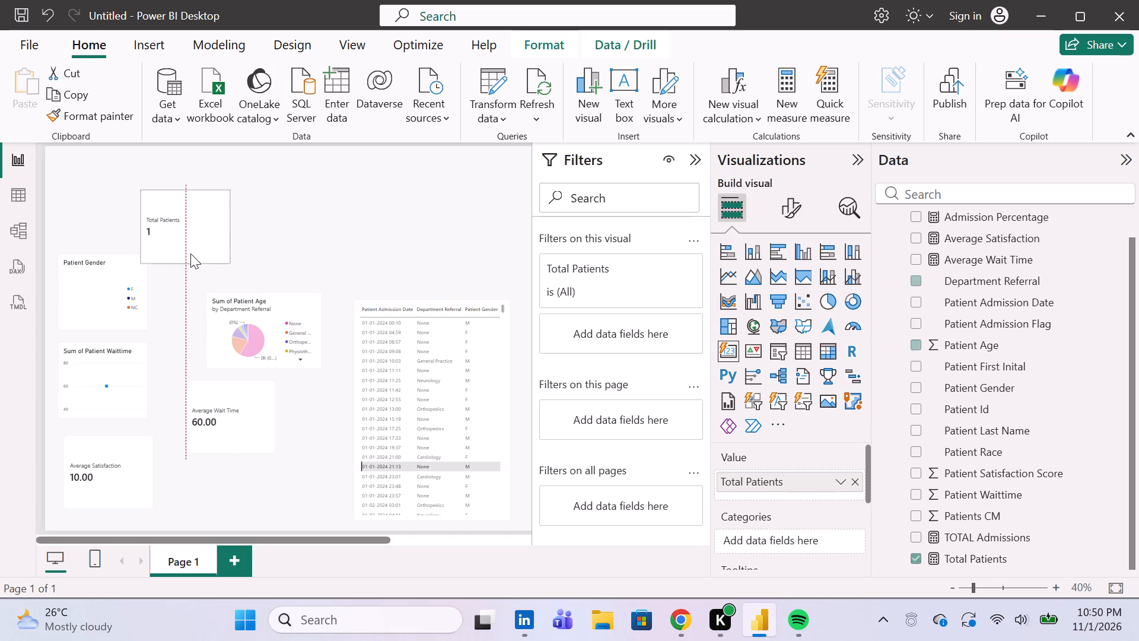
{"action": "left_click_drag", "start_coordinate": [190, 253], "coordinate": [222, 268]}
{"action": "left_click_drag", "start_coordinate": [119, 290], "coordinate": [113, 257]}
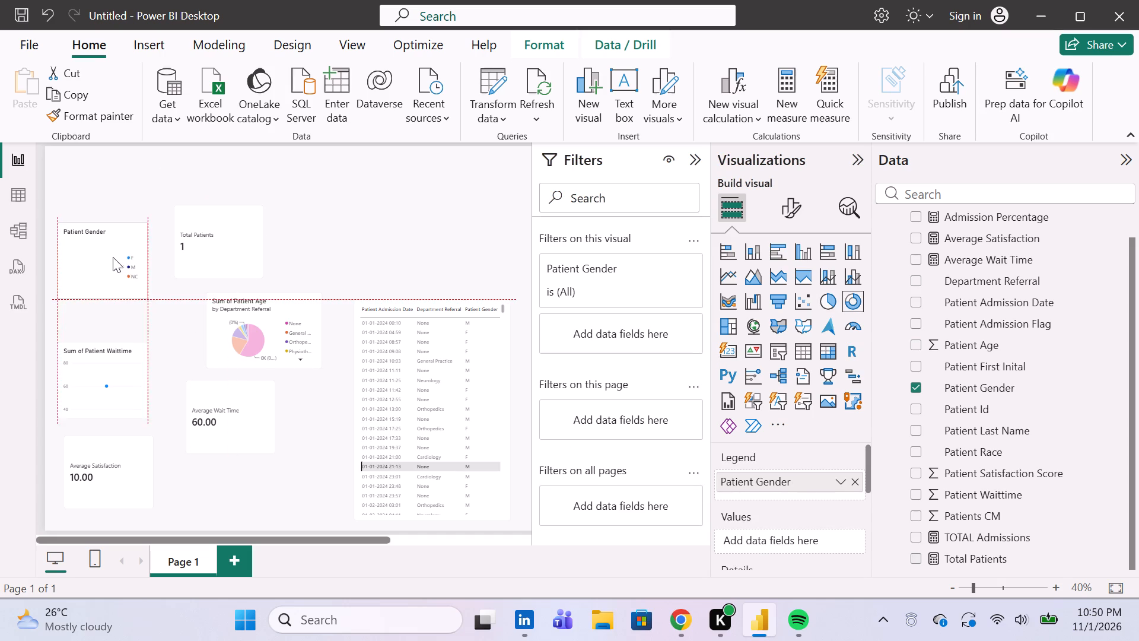
{"action": "left_click_drag", "start_coordinate": [113, 257], "coordinate": [120, 254]}
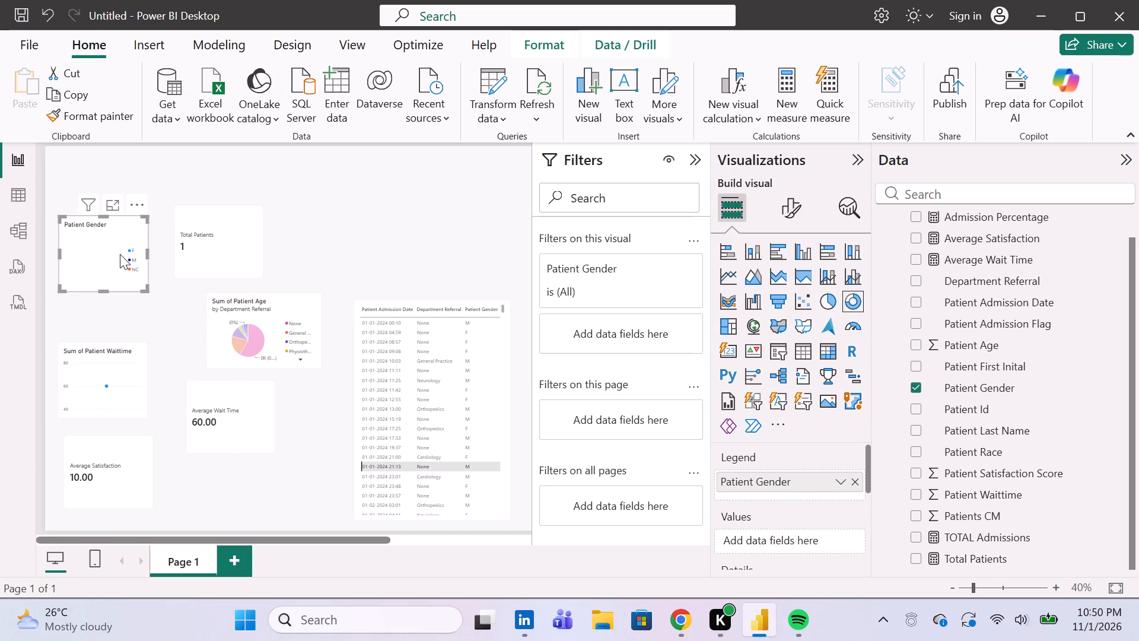
{"action": "left_click_drag", "start_coordinate": [205, 246], "coordinate": [203, 259]}
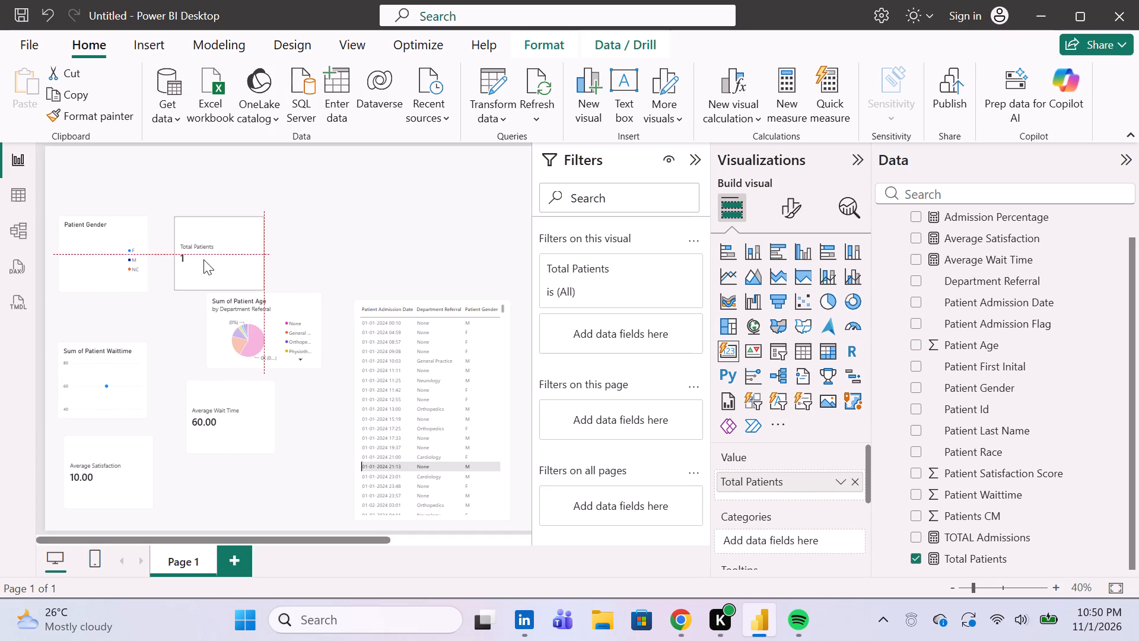
{"action": "left_click_drag", "start_coordinate": [203, 259], "coordinate": [203, 262]}
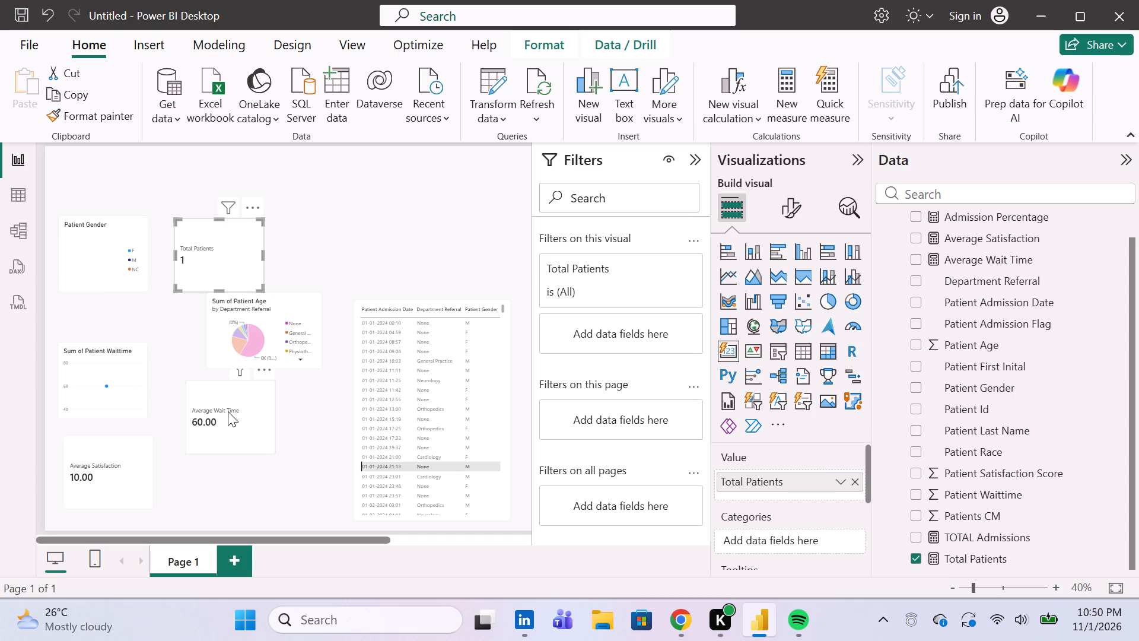
{"action": "left_click_drag", "start_coordinate": [228, 411], "coordinate": [322, 258]}
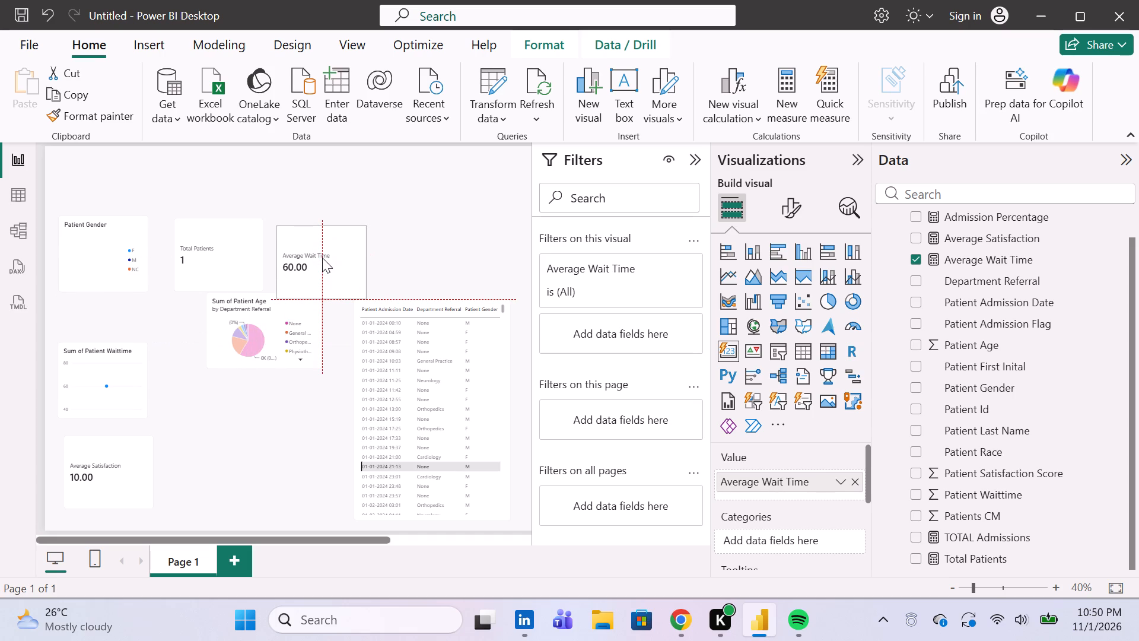
{"action": "left_click_drag", "start_coordinate": [322, 258], "coordinate": [329, 252]}
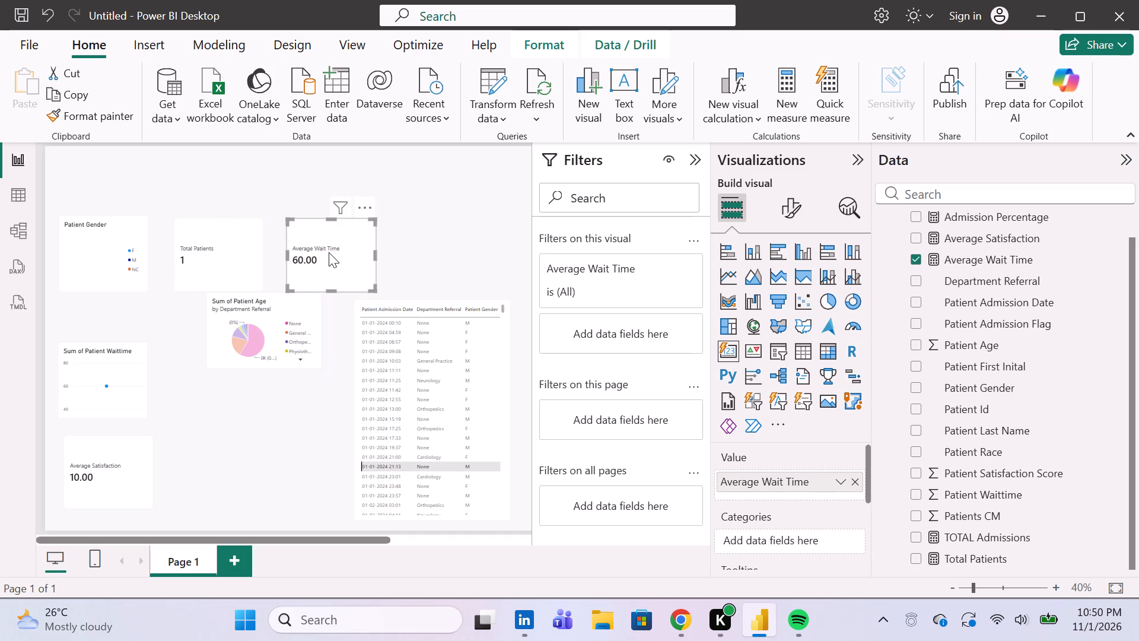
Replace the Patient Gender donut at the start of the row with the Average Satisfaction card, placing the donut below the pie chart.
{"action": "left_click_drag", "start_coordinate": [93, 256], "coordinate": [227, 432]}
{"action": "left_click_drag", "start_coordinate": [110, 479], "coordinate": [121, 266]}
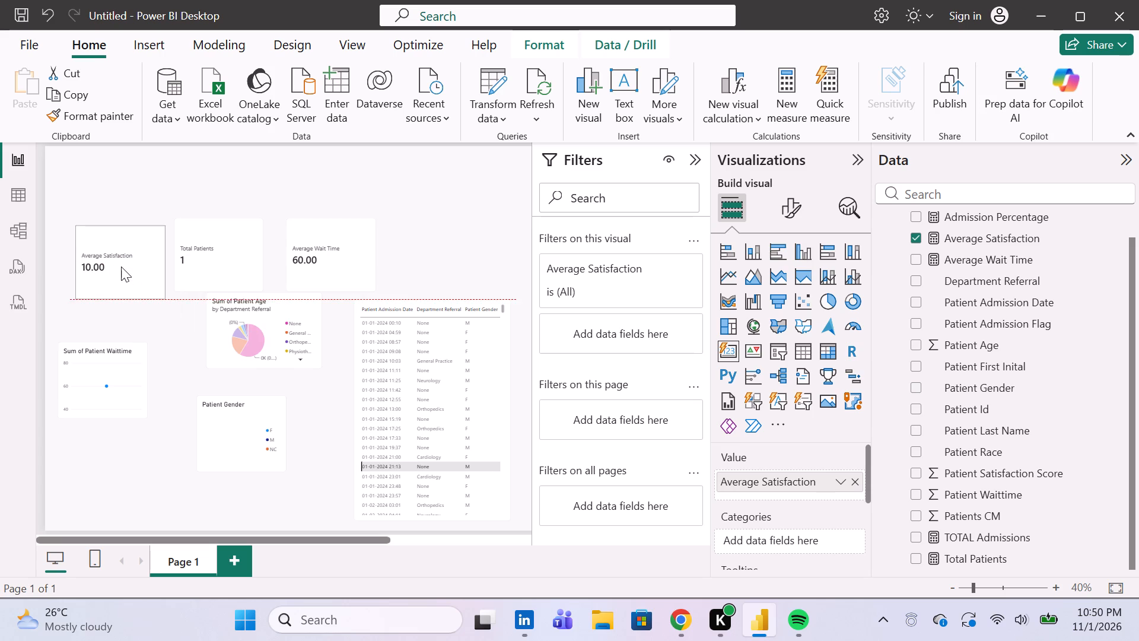
{"action": "left_click_drag", "start_coordinate": [121, 266], "coordinate": [112, 261]}
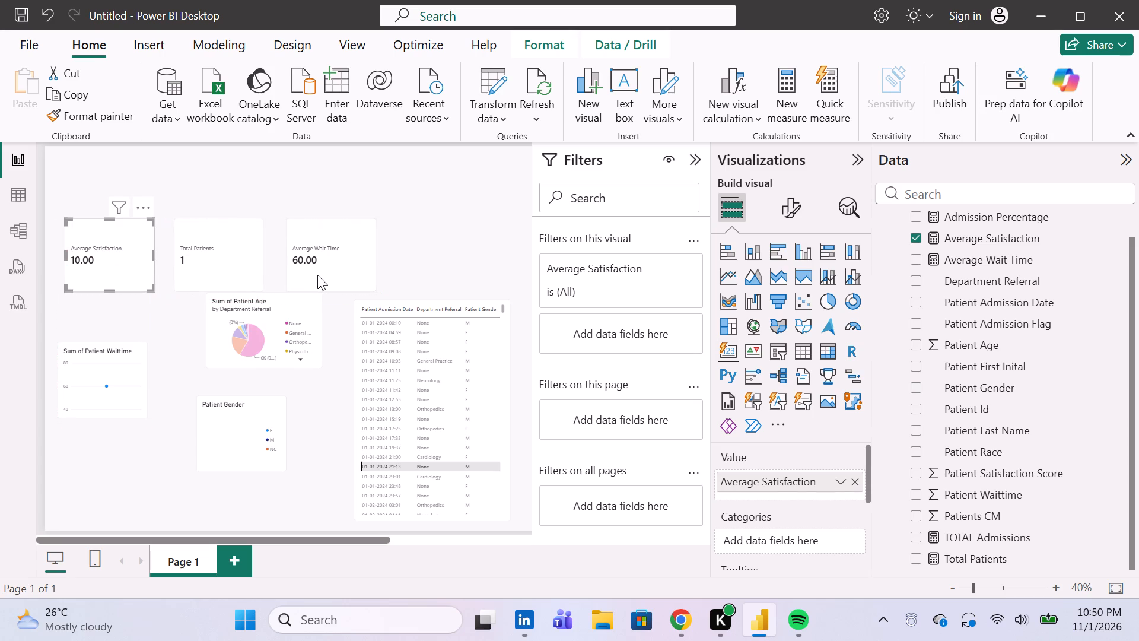
Move the Average Wait Time card to the row's far end above the admissions table, with the Total Patients card just before it.
{"action": "left_click_drag", "start_coordinate": [317, 275], "coordinate": [441, 278]}
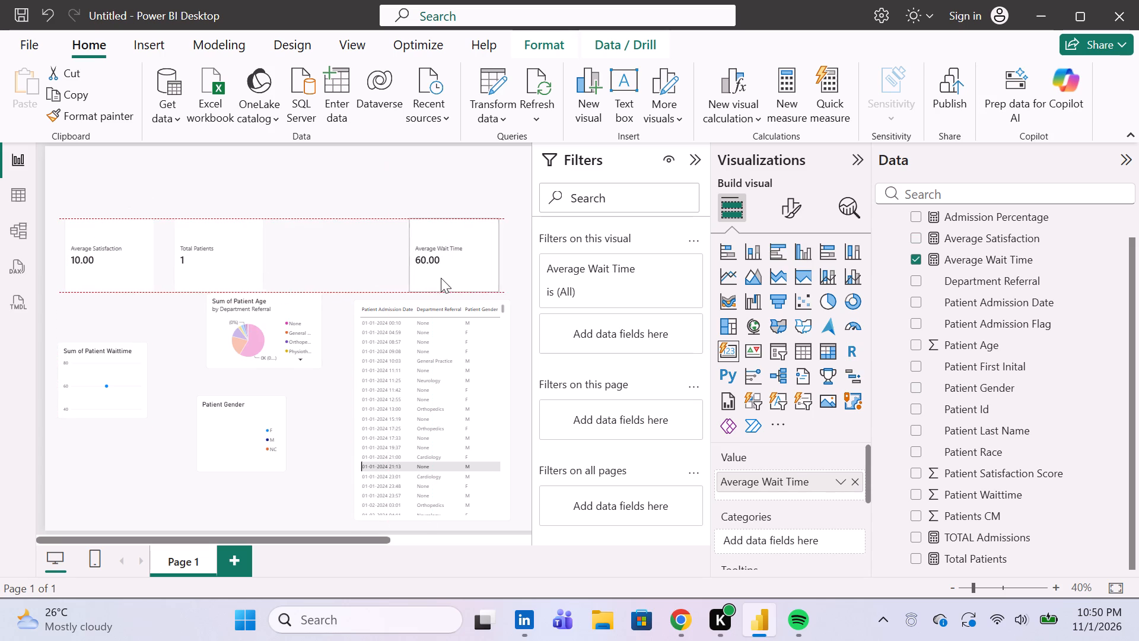
{"action": "left_click_drag", "start_coordinate": [441, 278], "coordinate": [447, 275]}
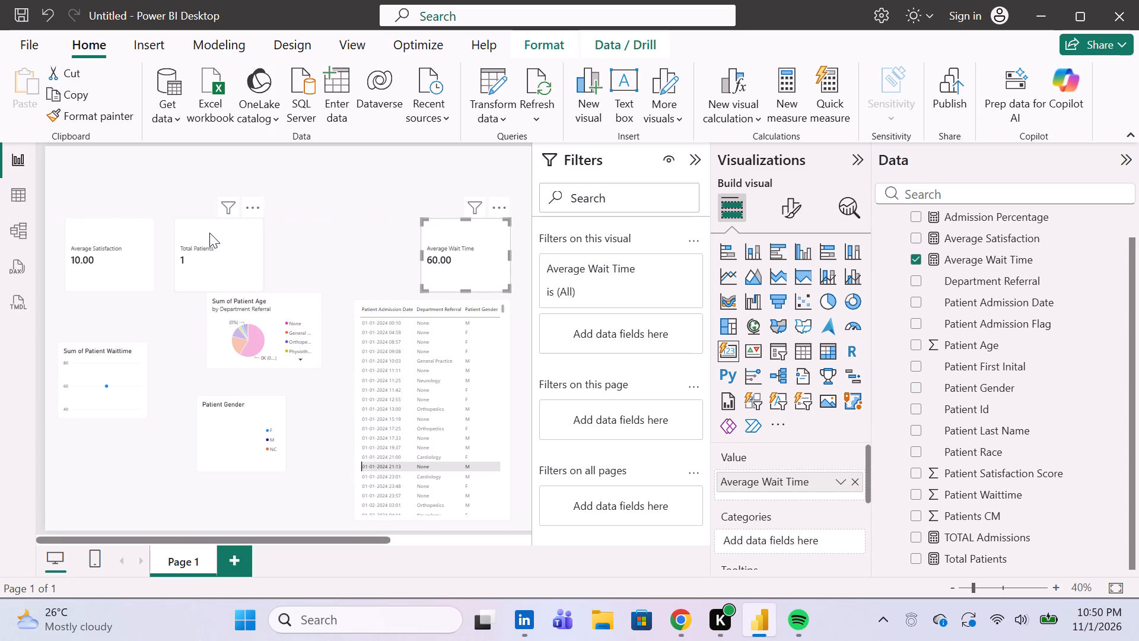
{"action": "left_click_drag", "start_coordinate": [218, 246], "coordinate": [348, 249]}
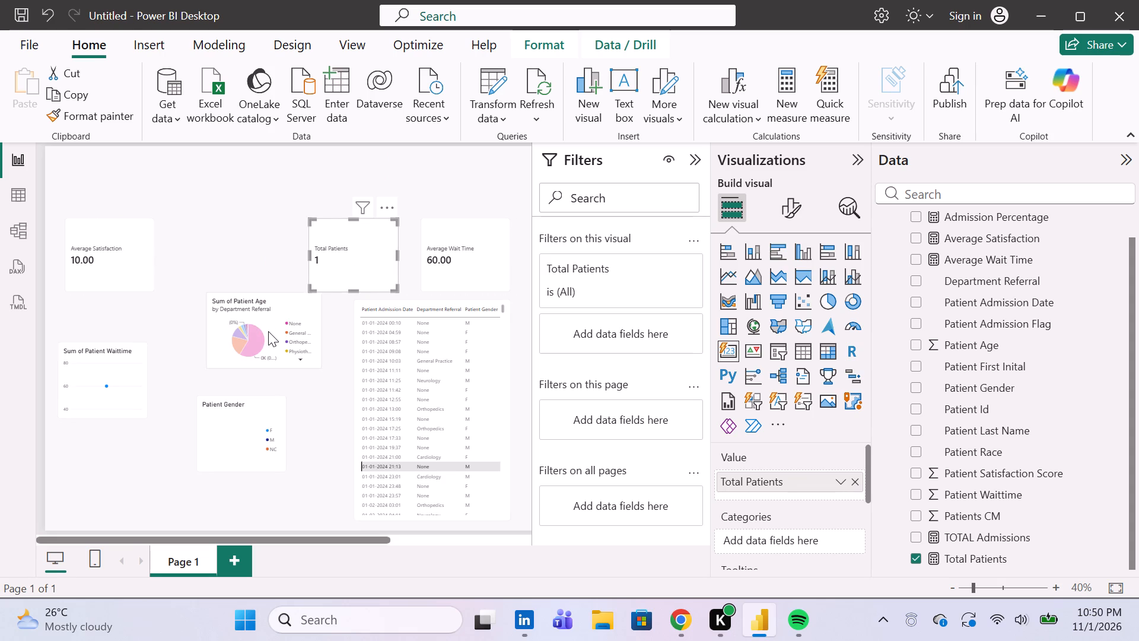
Place the department pie chart in the row between the Average Satisfaction and Total Patients cards.
{"action": "left_click_drag", "start_coordinate": [268, 342], "coordinate": [222, 318]}
{"action": "left_click_drag", "start_coordinate": [222, 318], "coordinate": [233, 270]}
Move the wait-time line chart up beneath the Average Satisfaction card and place the Patient Gender donut below it.
{"action": "left_click_drag", "start_coordinate": [114, 372], "coordinate": [124, 338]}
{"action": "left_click_drag", "start_coordinate": [225, 434], "coordinate": [142, 431]}
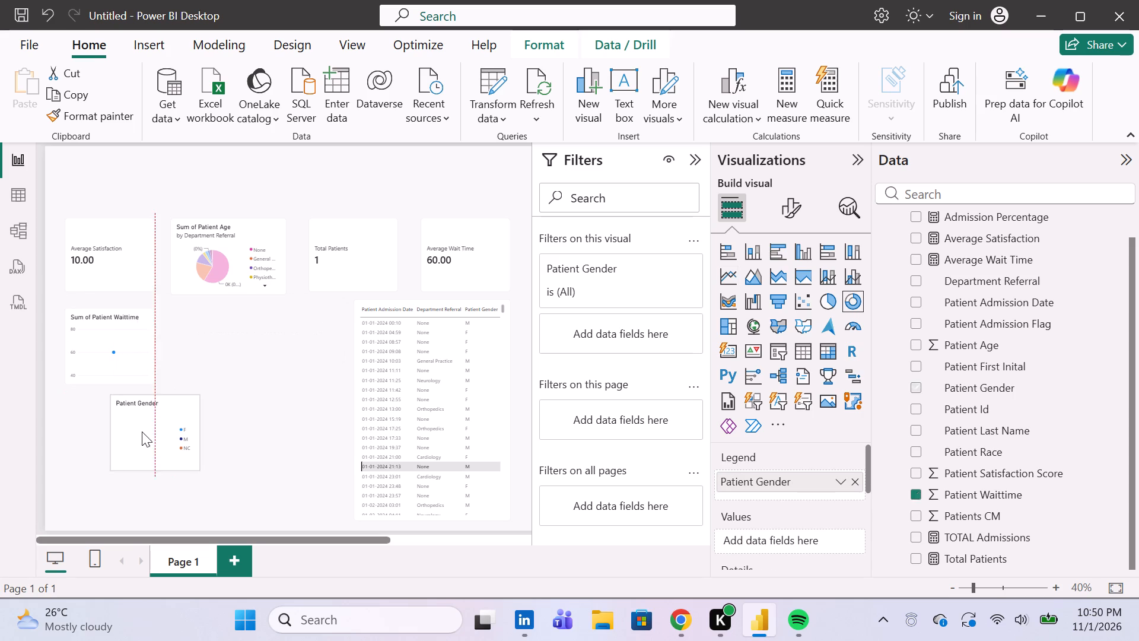
{"action": "left_click_drag", "start_coordinate": [142, 431], "coordinate": [208, 348]}
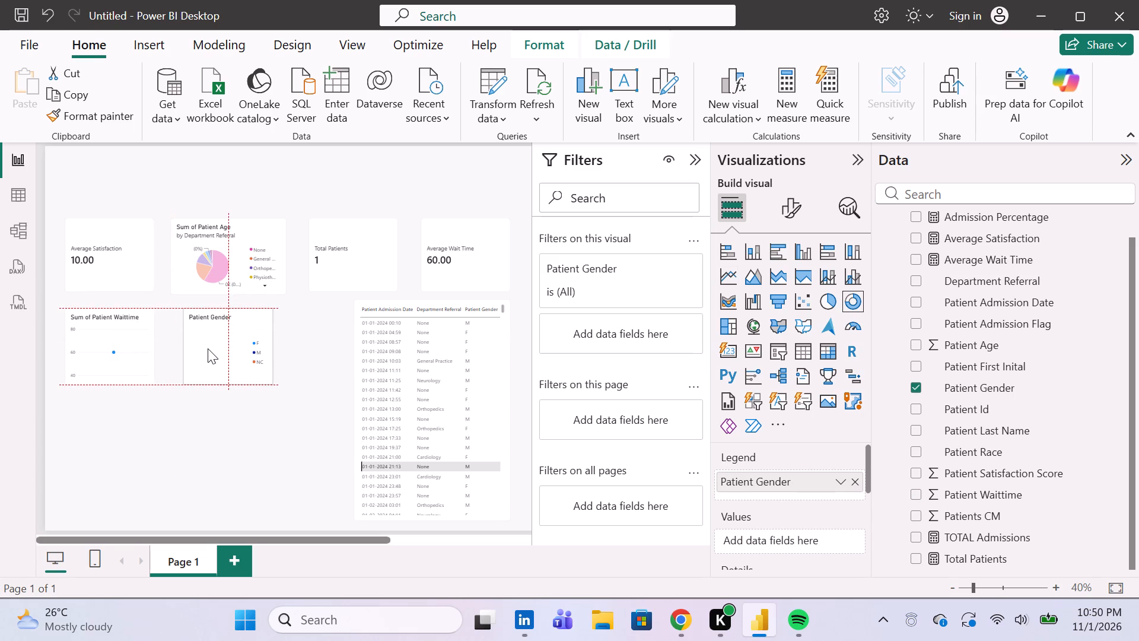
{"action": "left_click_drag", "start_coordinate": [208, 348], "coordinate": [103, 452]}
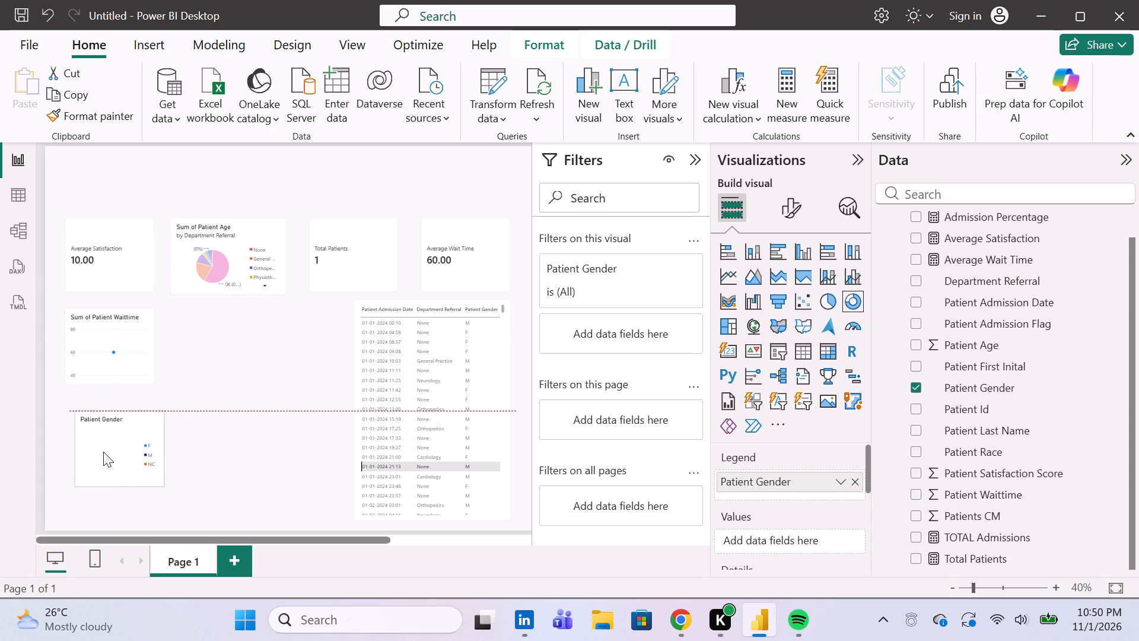
{"action": "left_click_drag", "start_coordinate": [103, 452], "coordinate": [100, 452]}
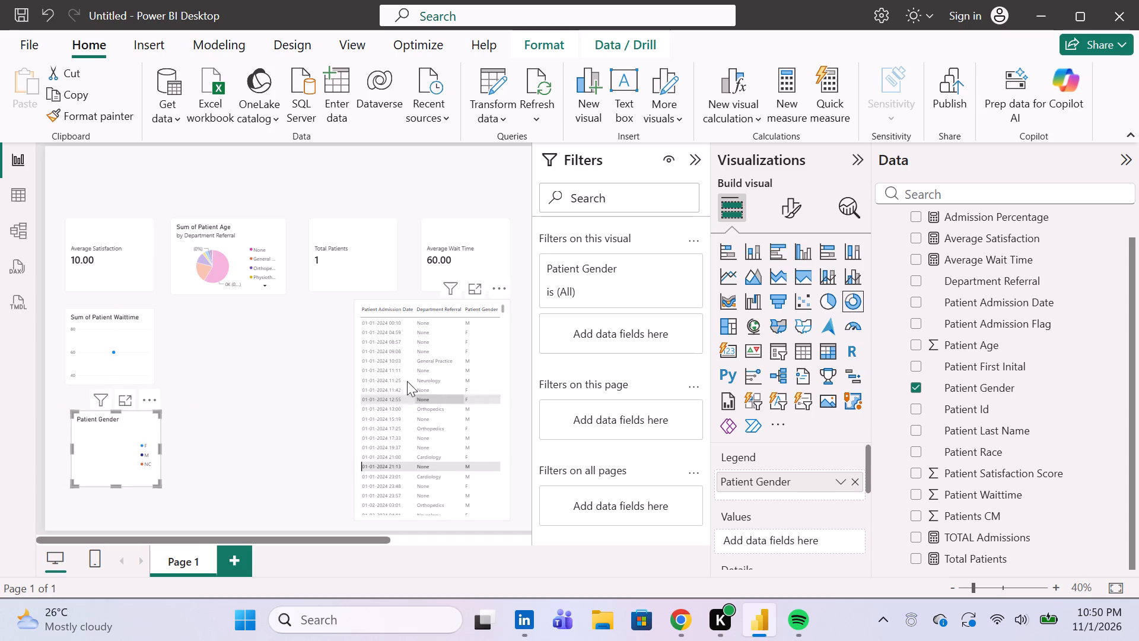
Resize the admissions table wider and shorter and place it mid-page beside the wait-time line chart, below the pie chart and Total Patients card.
{"action": "left_click", "coordinate": [507, 430]}
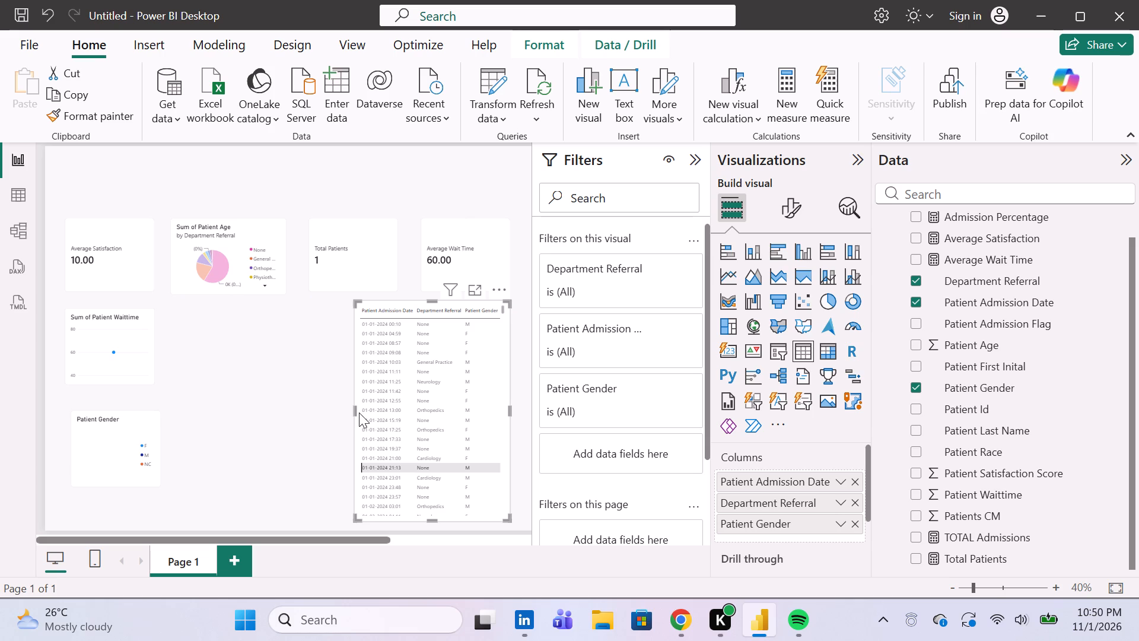
{"action": "left_click_drag", "start_coordinate": [354, 409], "coordinate": [318, 409]}
{"action": "left_click_drag", "start_coordinate": [320, 305], "coordinate": [291, 304]}
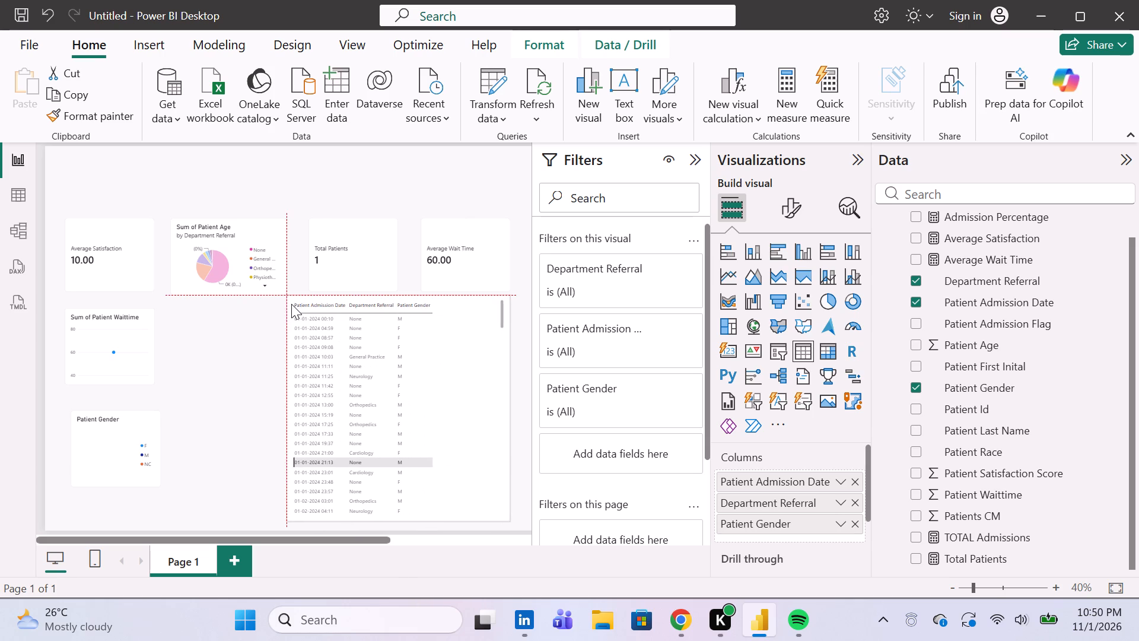
{"action": "left_click_drag", "start_coordinate": [291, 304], "coordinate": [282, 304]}
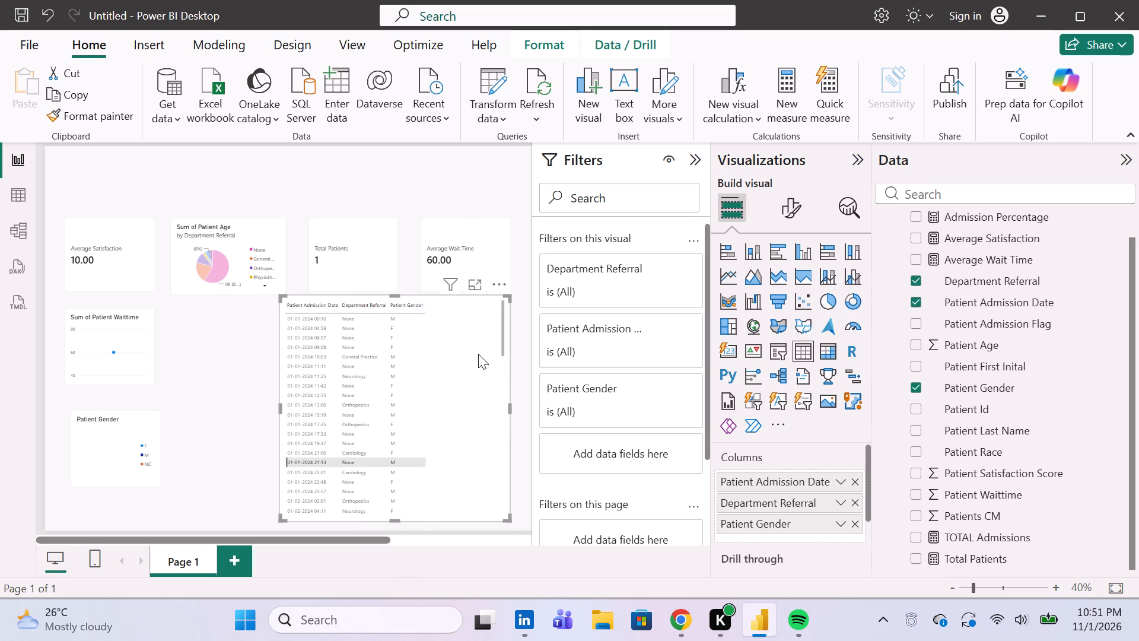
{"action": "left_click_drag", "start_coordinate": [510, 410], "coordinate": [472, 408]}
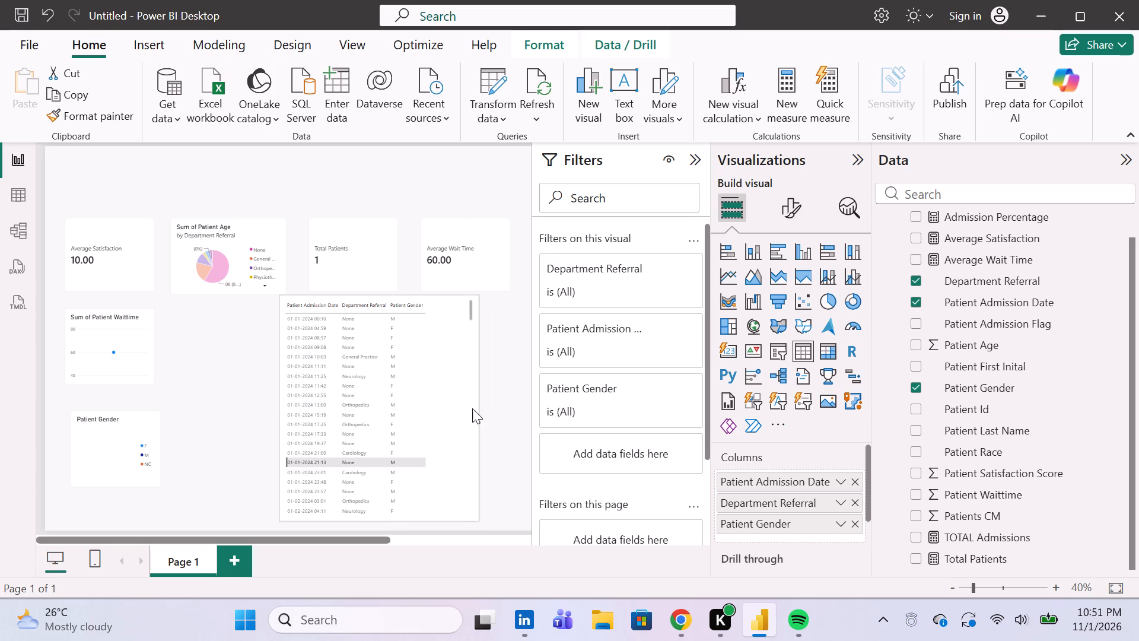
{"action": "left_click_drag", "start_coordinate": [472, 408], "coordinate": [453, 407]}
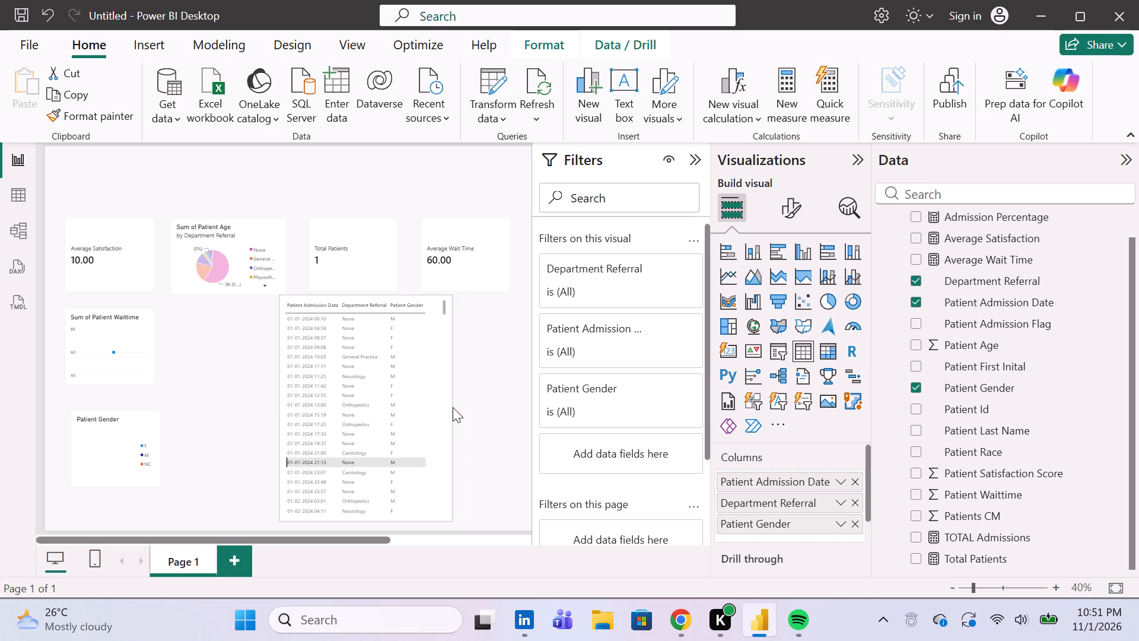
{"action": "left_click_drag", "start_coordinate": [453, 407], "coordinate": [449, 407]}
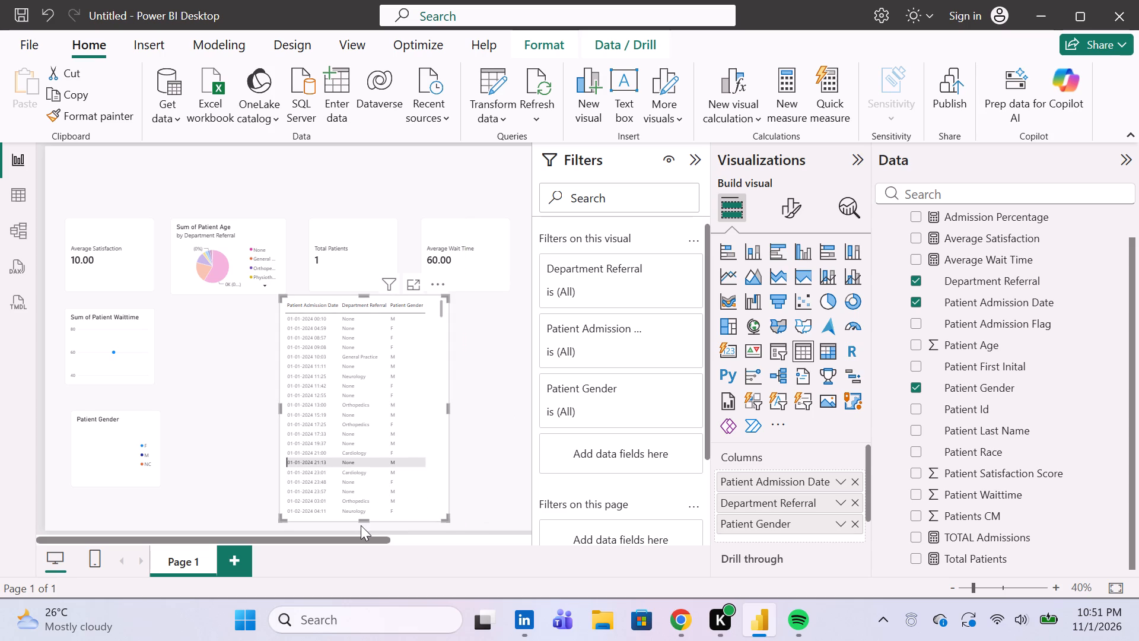
{"action": "left_click_drag", "start_coordinate": [359, 519], "coordinate": [353, 486]}
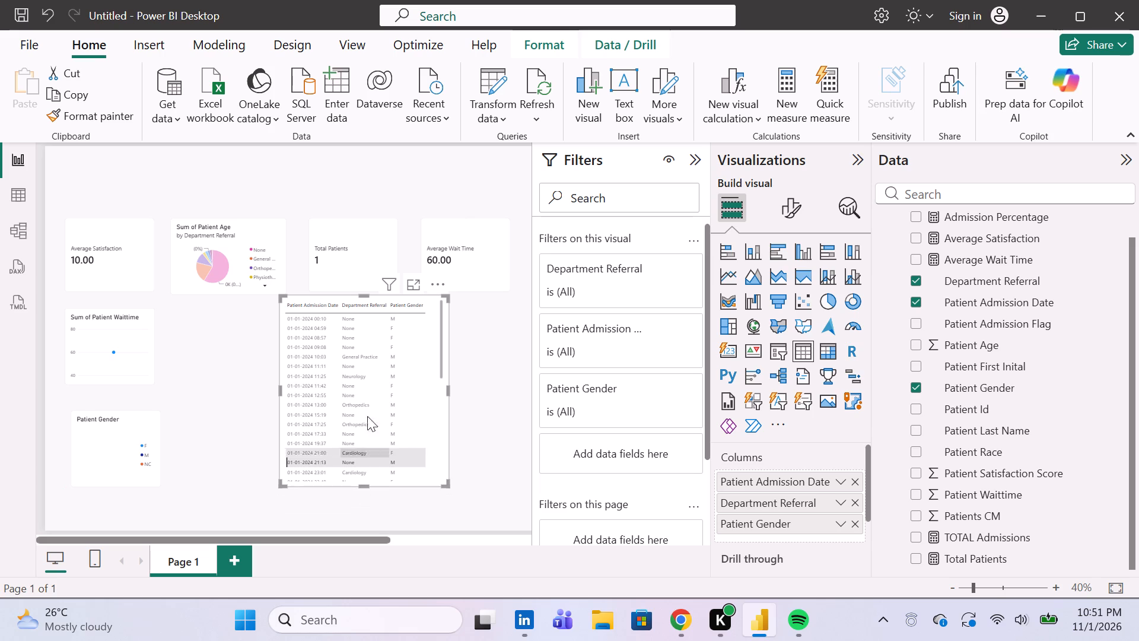
{"action": "left_click_drag", "start_coordinate": [373, 394], "coordinate": [310, 402]}
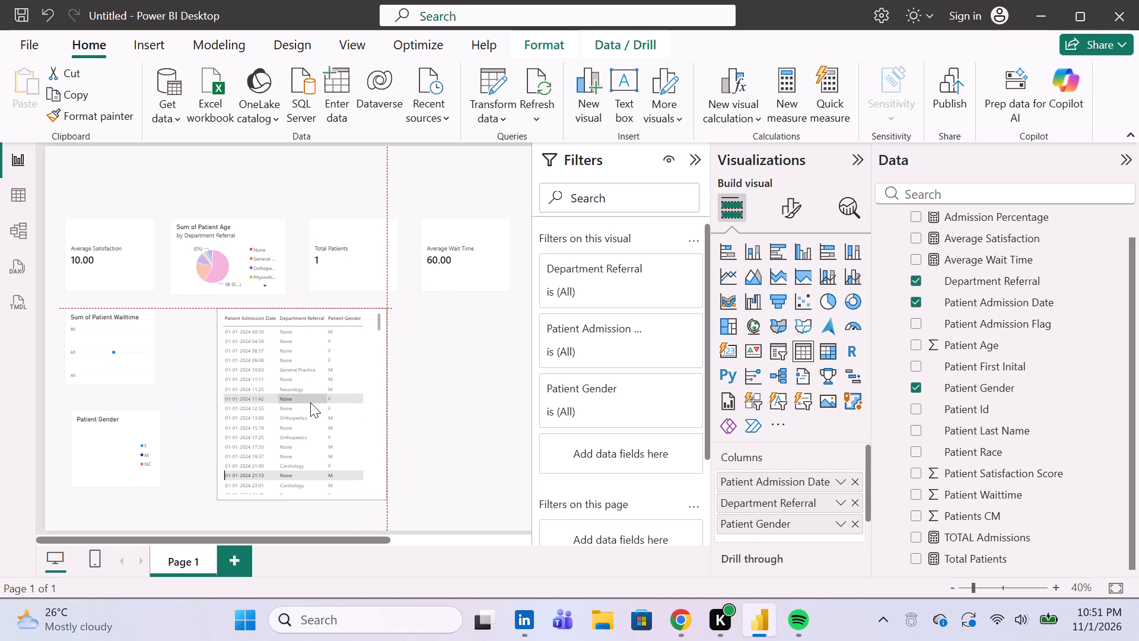
{"action": "left_click_drag", "start_coordinate": [310, 402], "coordinate": [308, 402]}
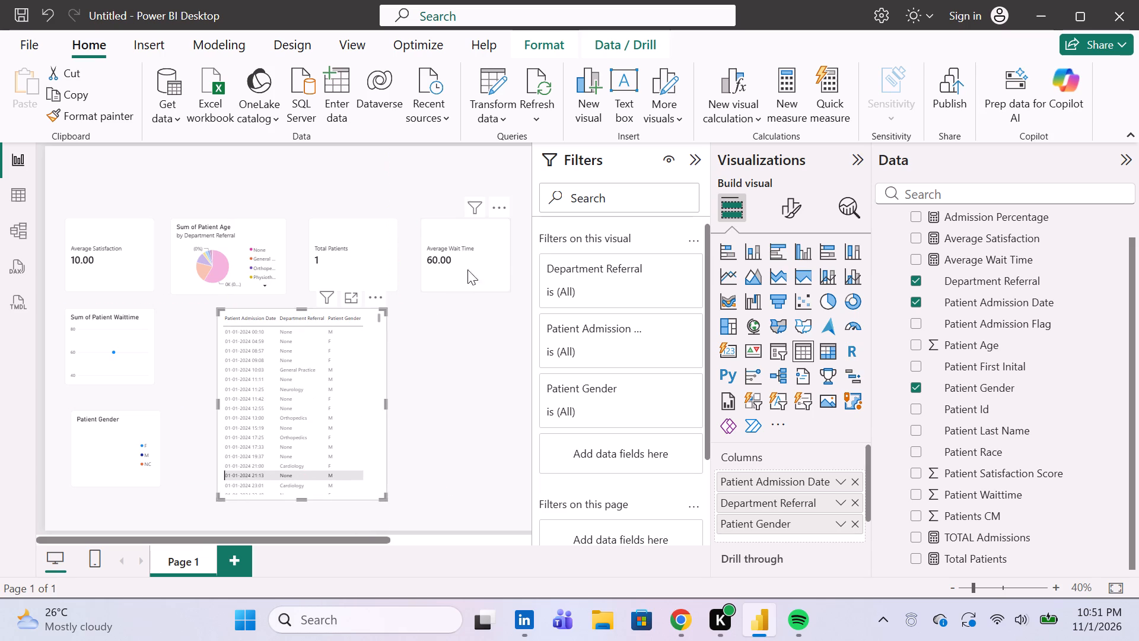
Nudge the department pie chart, Patient Gender donut and admissions table into closer alignment with the neighbouring cards and line chart.
{"action": "left_click", "coordinate": [369, 256]}
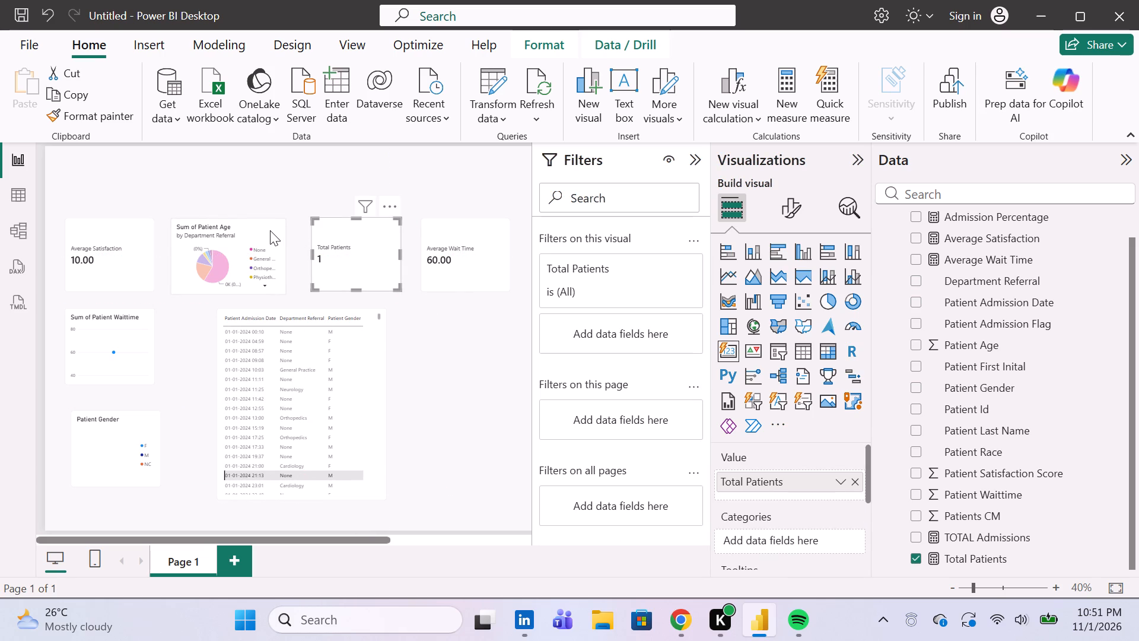
{"action": "left_click_drag", "start_coordinate": [269, 230], "coordinate": [275, 229]}
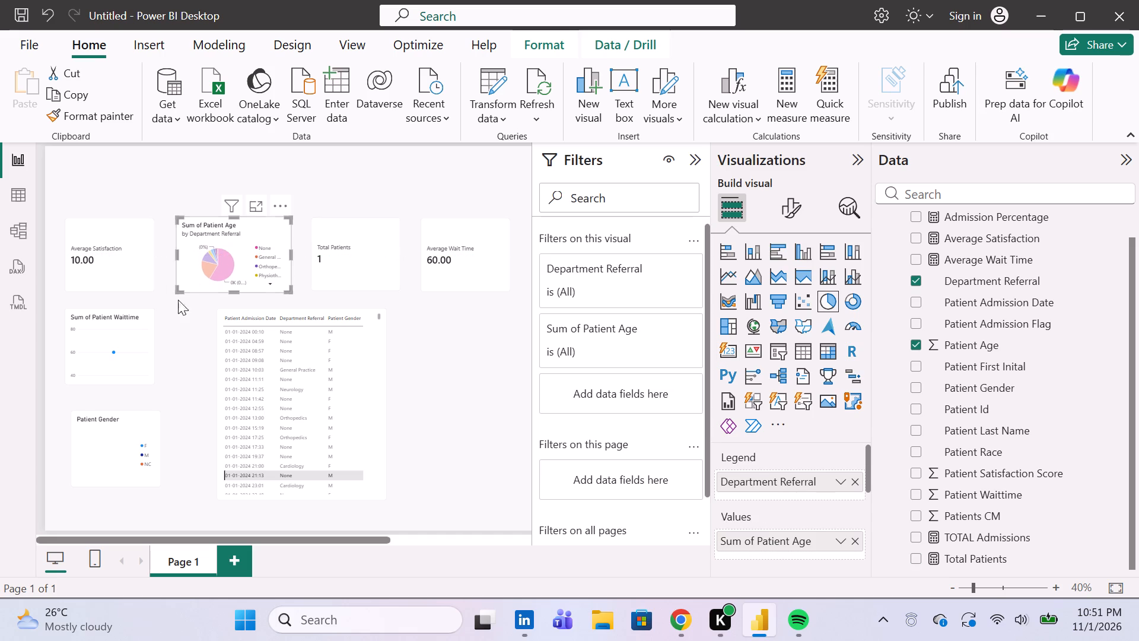
{"action": "left_click", "coordinate": [119, 338]}
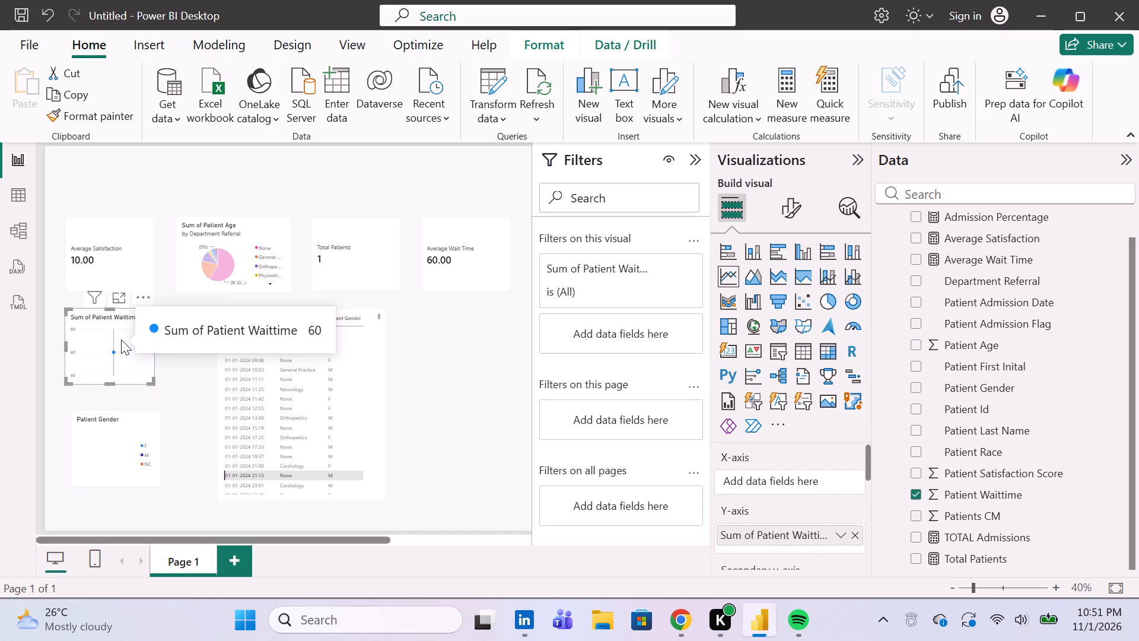
{"action": "left_click", "coordinate": [132, 264]}
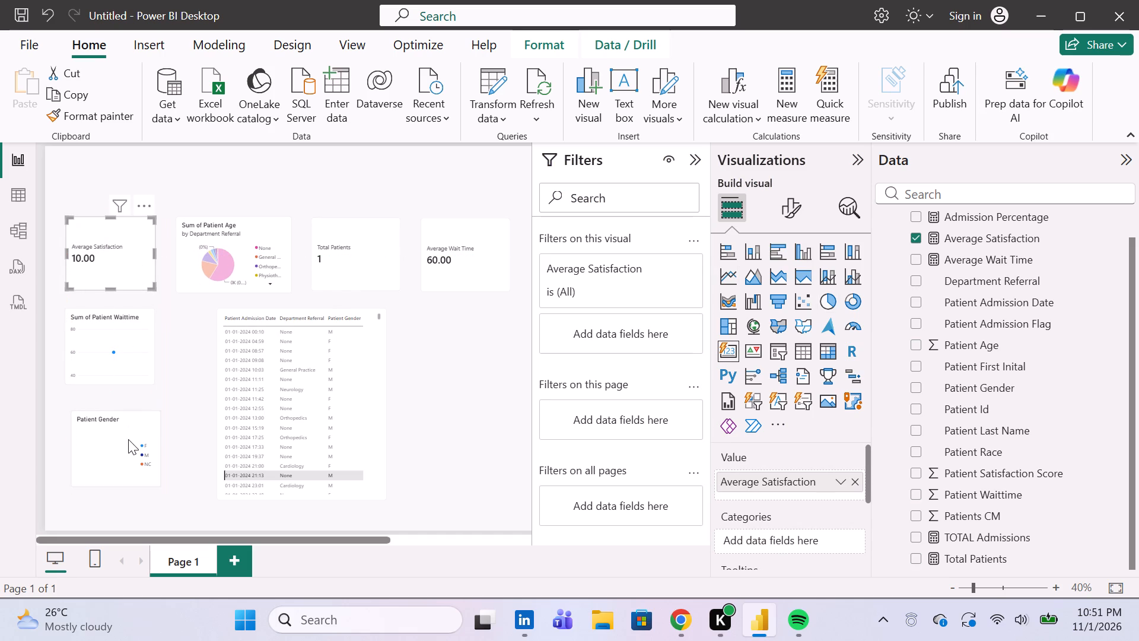
{"action": "left_click_drag", "start_coordinate": [128, 439], "coordinate": [125, 434]}
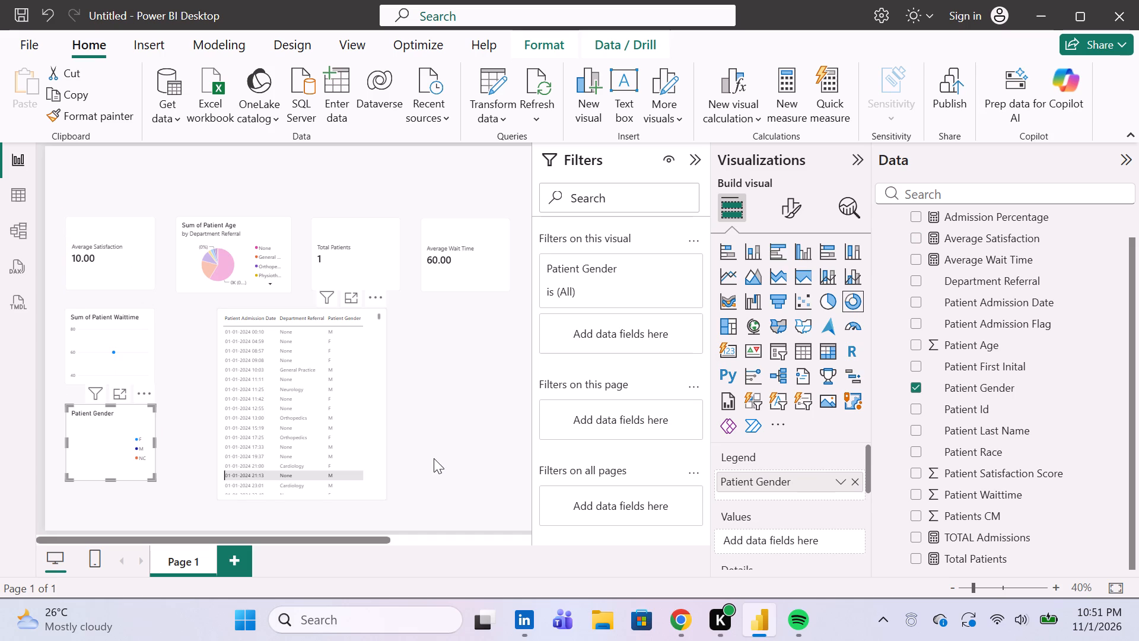
{"action": "left_click_drag", "start_coordinate": [364, 418], "coordinate": [356, 411]}
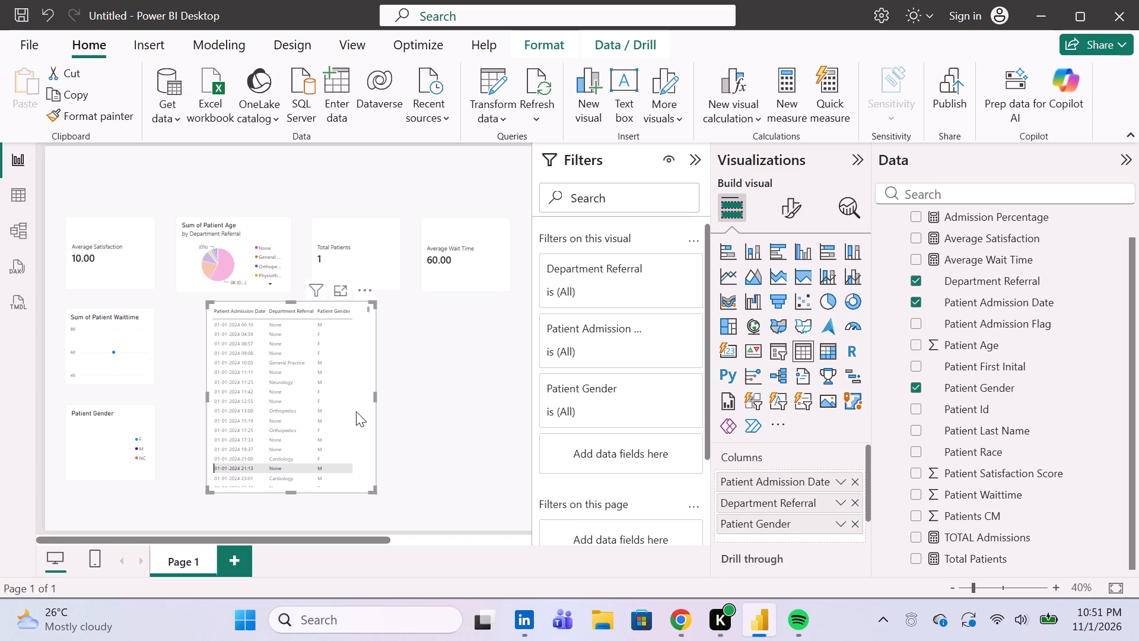
Add a clustered column chart of Average Wait Time by Patient First Inital and place it beneath the Average Wait Time card.
{"action": "left_click", "coordinate": [489, 433]}
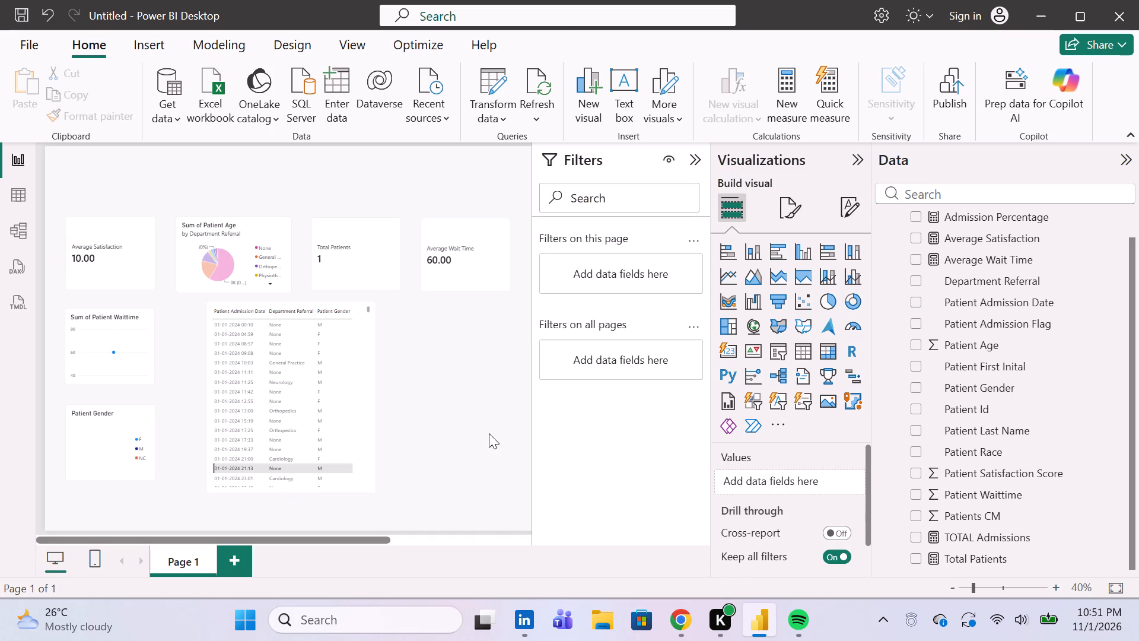
{"action": "left_click", "coordinate": [794, 257]}
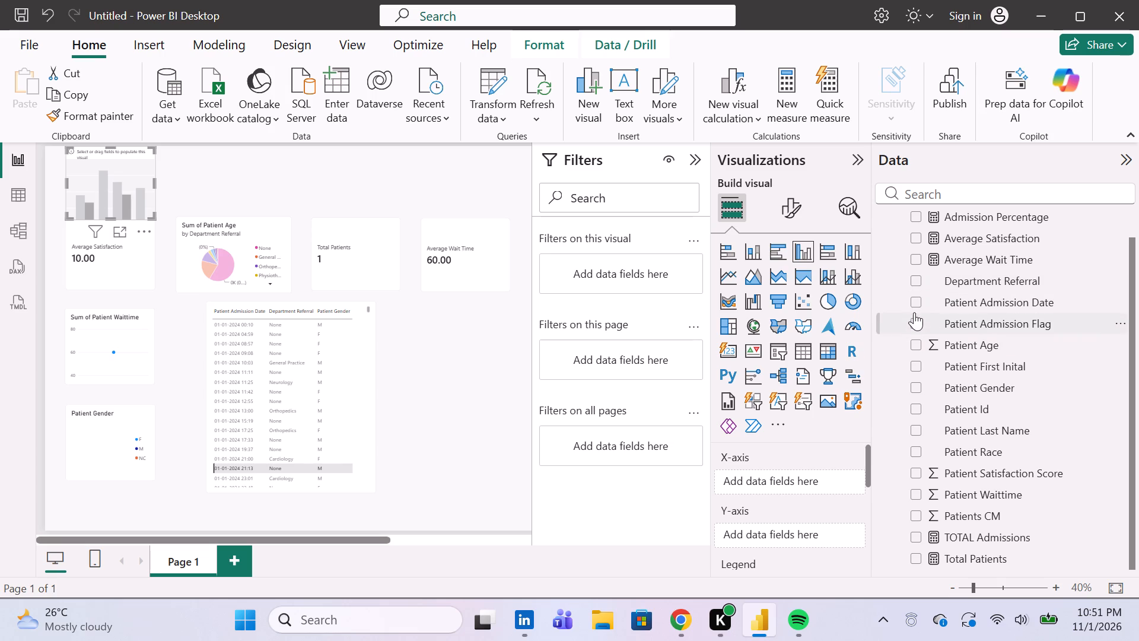
{"action": "left_click", "coordinate": [915, 259]}
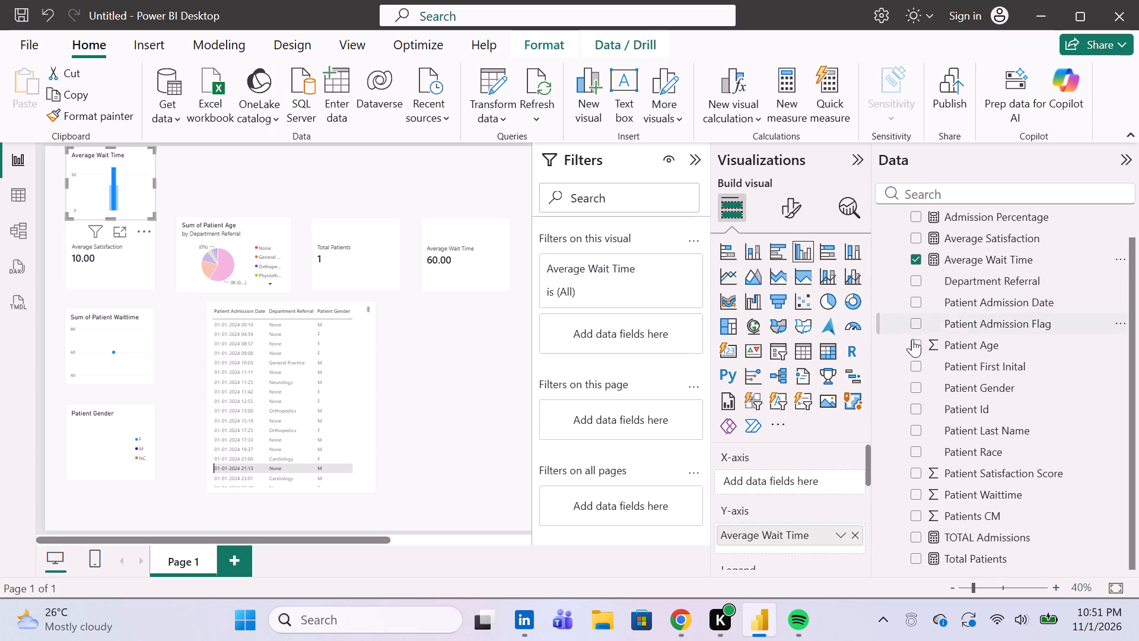
{"action": "left_click", "coordinate": [913, 341]}
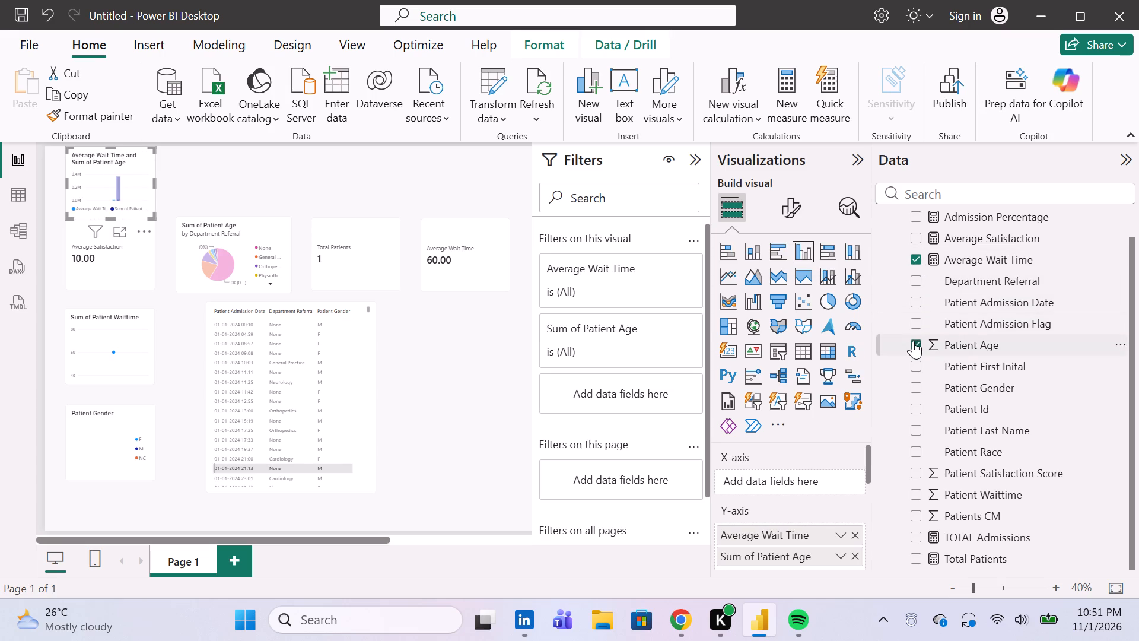
{"action": "left_click", "coordinate": [913, 341]}
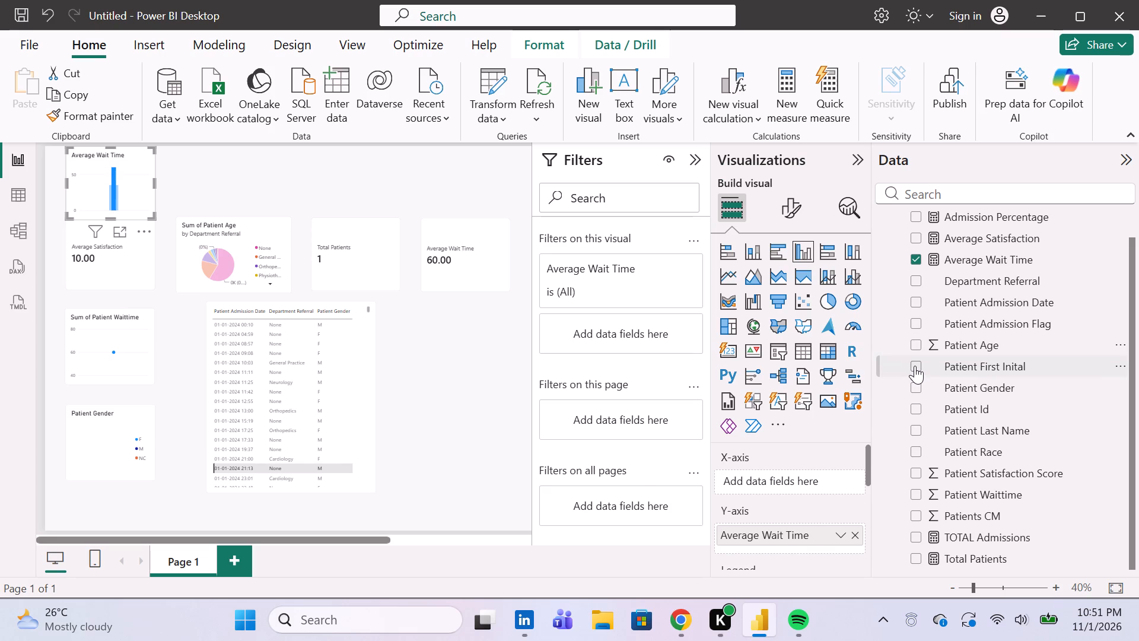
{"action": "left_click", "coordinate": [915, 366]}
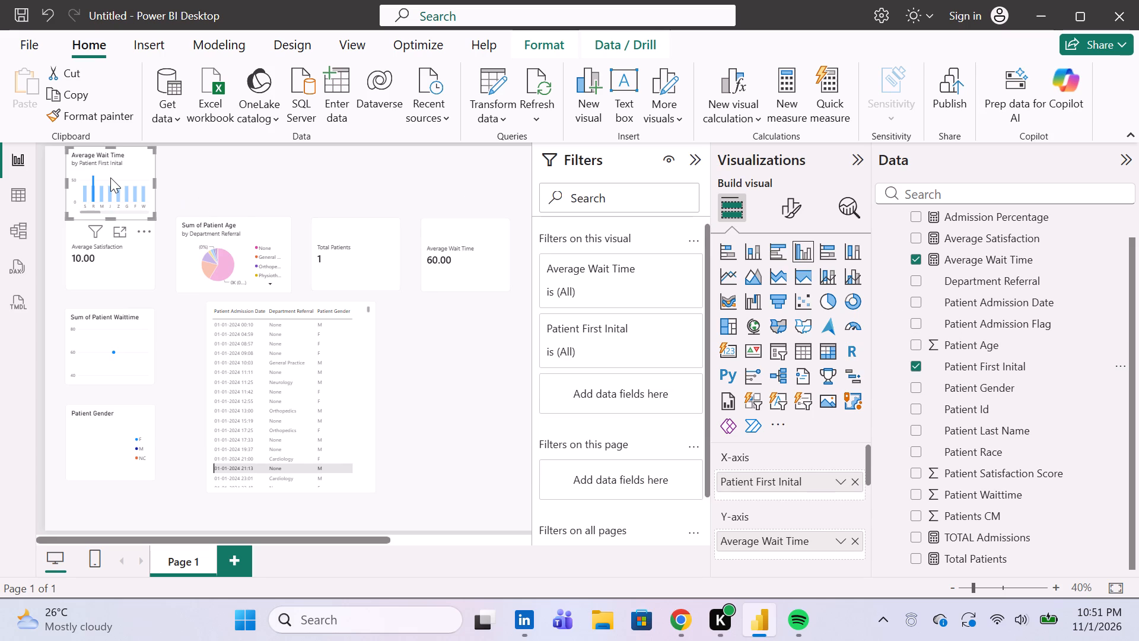
{"action": "left_click_drag", "start_coordinate": [110, 177], "coordinate": [454, 355]}
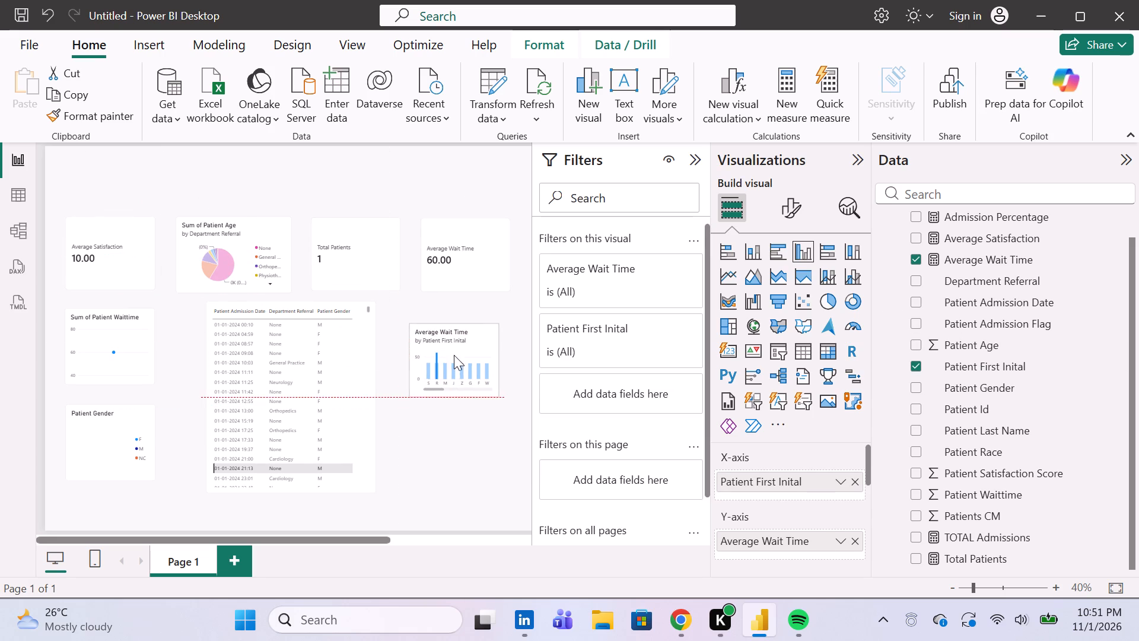
{"action": "left_click_drag", "start_coordinate": [454, 355], "coordinate": [460, 343]}
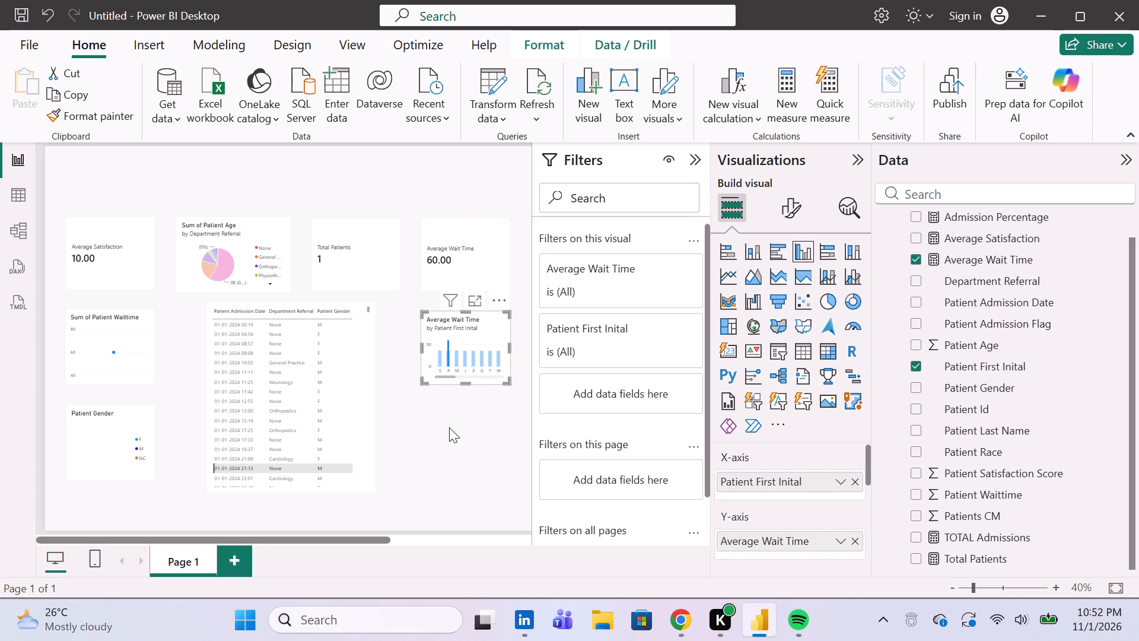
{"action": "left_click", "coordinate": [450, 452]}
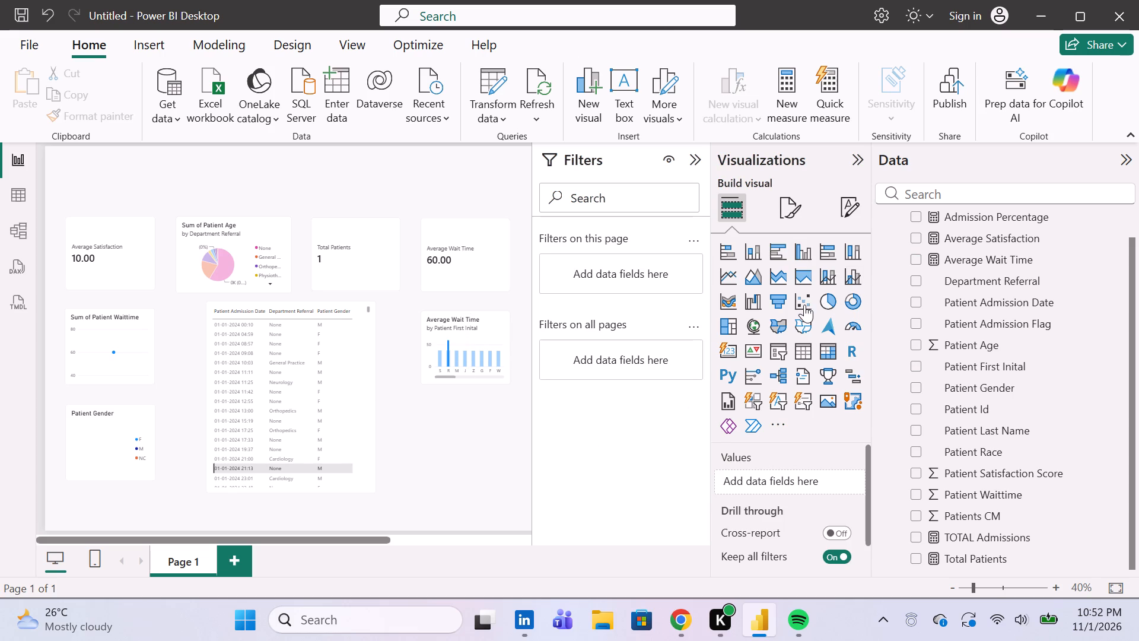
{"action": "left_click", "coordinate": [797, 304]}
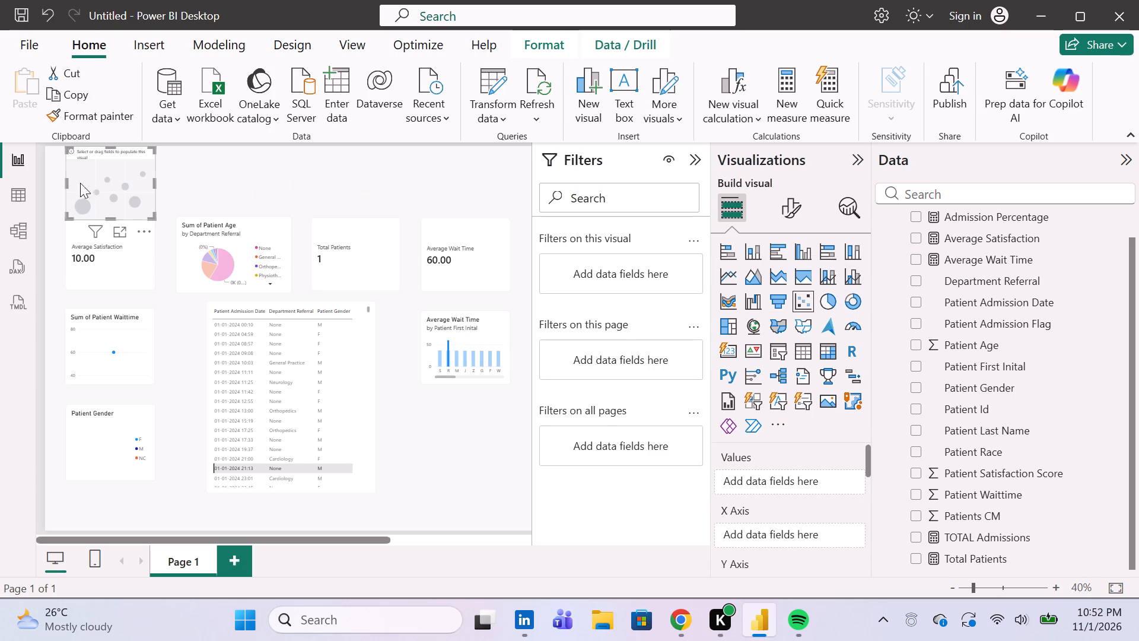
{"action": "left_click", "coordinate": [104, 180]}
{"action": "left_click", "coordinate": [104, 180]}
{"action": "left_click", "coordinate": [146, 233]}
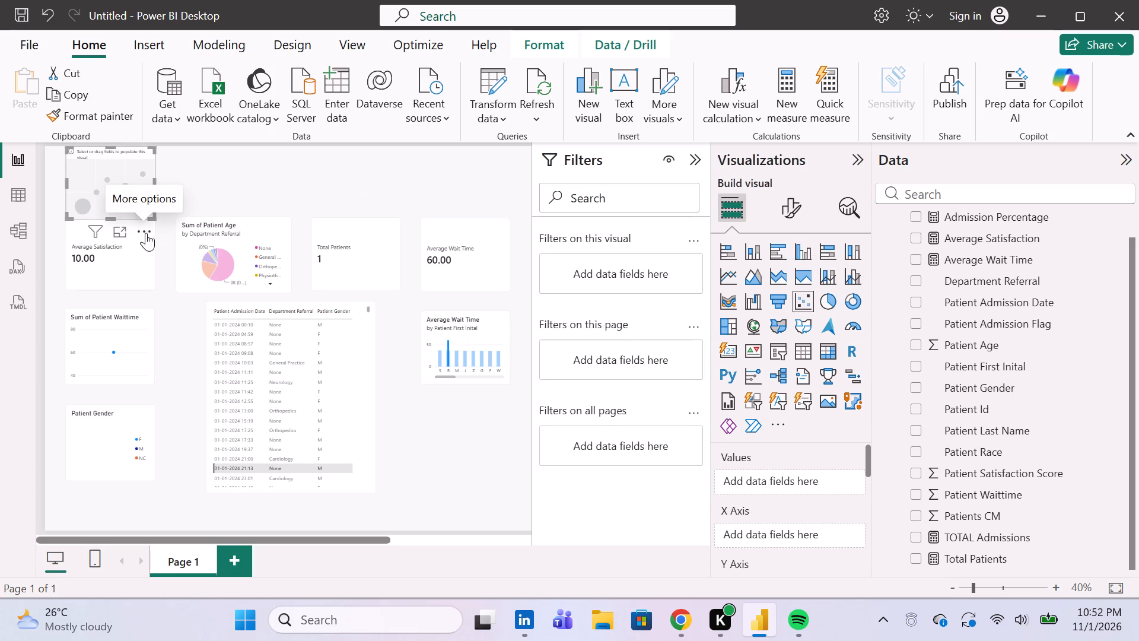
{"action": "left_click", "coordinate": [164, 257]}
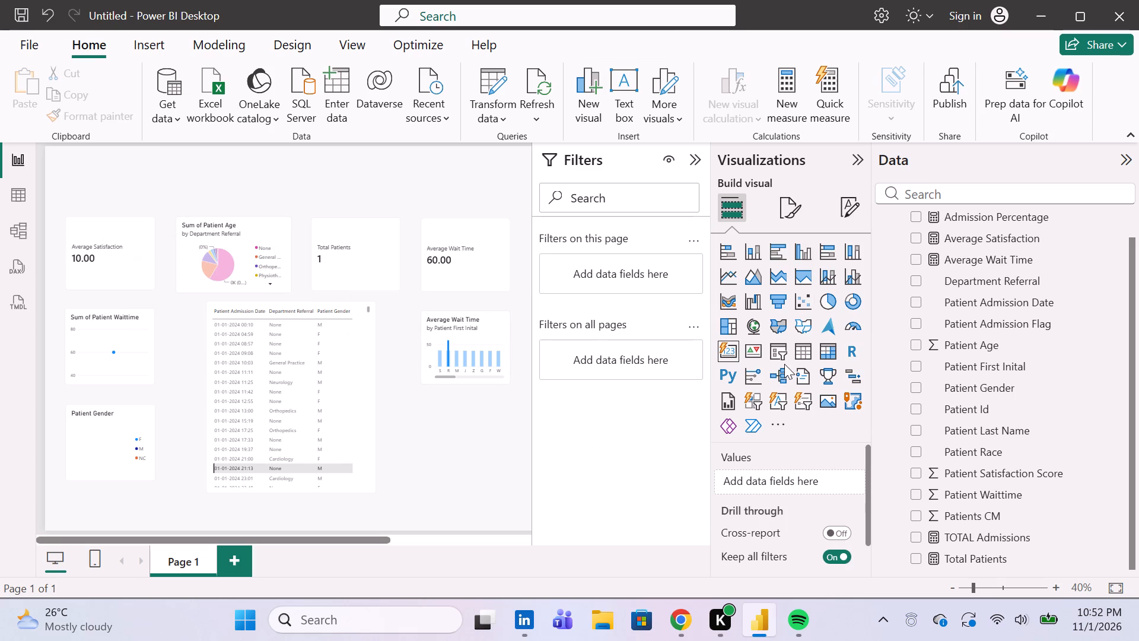
Add a Department Referral slicer beneath the column chart and lengthen it to show the departments down to Renal.
{"action": "left_click", "coordinate": [779, 359]}
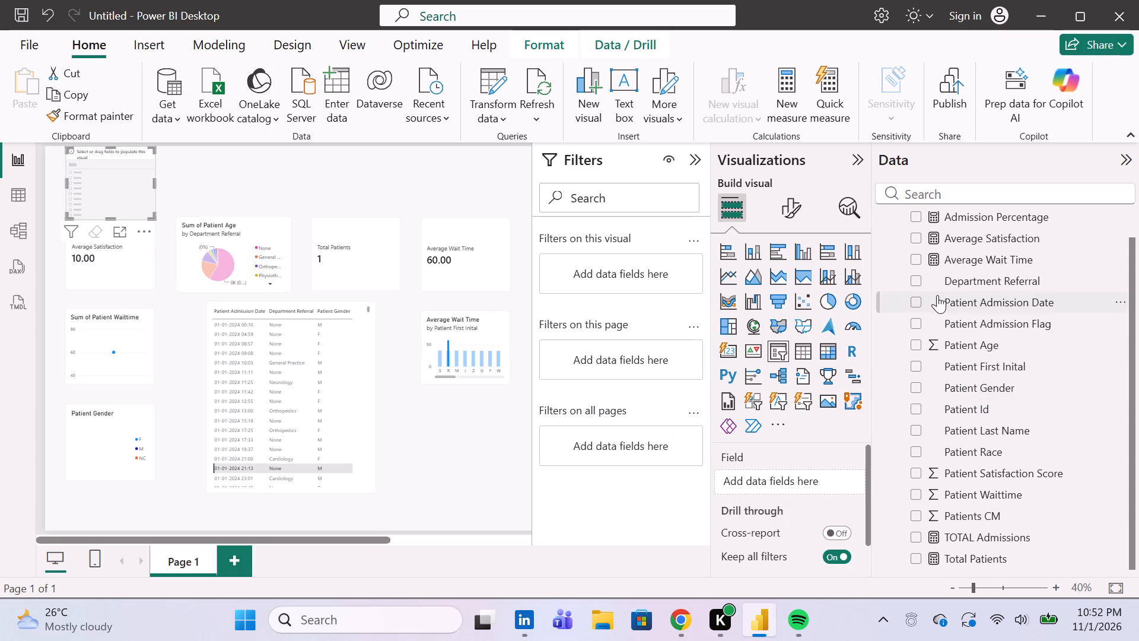
{"action": "left_click", "coordinate": [917, 281]}
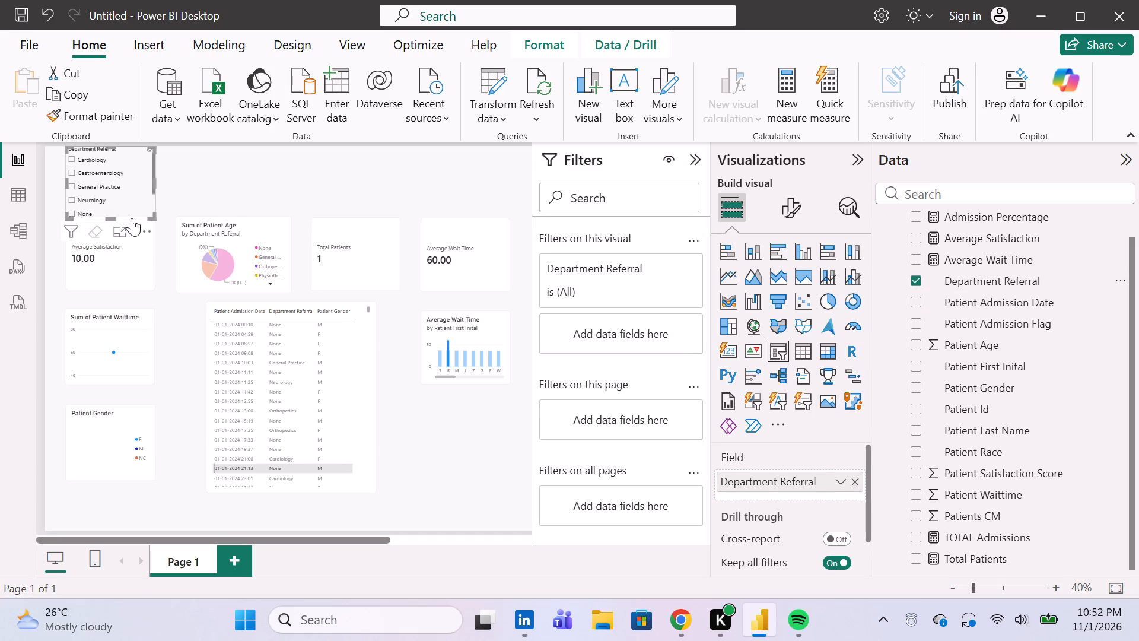
{"action": "left_click_drag", "start_coordinate": [120, 175], "coordinate": [469, 411]}
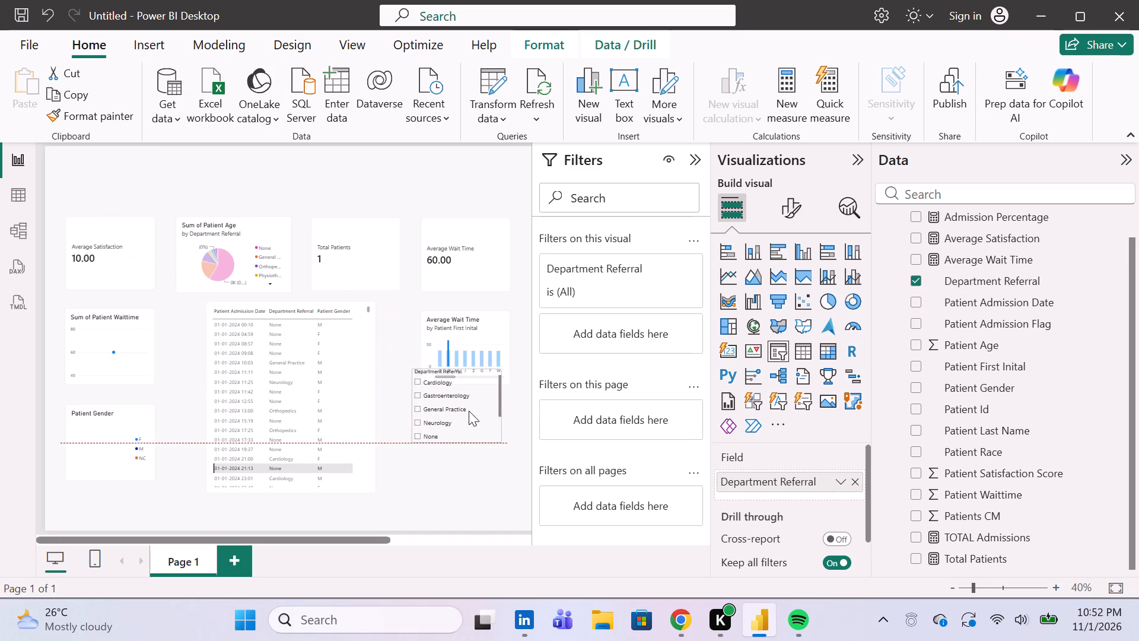
{"action": "left_click_drag", "start_coordinate": [469, 411], "coordinate": [470, 414]}
{"action": "left_click_drag", "start_coordinate": [464, 457], "coordinate": [464, 503]}
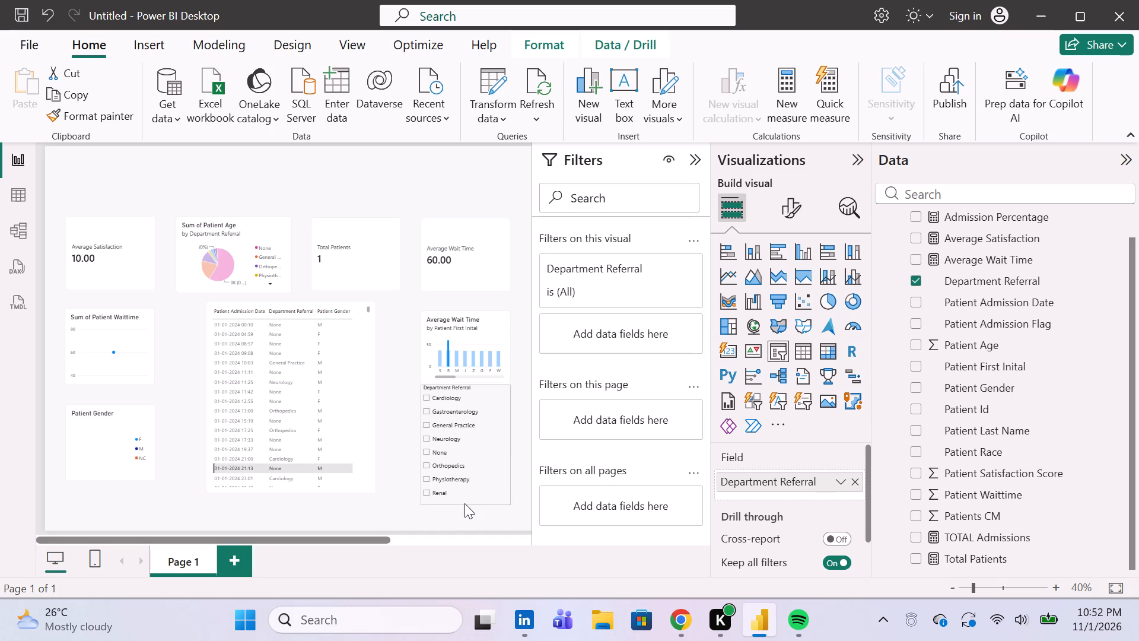
{"action": "left_click_drag", "start_coordinate": [464, 503], "coordinate": [464, 500]}
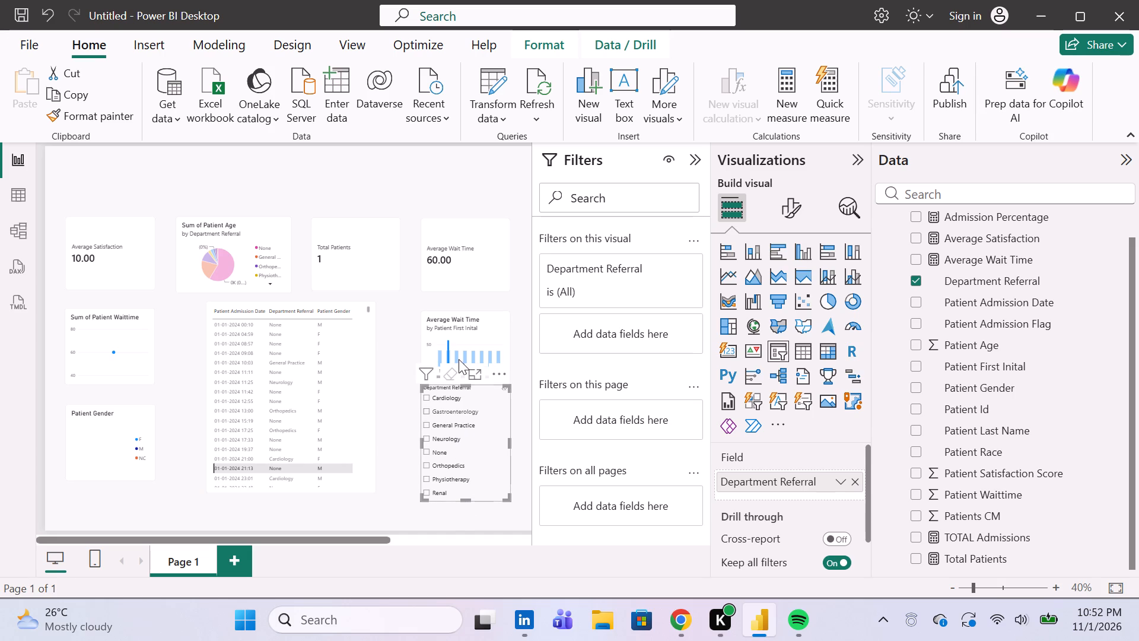
Shift the column chart up slightly and align the admissions table's left edge with the department pie chart above it.
{"action": "left_click_drag", "start_coordinate": [461, 340], "coordinate": [454, 330]}
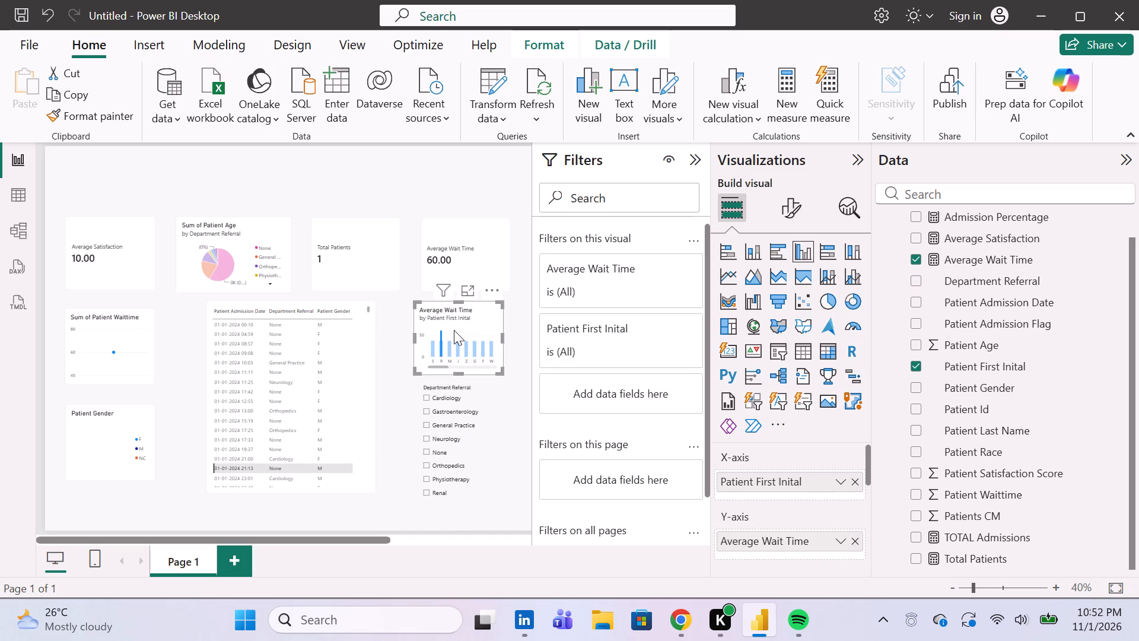
{"action": "left_click_drag", "start_coordinate": [355, 359], "coordinate": [320, 358]}
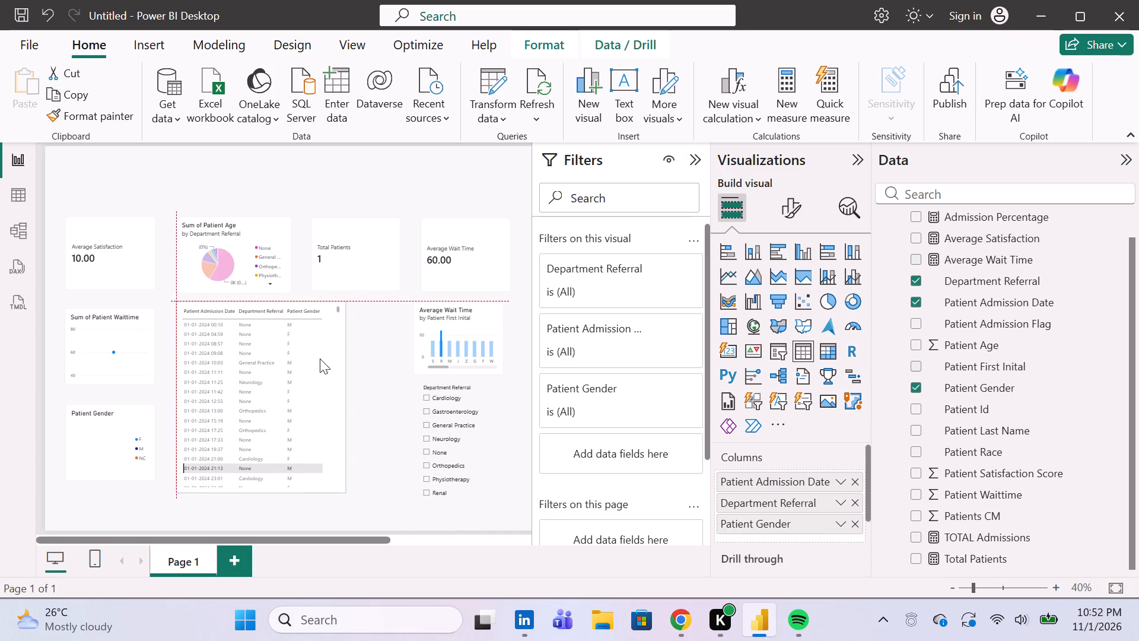
{"action": "left_click_drag", "start_coordinate": [320, 358], "coordinate": [321, 358]}
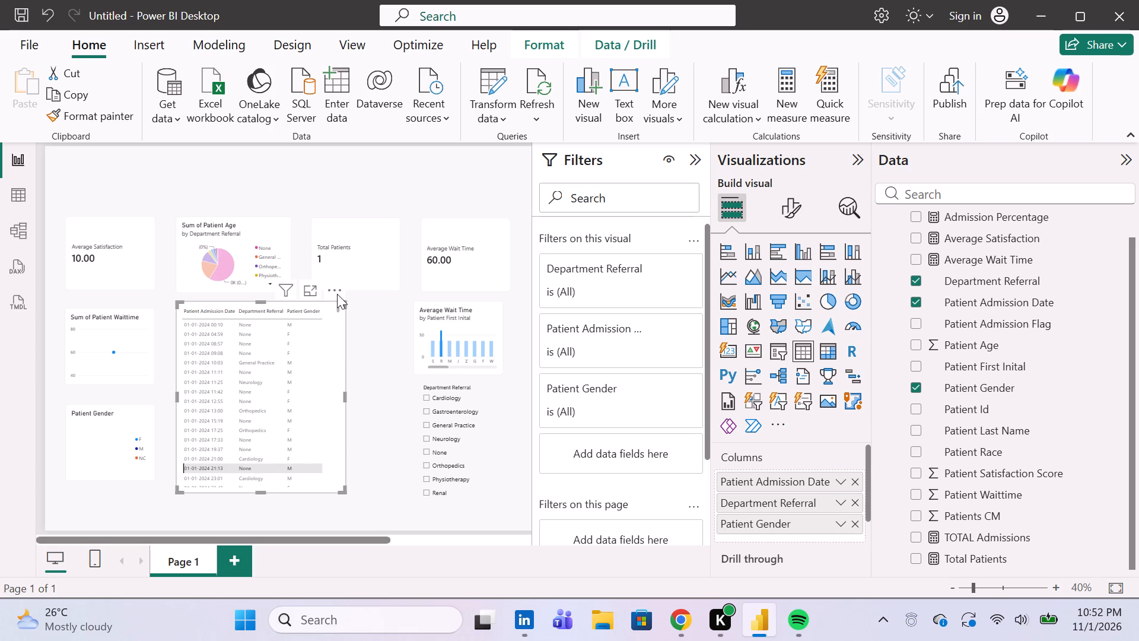
Move the Total Patients card above the Average Wait Time card and place the column chart in the vacated spot beside the pie chart.
{"action": "left_click_drag", "start_coordinate": [347, 230], "coordinate": [460, 169]}
{"action": "left_click_drag", "start_coordinate": [453, 329], "coordinate": [363, 259]}
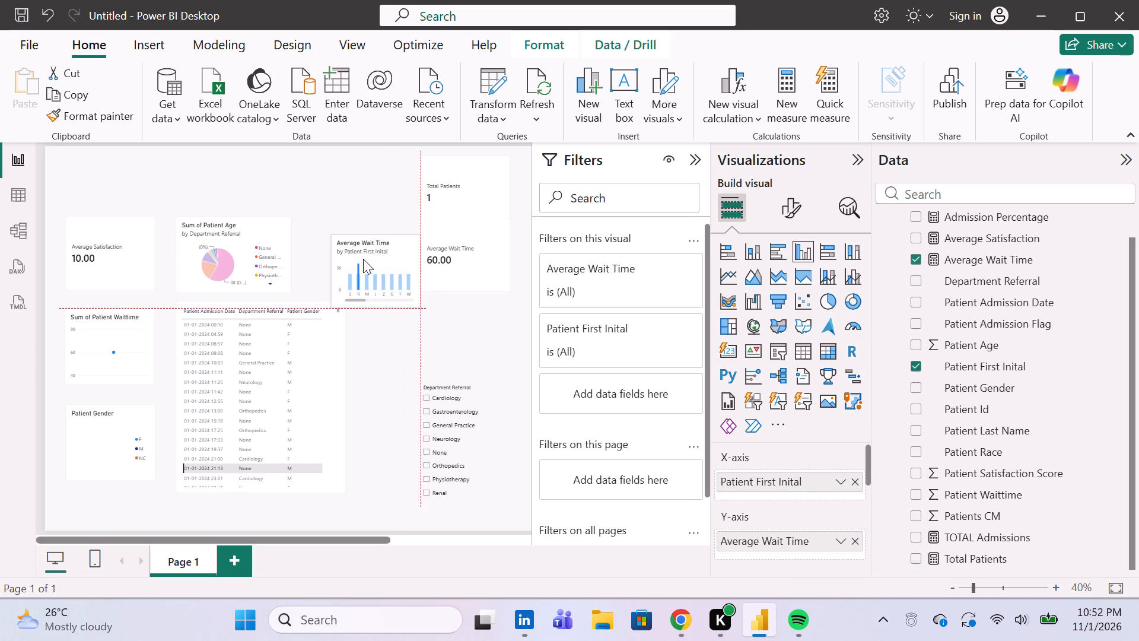
{"action": "left_click_drag", "start_coordinate": [363, 259], "coordinate": [354, 246]}
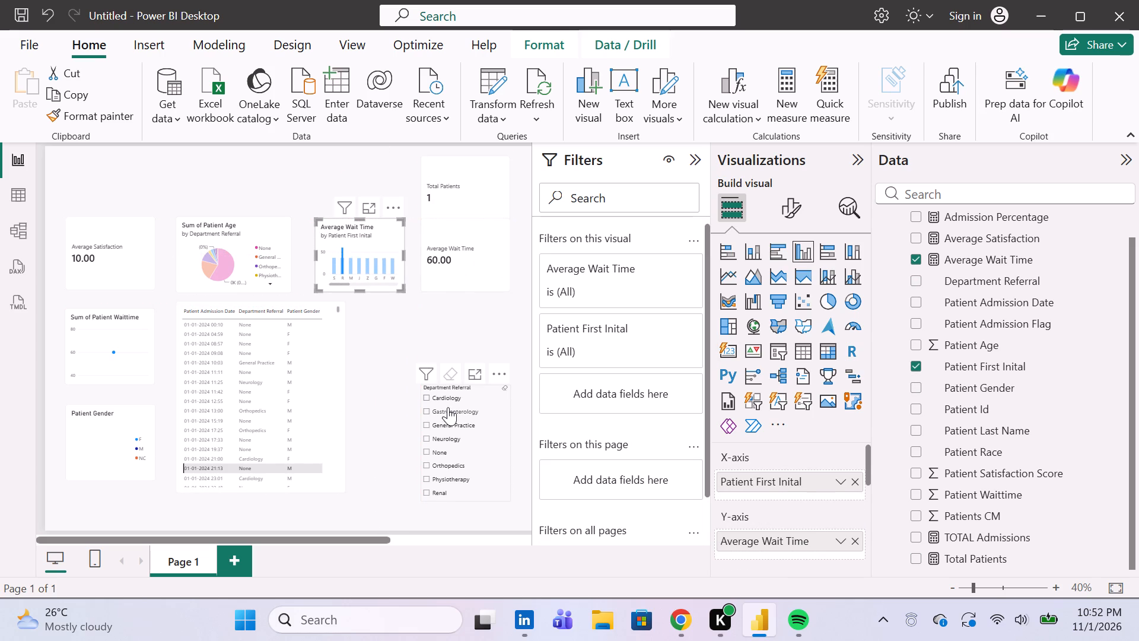
Move the Department Referral slicer beneath the column chart, beside the admissions table with their top edges level.
{"action": "left_click_drag", "start_coordinate": [448, 407], "coordinate": [414, 387]}
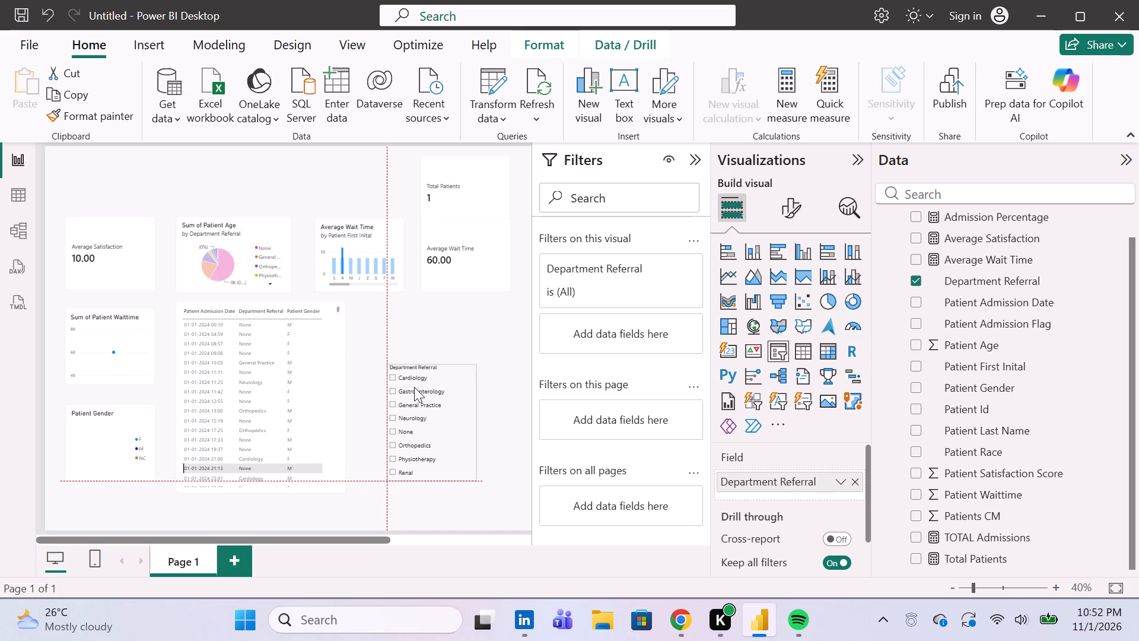
{"action": "left_click_drag", "start_coordinate": [414, 387], "coordinate": [393, 335]}
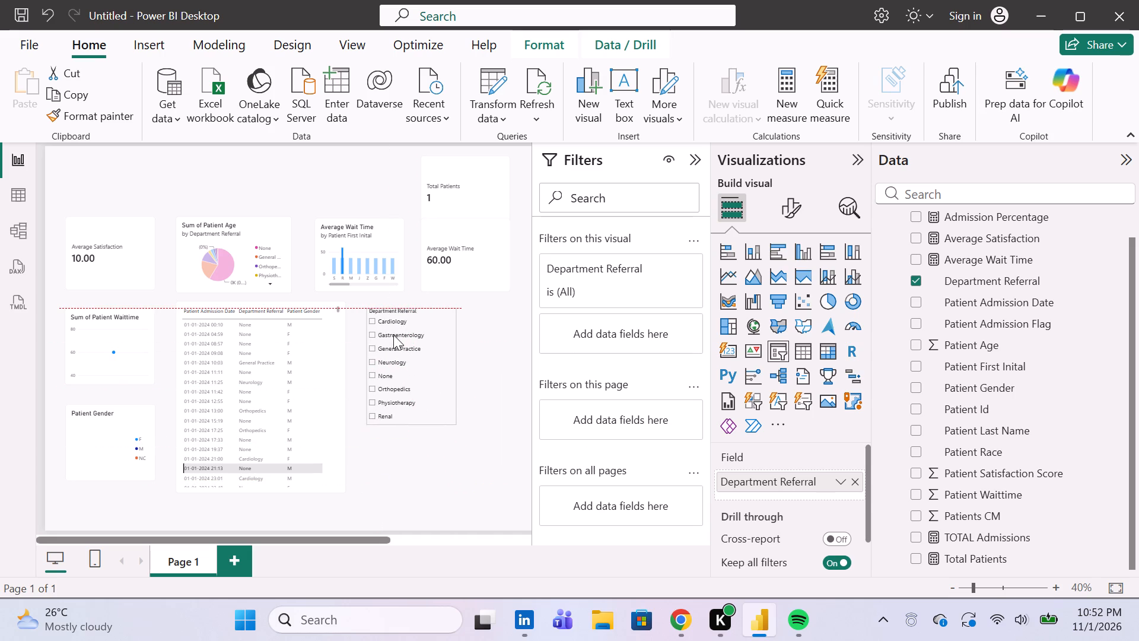
{"action": "left_click_drag", "start_coordinate": [393, 335], "coordinate": [391, 328]}
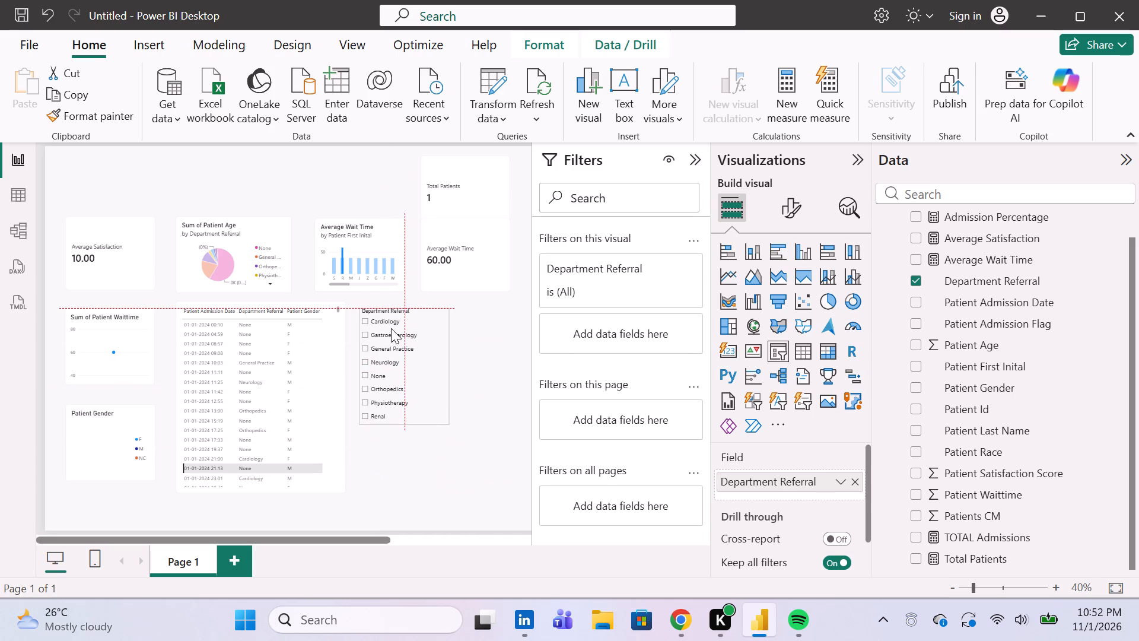
{"action": "left_click_drag", "start_coordinate": [391, 328], "coordinate": [393, 326]}
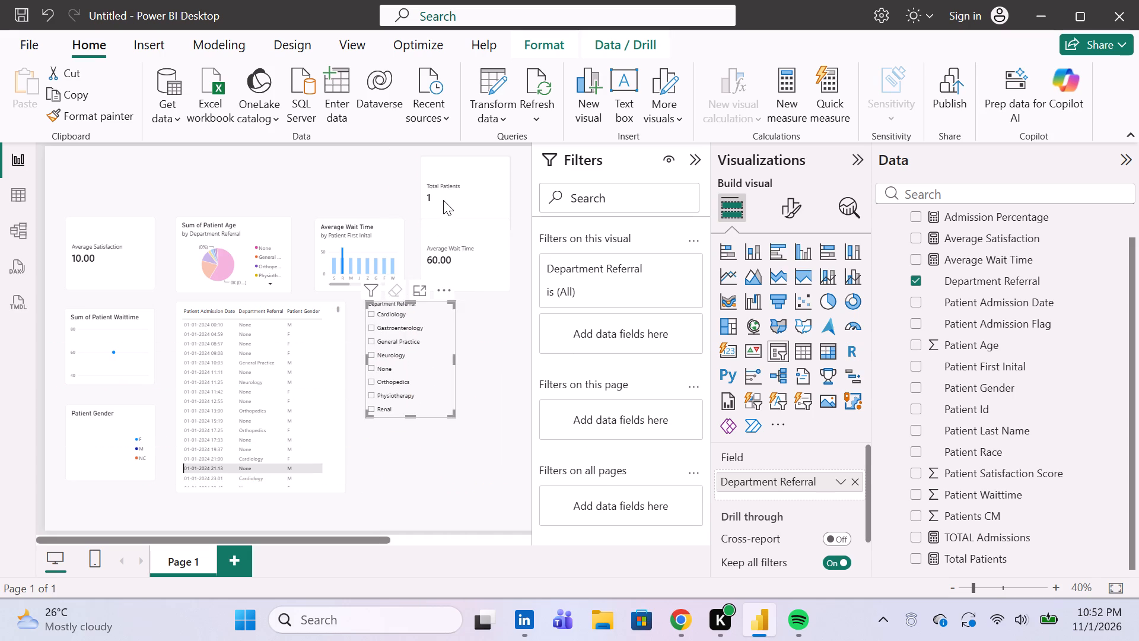
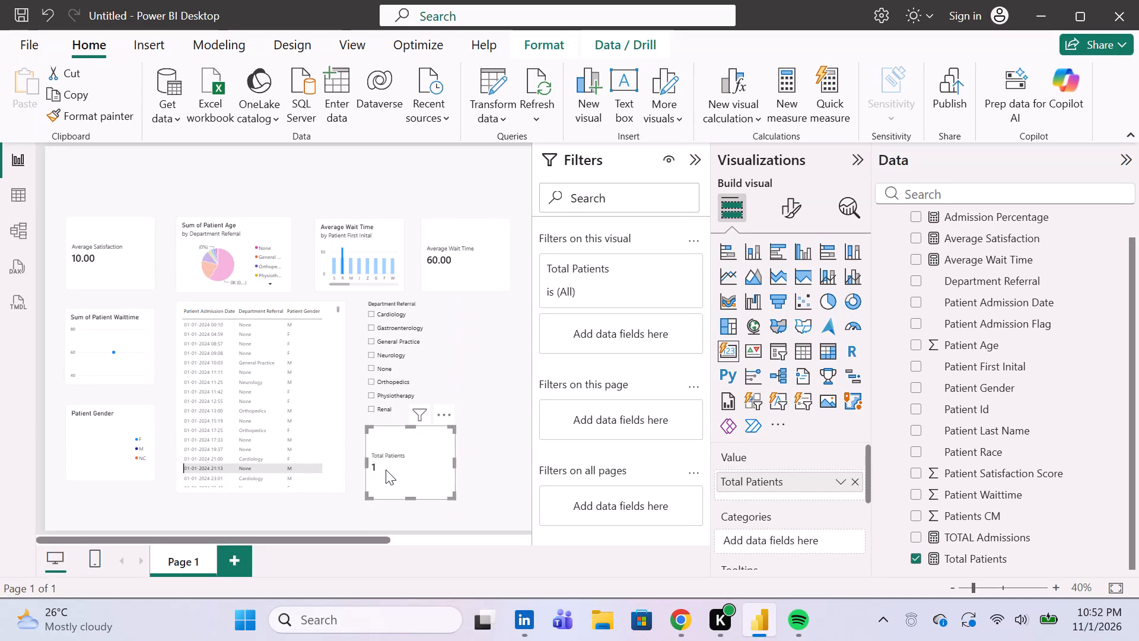
Lengthen the admissions table downward so its lower edge is level with the Total Patients card.
{"action": "left_click", "coordinate": [273, 490]}
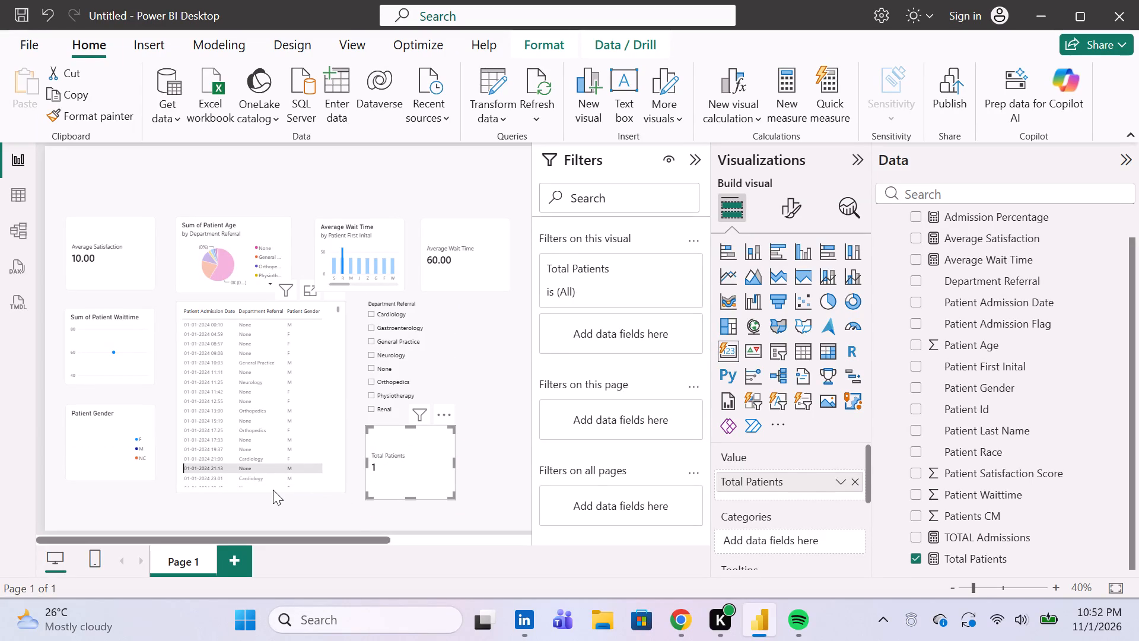
{"action": "left_click_drag", "start_coordinate": [260, 491], "coordinate": [260, 493]}
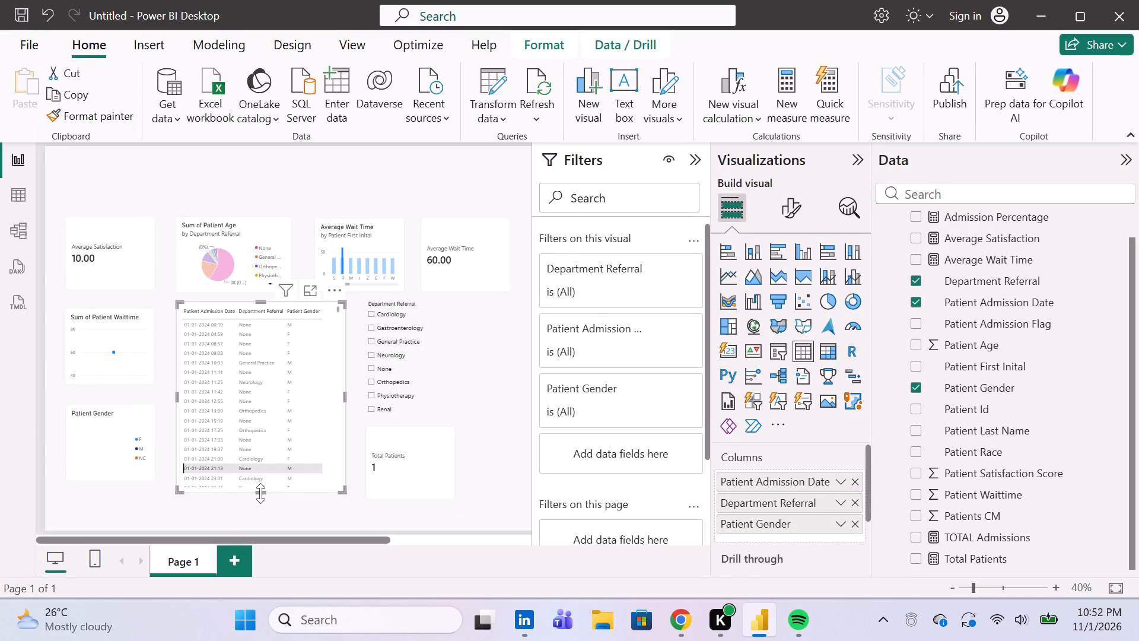
{"action": "left_click_drag", "start_coordinate": [260, 493], "coordinate": [261, 497]}
Lower the Patient Gender donut to the admissions table's bottom edge and shift the Patient Waittime line chart down above it.
{"action": "left_click", "coordinate": [112, 465]}
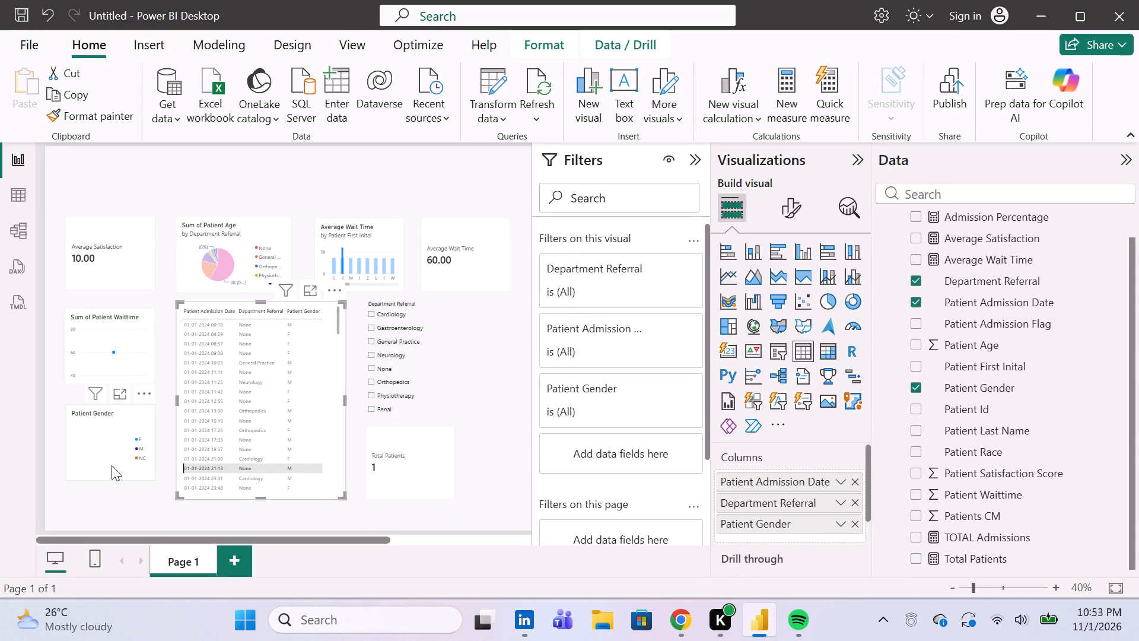
{"action": "left_click", "coordinate": [111, 479]}
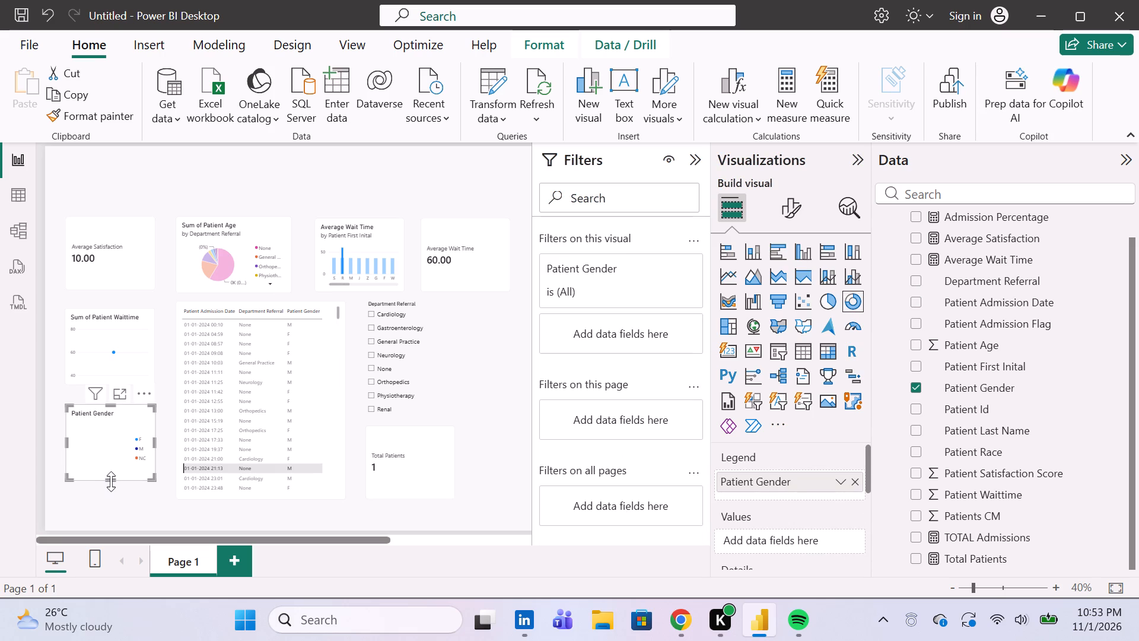
{"action": "left_click_drag", "start_coordinate": [112, 460], "coordinate": [116, 471]}
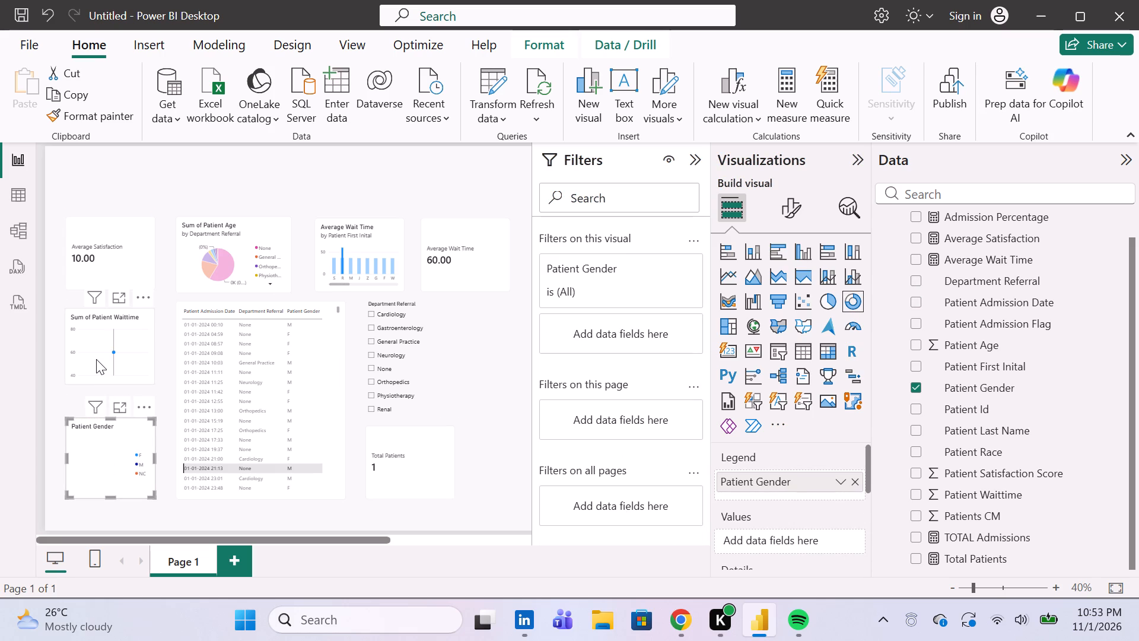
{"action": "left_click", "coordinate": [96, 359]}
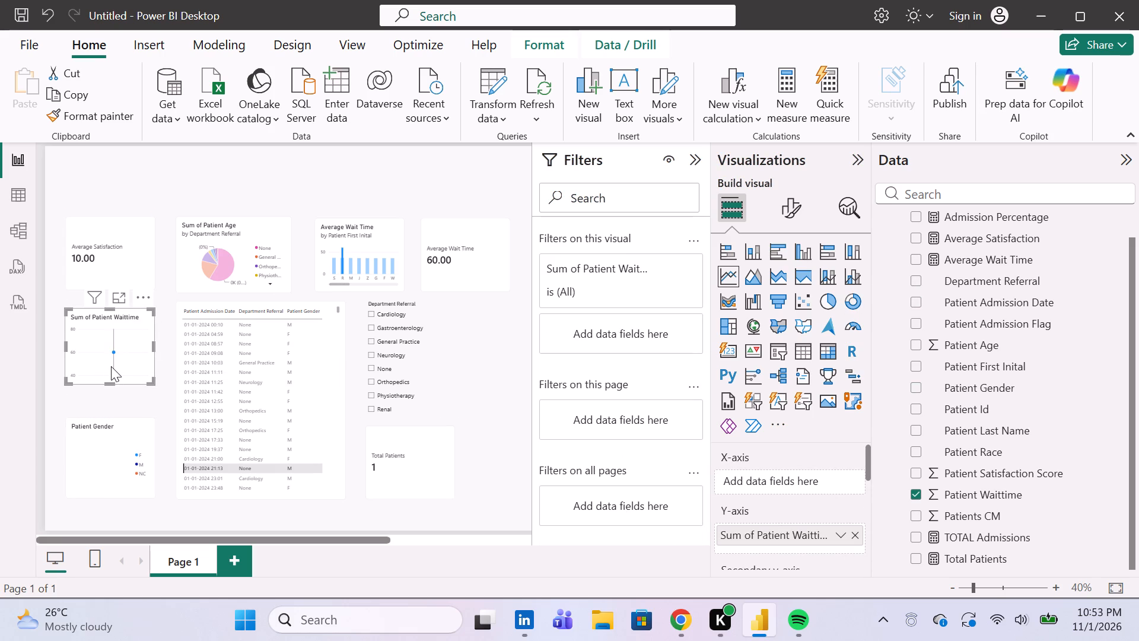
{"action": "left_click_drag", "start_coordinate": [111, 366], "coordinate": [113, 376]}
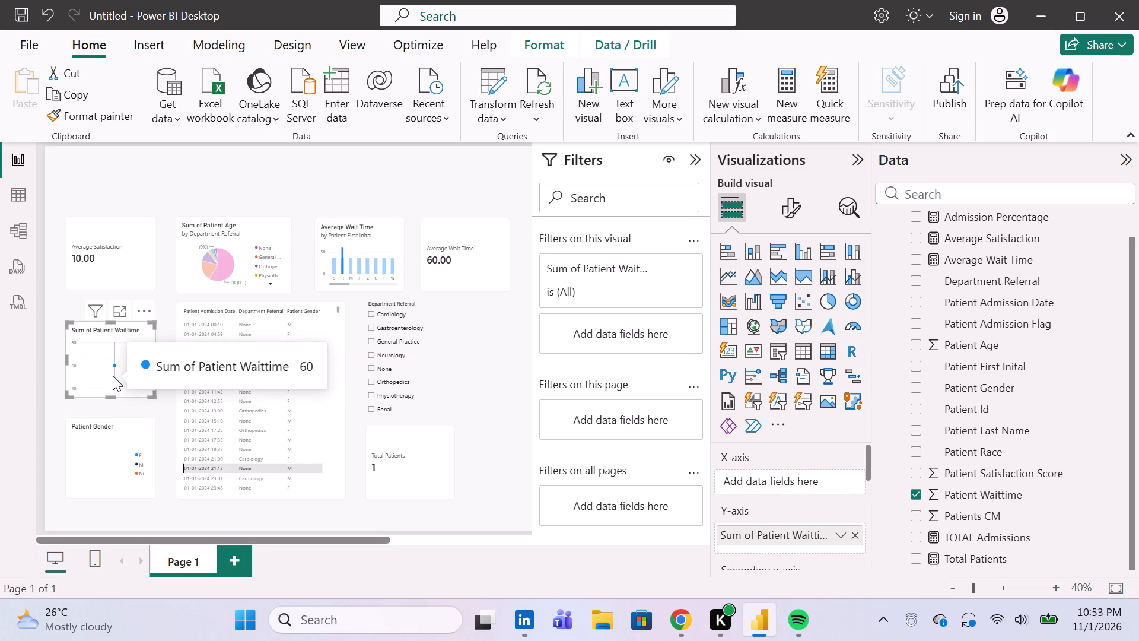
Nudge the Average Satisfaction card down and lengthen it, and raise the line chart's top edge to close the gap between them.
{"action": "left_click_drag", "start_coordinate": [109, 277], "coordinate": [109, 281]}
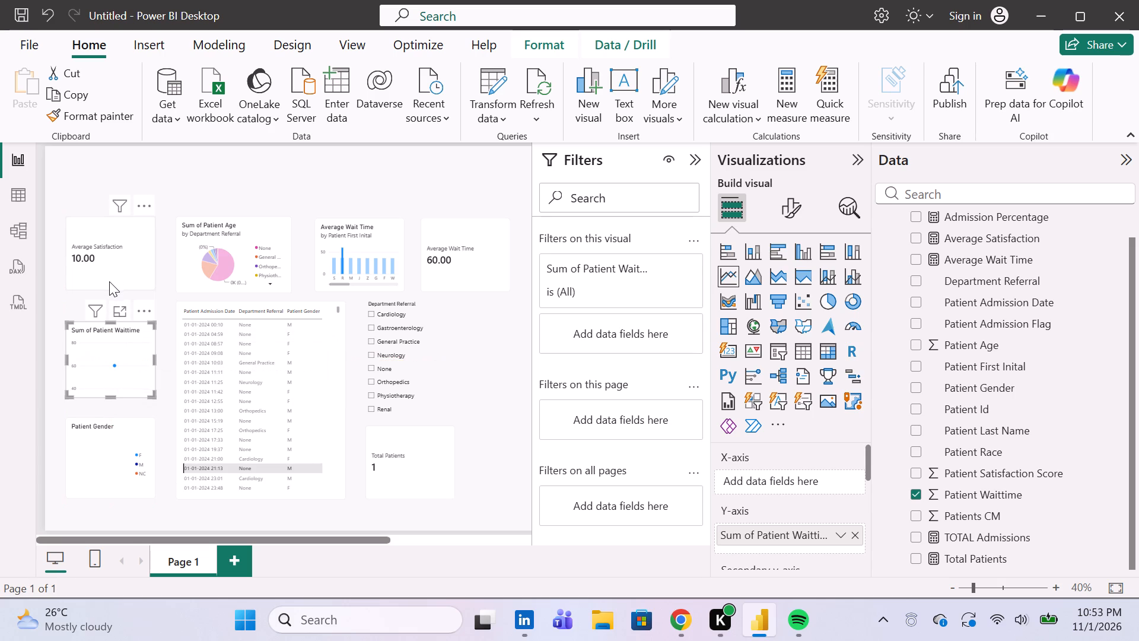
{"action": "left_click_drag", "start_coordinate": [109, 281], "coordinate": [110, 283]}
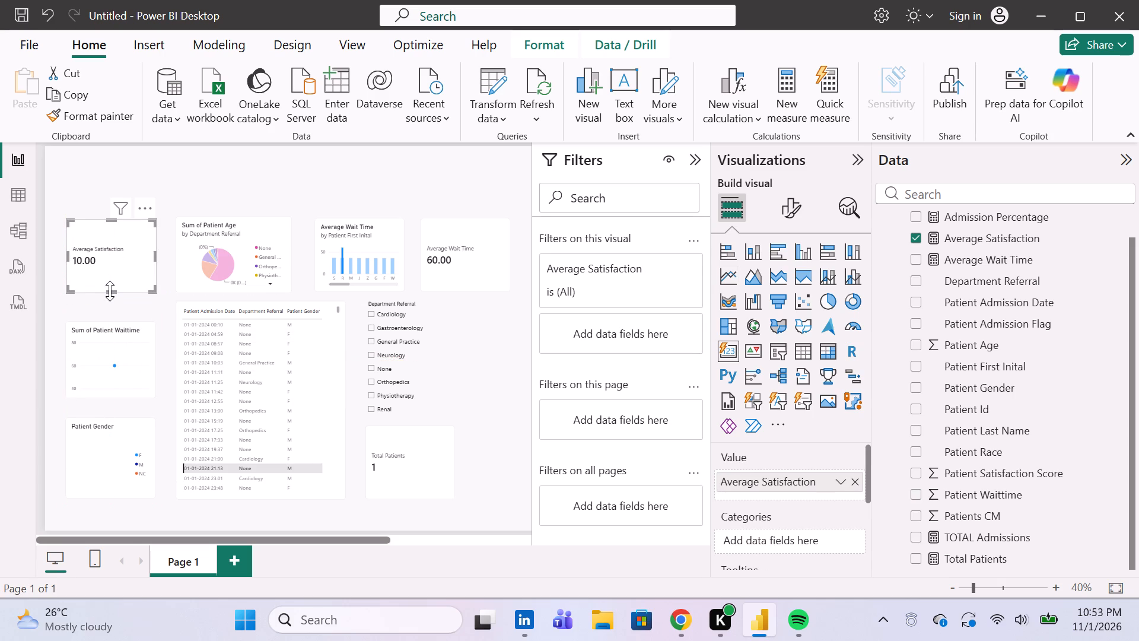
{"action": "left_click", "coordinate": [110, 291]}
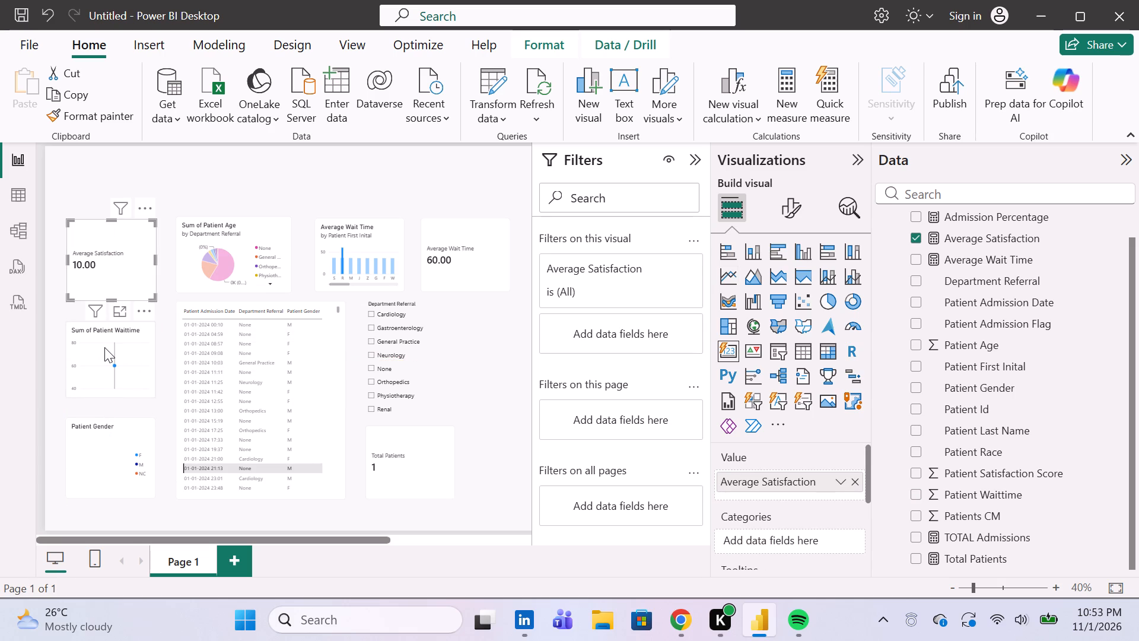
{"action": "left_click", "coordinate": [104, 347]}
{"action": "left_click", "coordinate": [108, 325]}
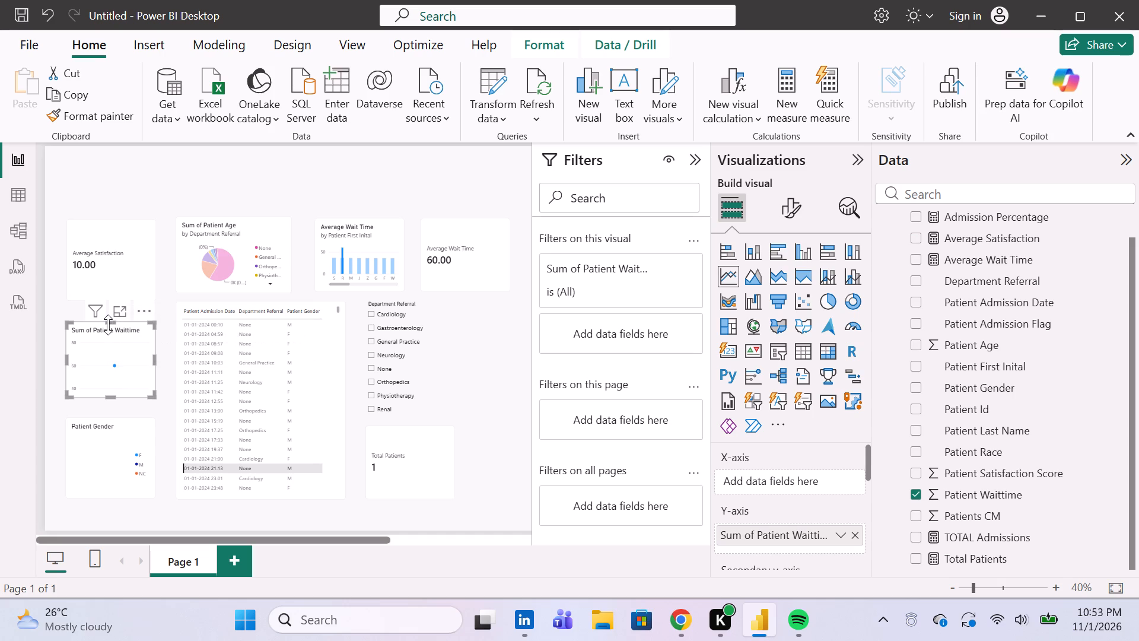
{"action": "left_click", "coordinate": [215, 167]}
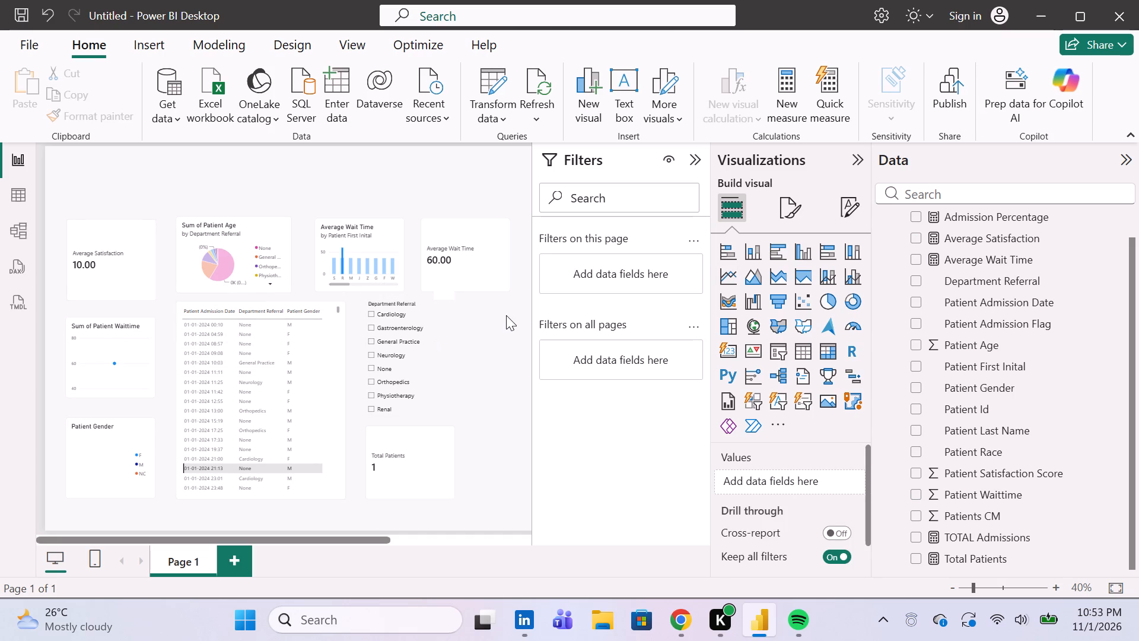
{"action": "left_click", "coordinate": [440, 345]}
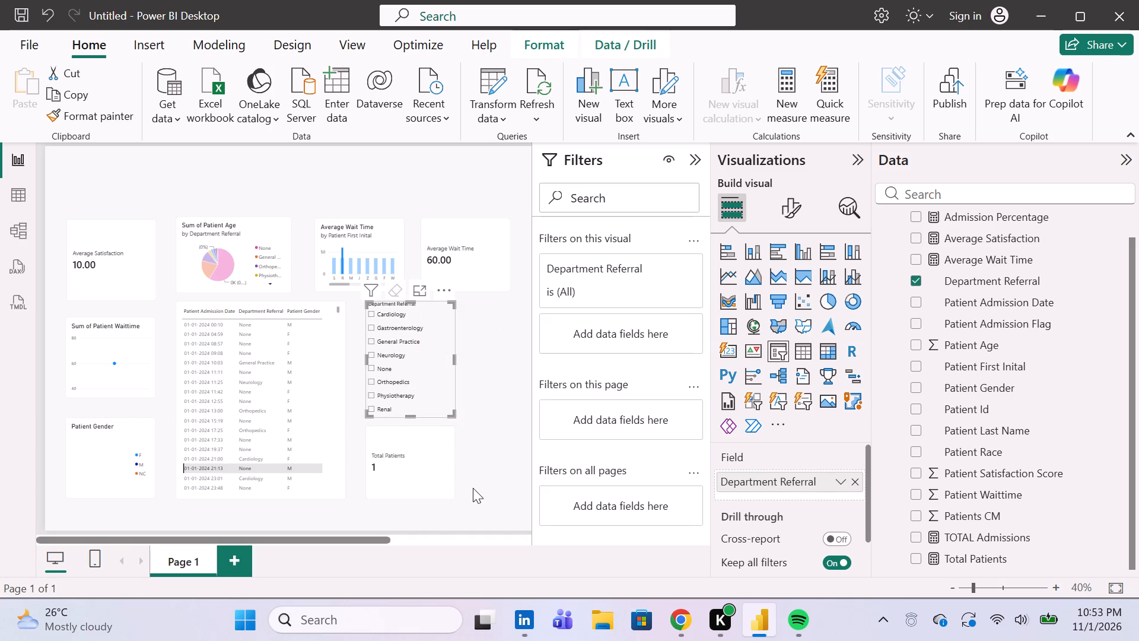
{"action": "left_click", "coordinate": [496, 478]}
Insert an empty treemap visual on the report page.
{"action": "left_click", "coordinate": [728, 324]}
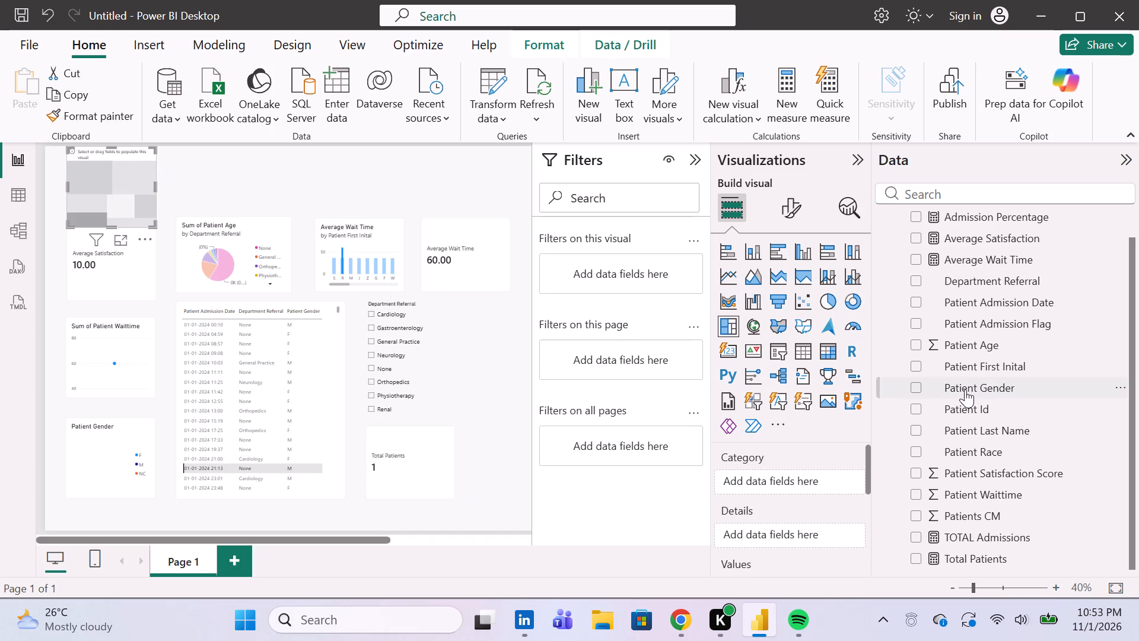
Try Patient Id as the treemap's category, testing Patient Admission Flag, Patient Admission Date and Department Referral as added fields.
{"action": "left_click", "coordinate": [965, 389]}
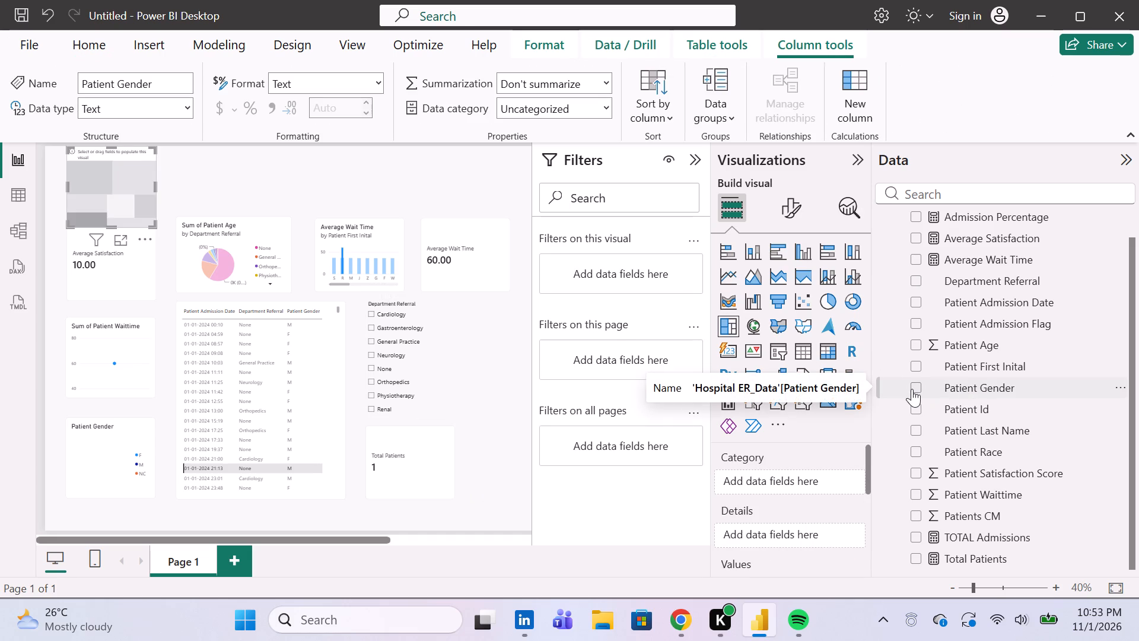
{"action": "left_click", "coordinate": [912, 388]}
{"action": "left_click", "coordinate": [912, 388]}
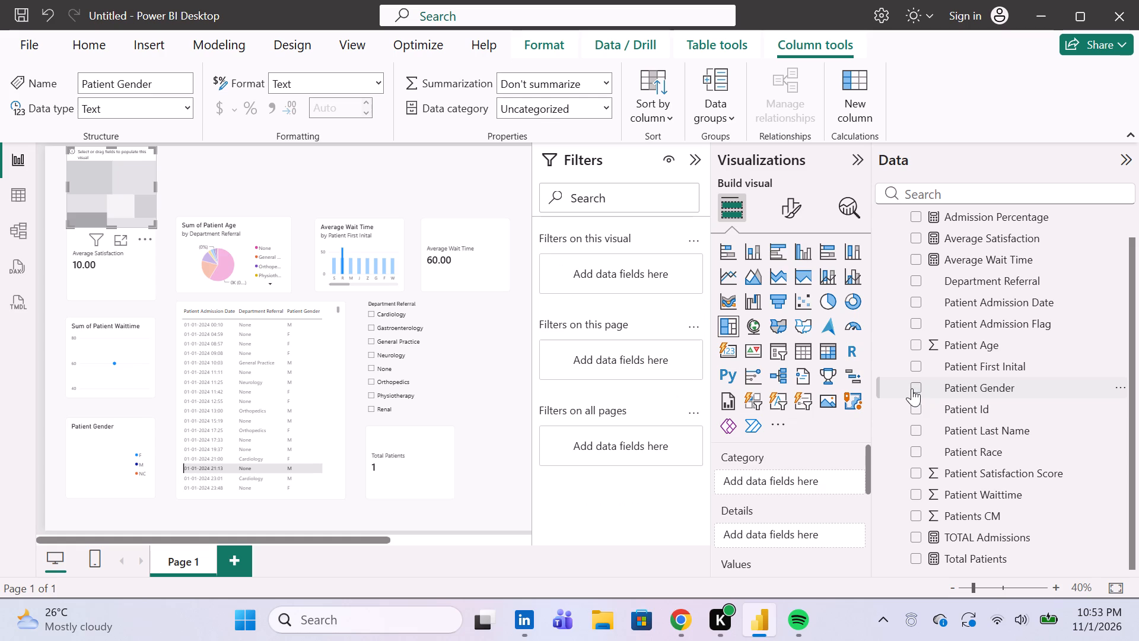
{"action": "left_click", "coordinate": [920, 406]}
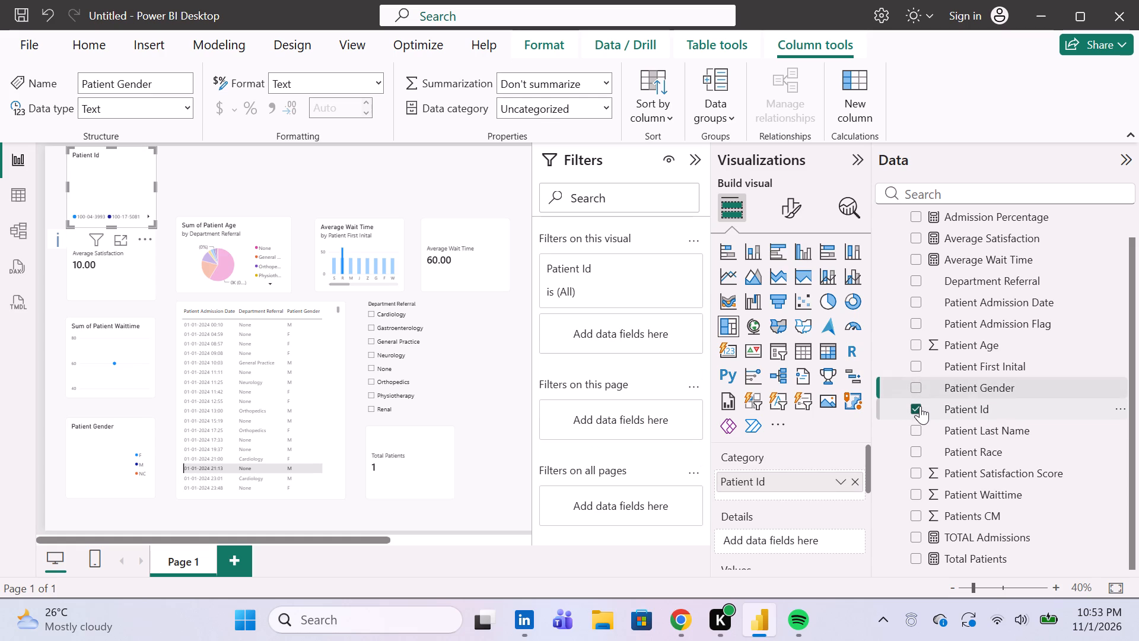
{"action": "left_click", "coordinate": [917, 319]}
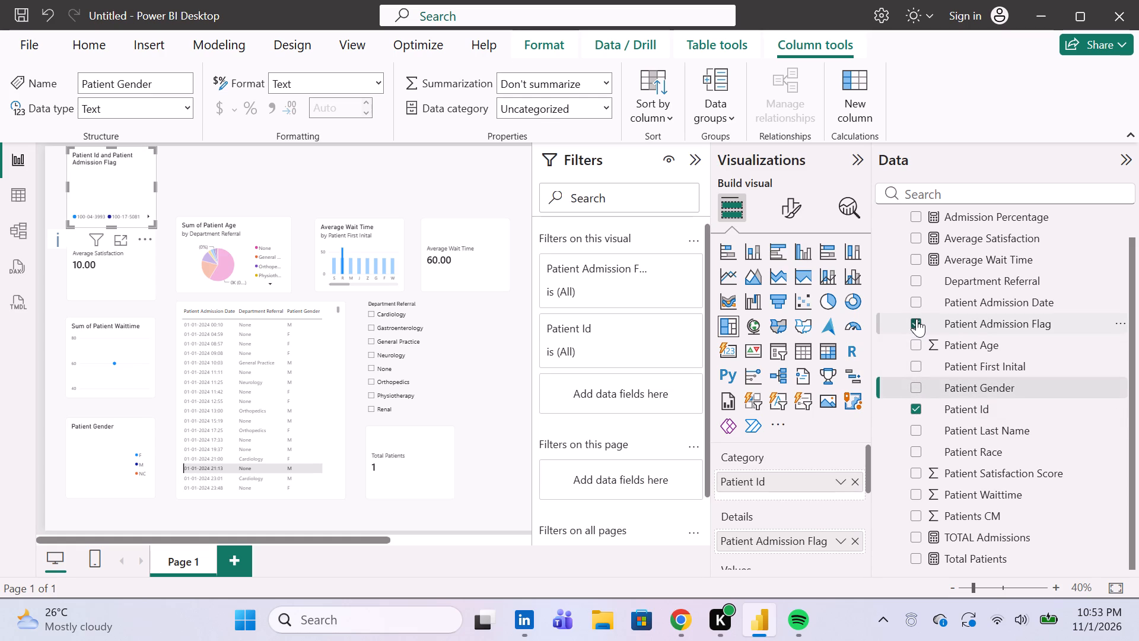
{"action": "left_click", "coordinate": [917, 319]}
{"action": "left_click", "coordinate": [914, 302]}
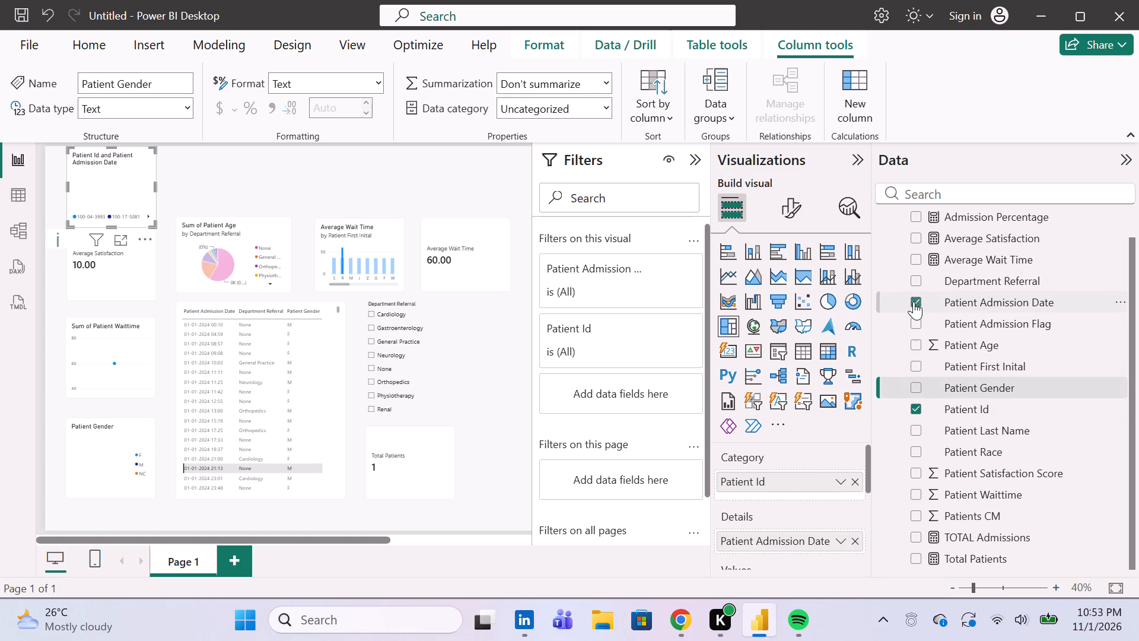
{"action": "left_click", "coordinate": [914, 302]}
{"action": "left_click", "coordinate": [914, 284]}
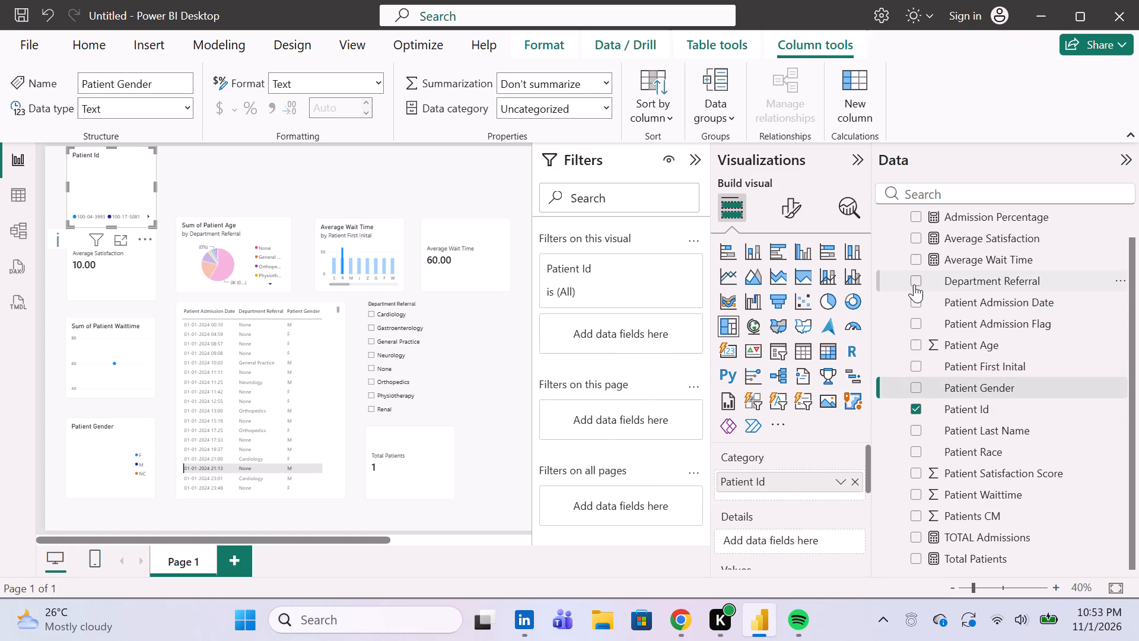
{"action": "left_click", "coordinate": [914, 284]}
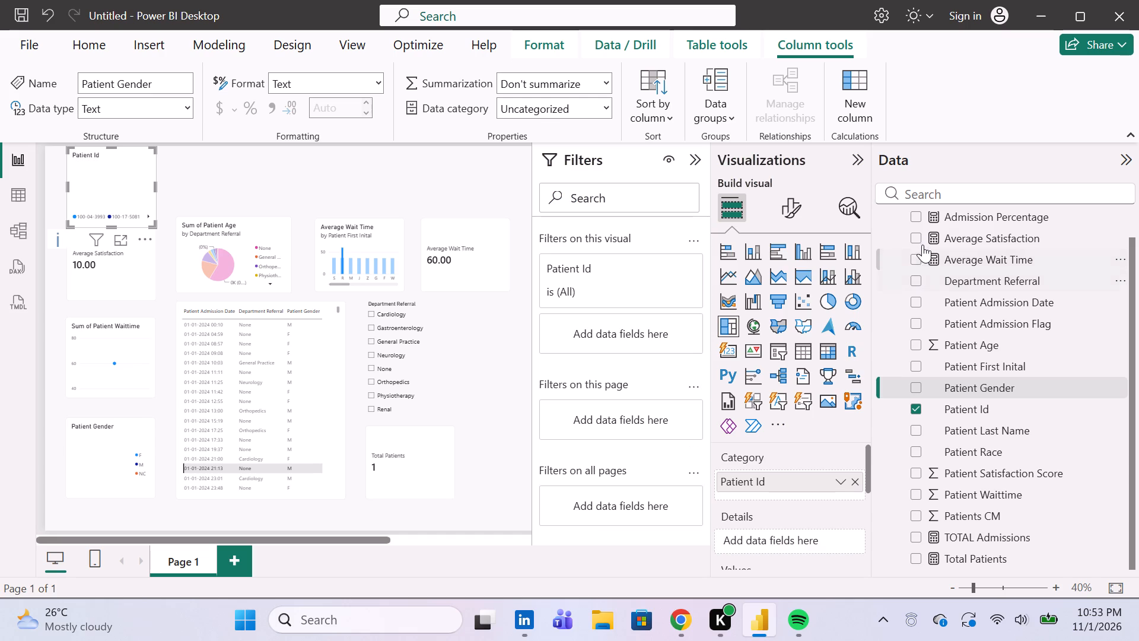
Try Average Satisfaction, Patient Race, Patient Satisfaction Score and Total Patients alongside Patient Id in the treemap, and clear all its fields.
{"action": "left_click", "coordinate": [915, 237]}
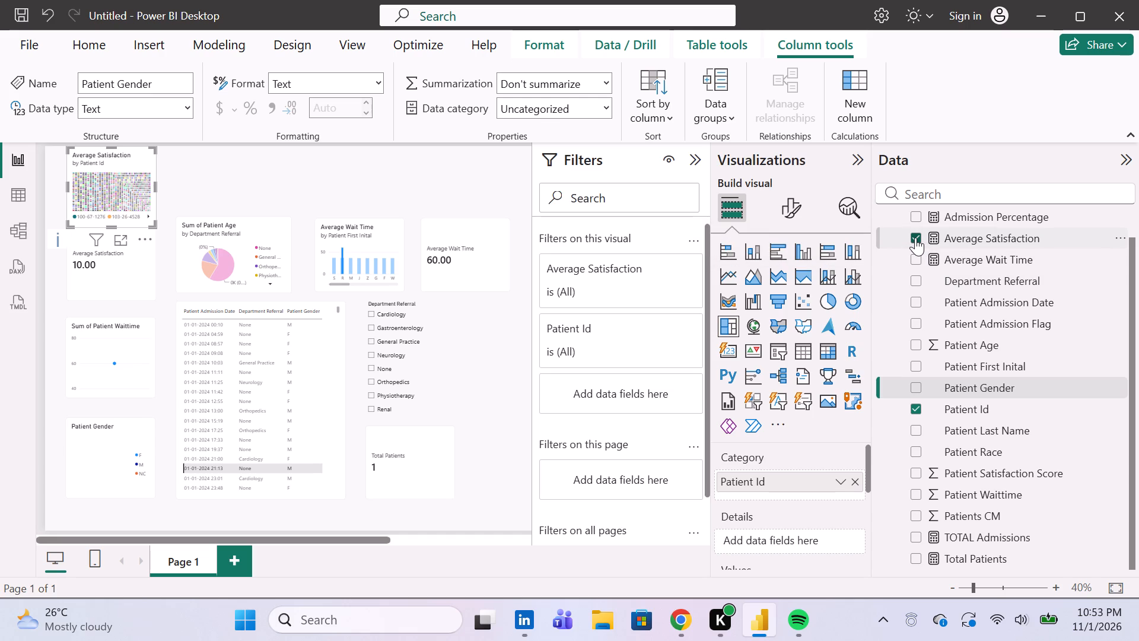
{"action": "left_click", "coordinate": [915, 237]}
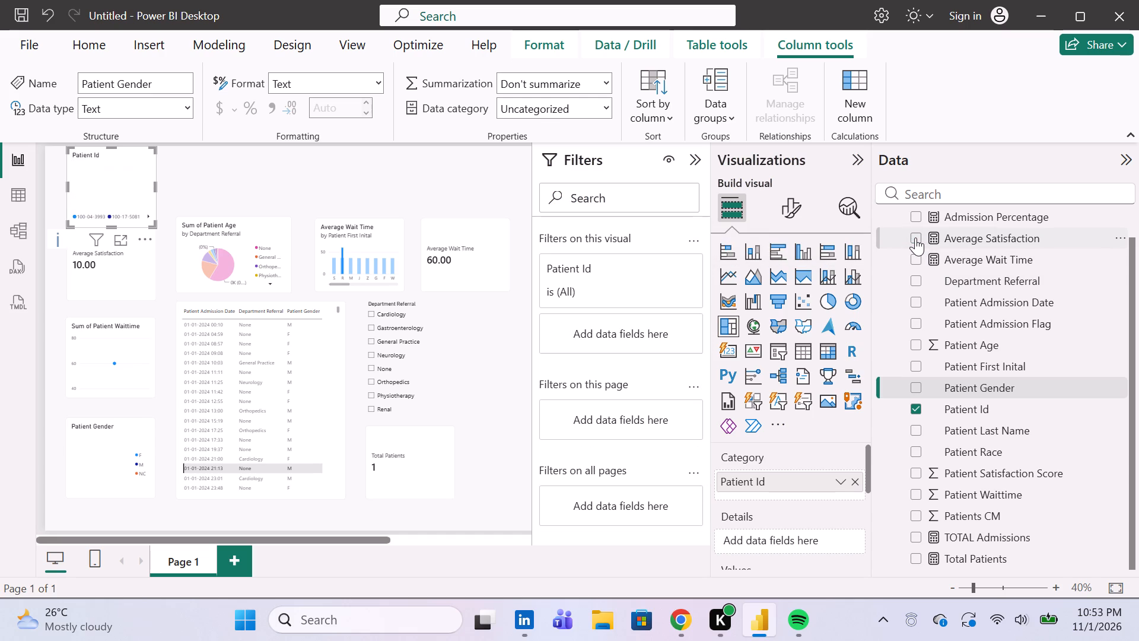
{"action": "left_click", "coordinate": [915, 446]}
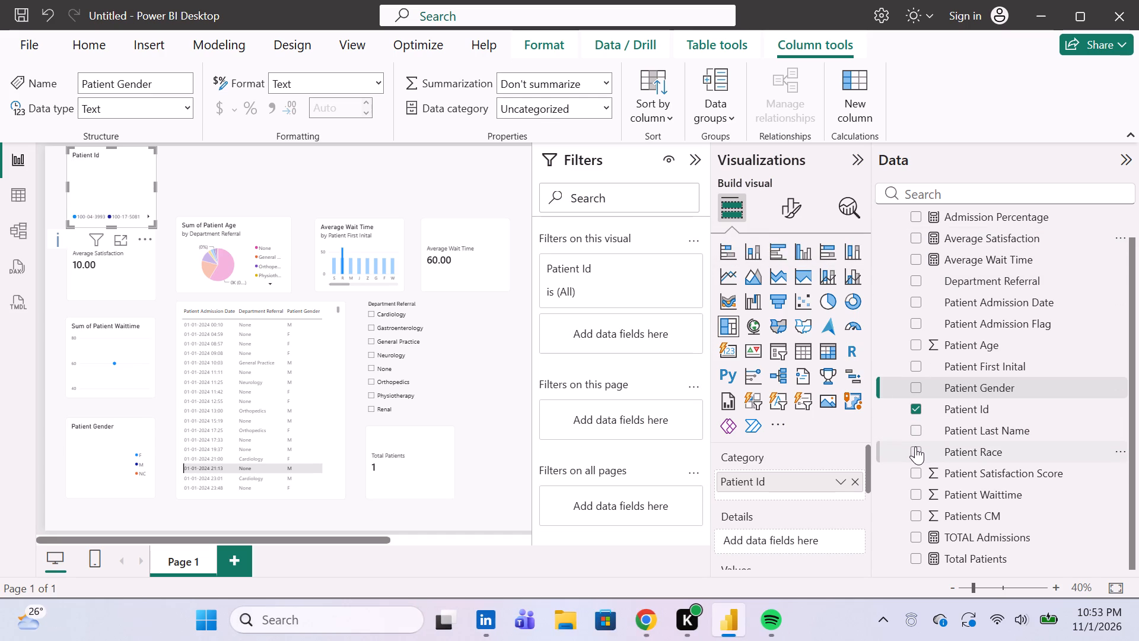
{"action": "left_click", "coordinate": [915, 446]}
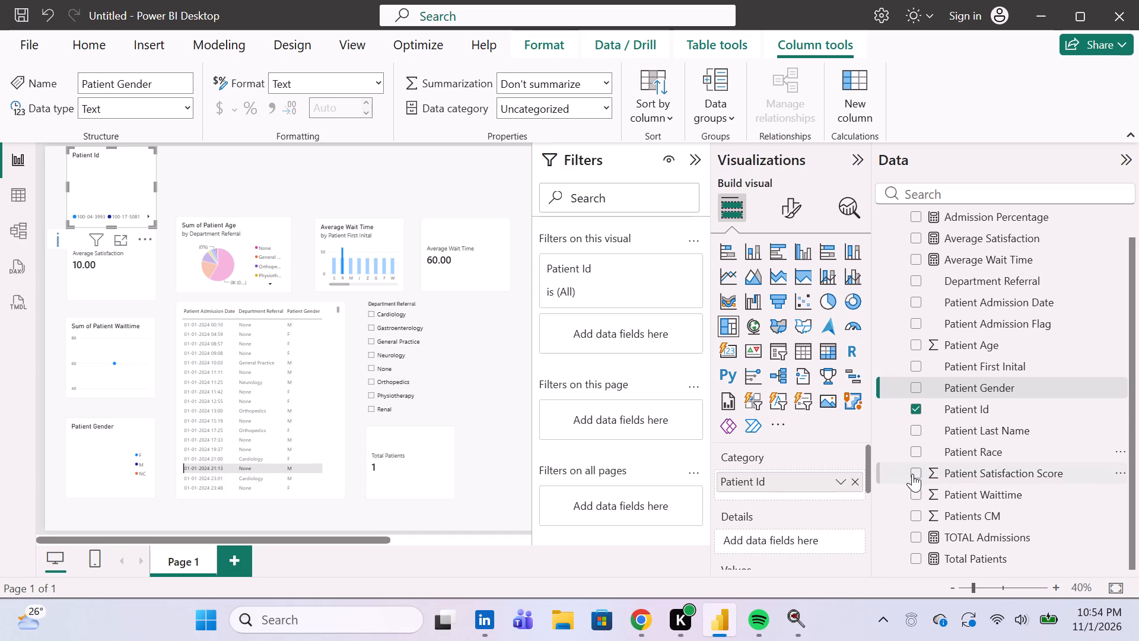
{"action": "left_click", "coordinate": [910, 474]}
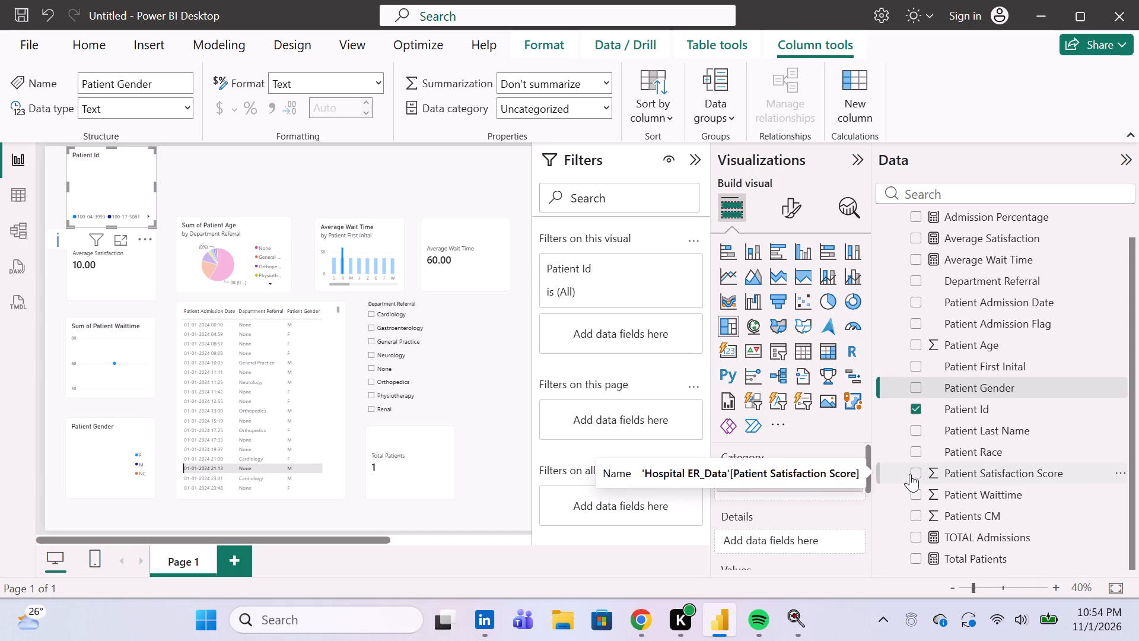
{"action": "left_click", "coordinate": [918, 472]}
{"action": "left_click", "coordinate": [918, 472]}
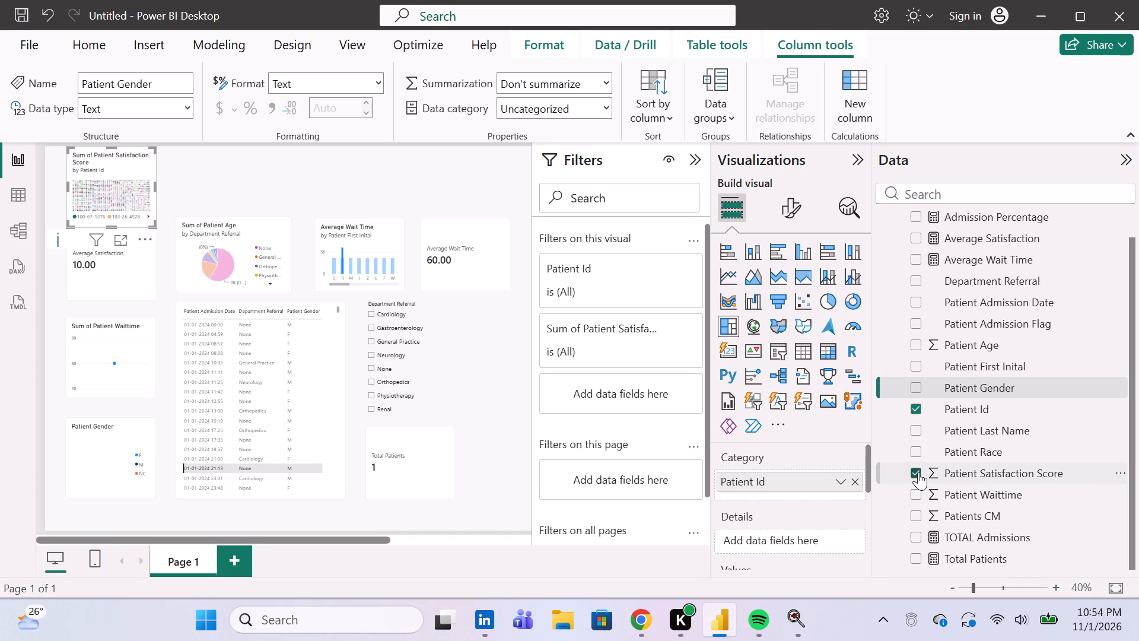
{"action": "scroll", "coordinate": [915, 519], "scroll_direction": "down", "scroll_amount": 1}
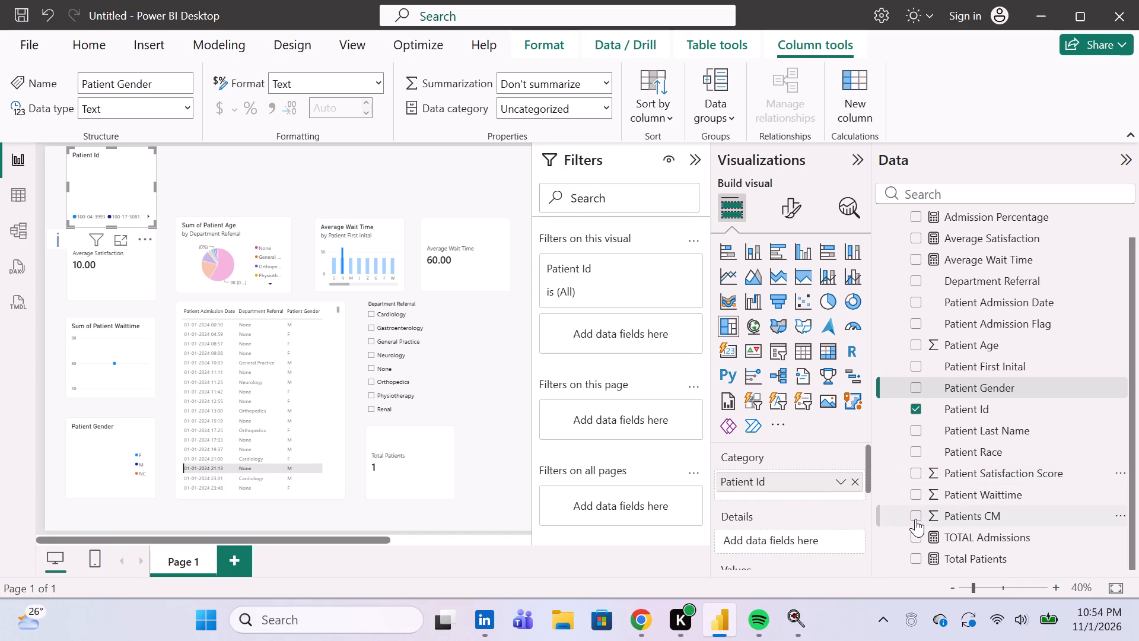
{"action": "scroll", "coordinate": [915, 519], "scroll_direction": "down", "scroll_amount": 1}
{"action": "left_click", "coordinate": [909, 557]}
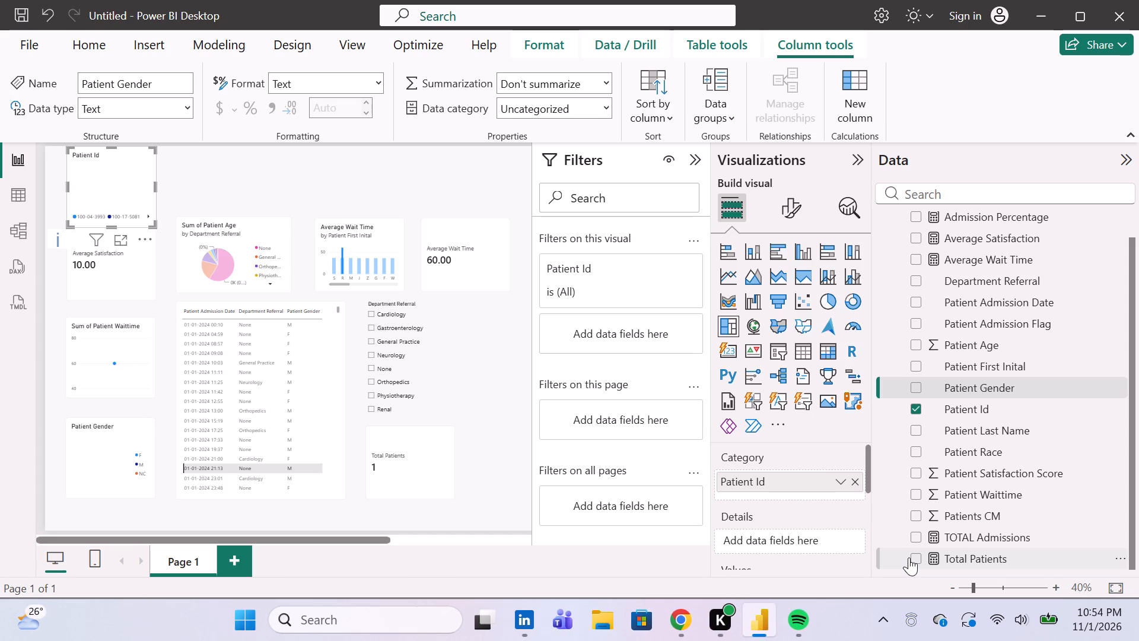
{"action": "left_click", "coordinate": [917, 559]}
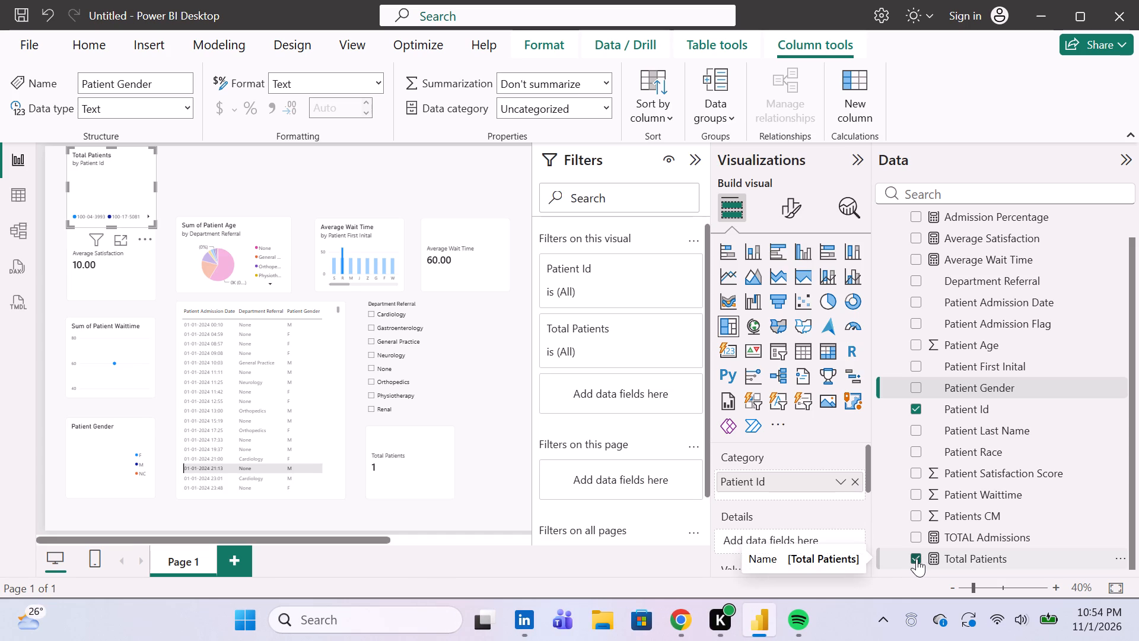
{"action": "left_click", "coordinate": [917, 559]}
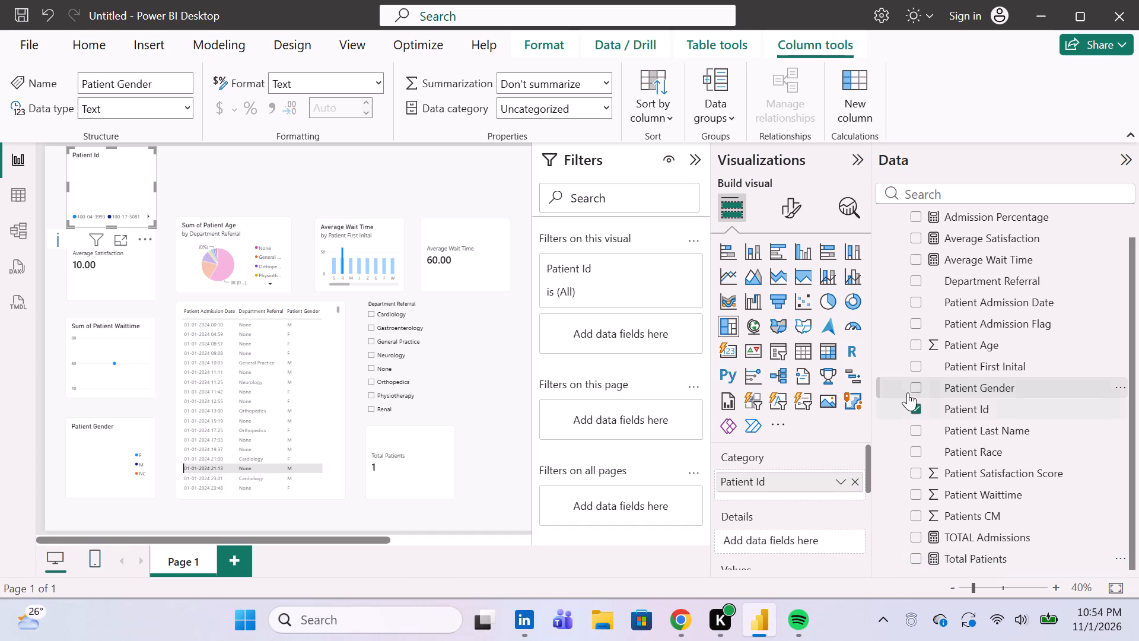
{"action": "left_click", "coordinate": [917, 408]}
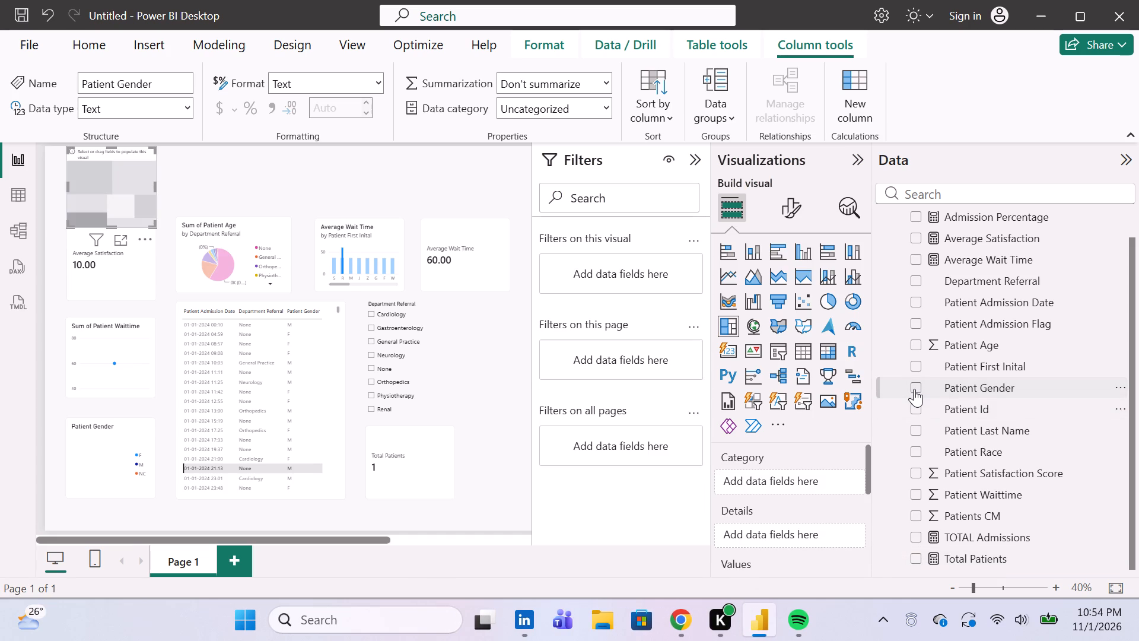
Set the treemap to show Total Patients by Patient Gender.
{"action": "left_click", "coordinate": [914, 389]}
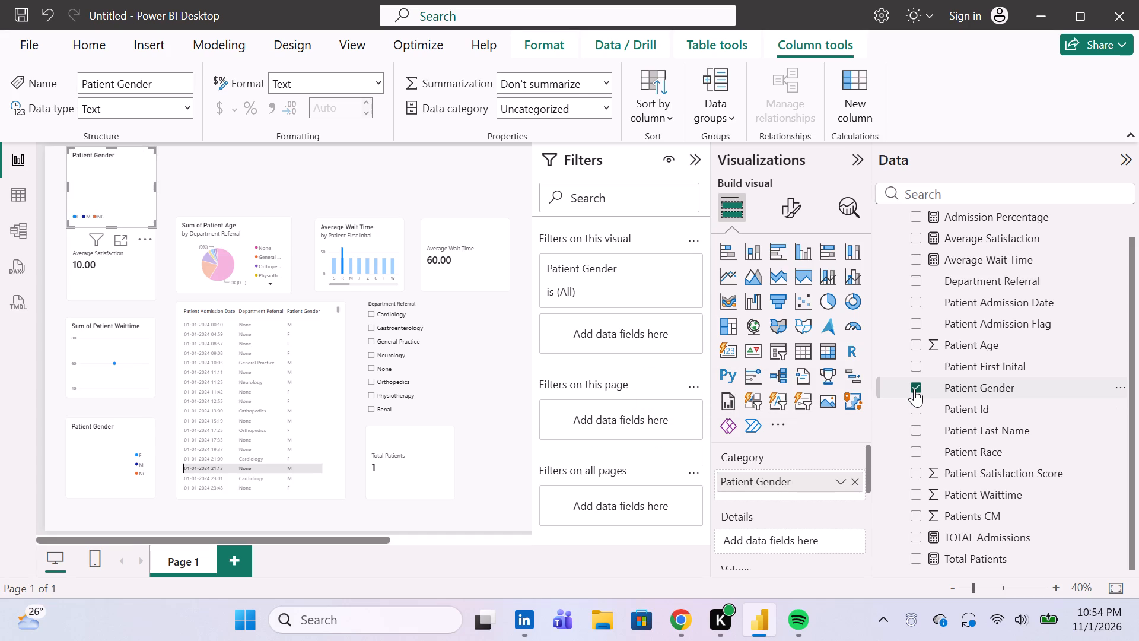
{"action": "left_click", "coordinate": [918, 559]}
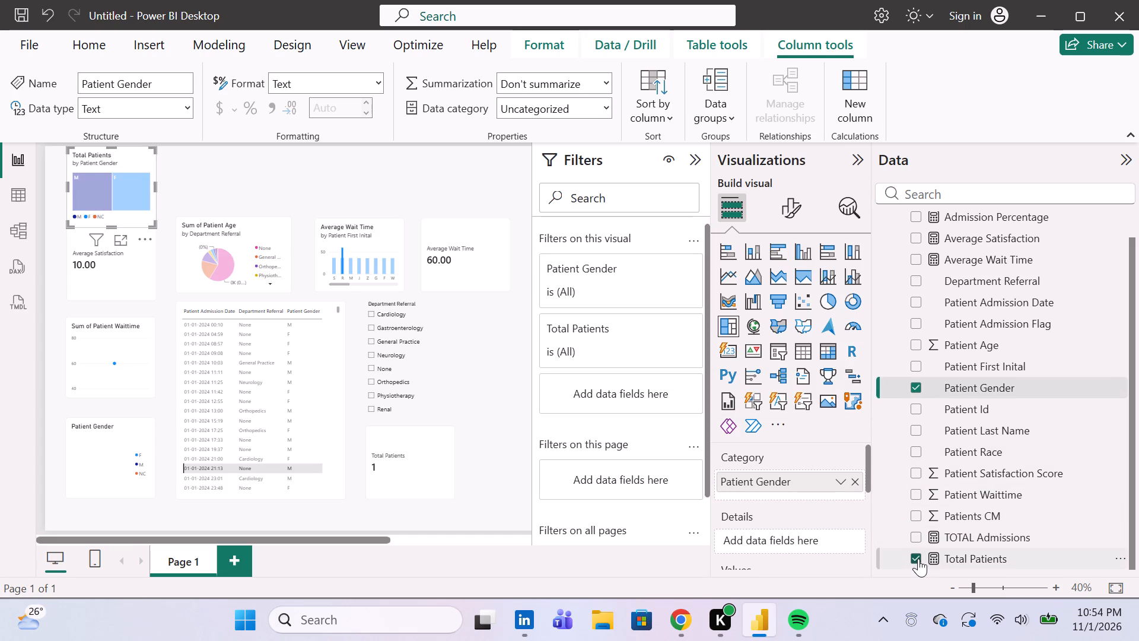
Try TOTAL Admissions as the treemap's value in place of Total Patients, and remove both measures.
{"action": "left_click", "coordinate": [915, 540]}
{"action": "left_click", "coordinate": [911, 557]}
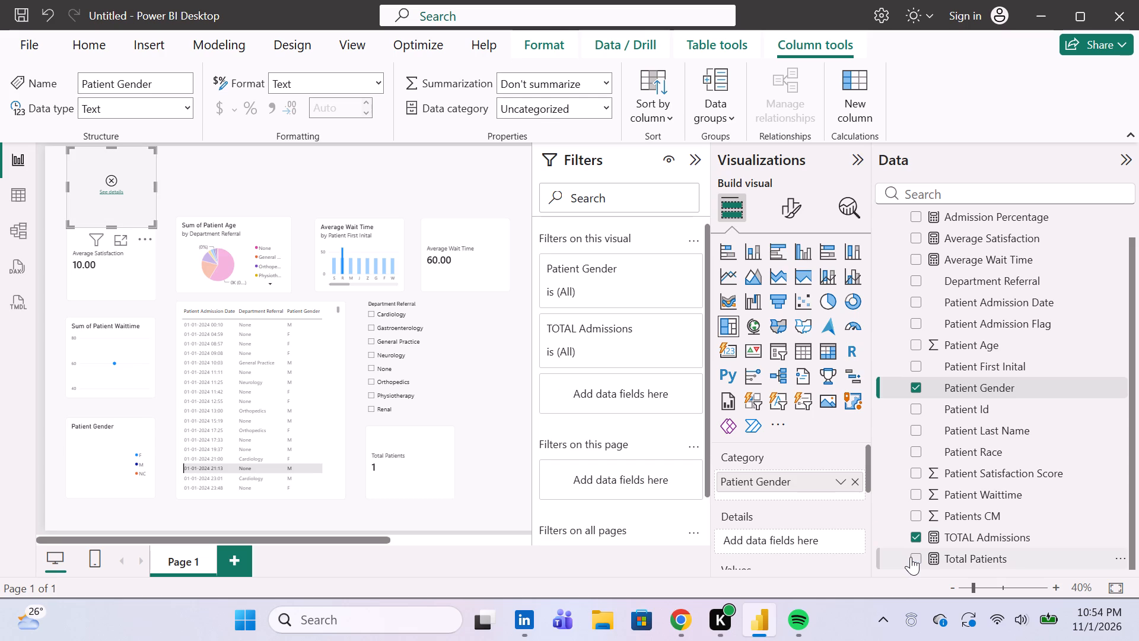
{"action": "left_click", "coordinate": [913, 541]}
Replace Patient Gender in the treemap with Sum of Patient Age by Department Referral.
{"action": "scroll", "coordinate": [913, 541], "scroll_direction": "down", "scroll_amount": 3}
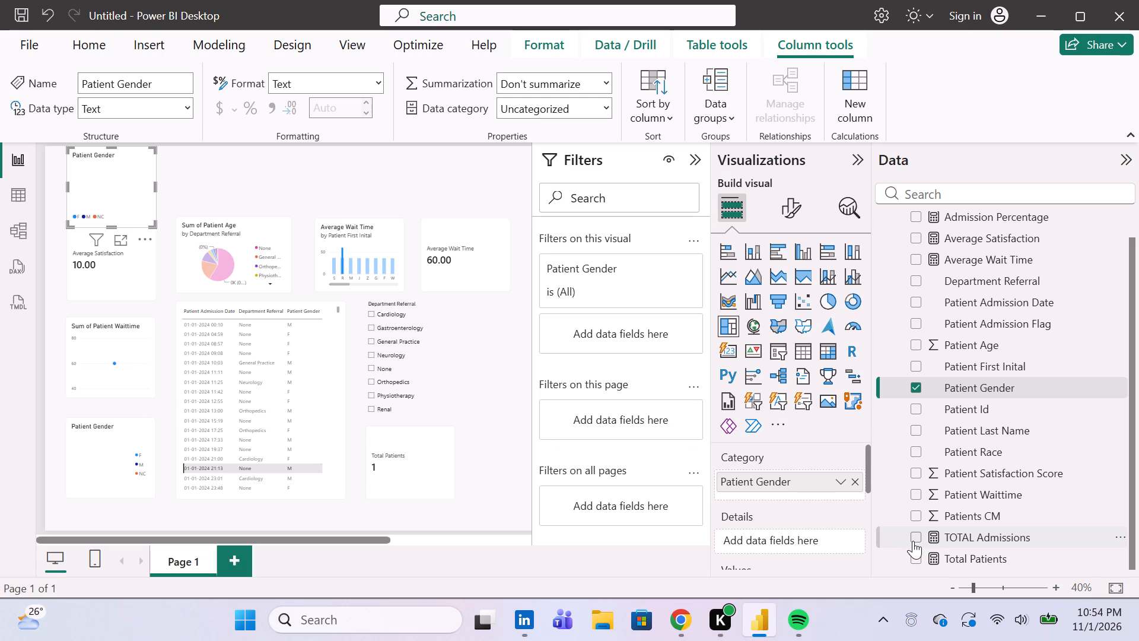
{"action": "left_click", "coordinate": [915, 383]}
{"action": "left_click", "coordinate": [915, 340]}
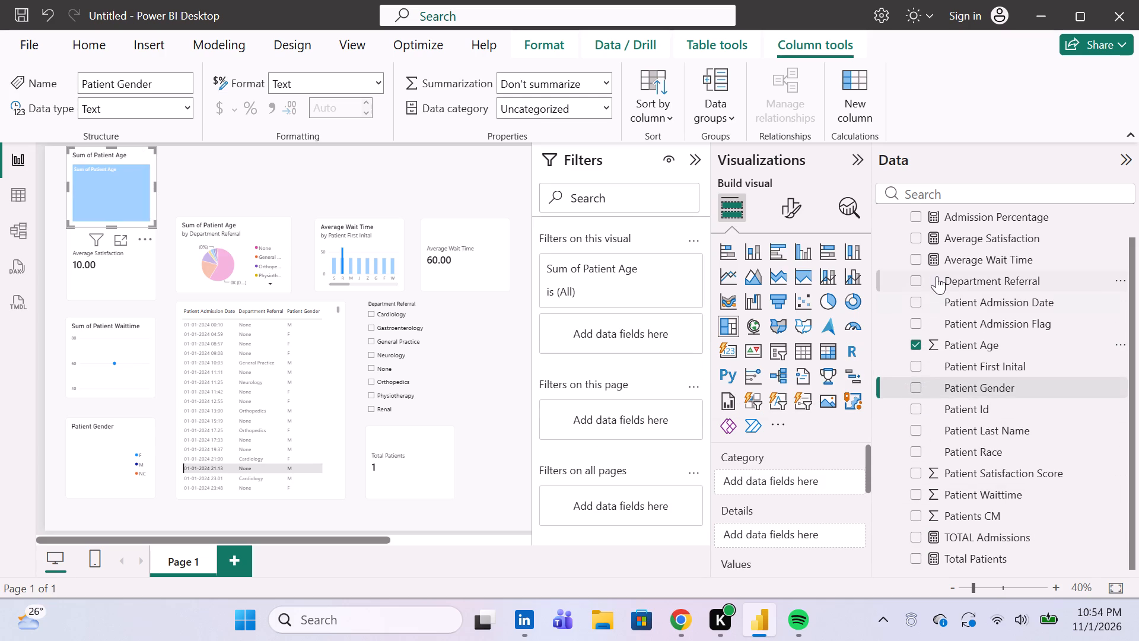
{"action": "left_click", "coordinate": [918, 279]}
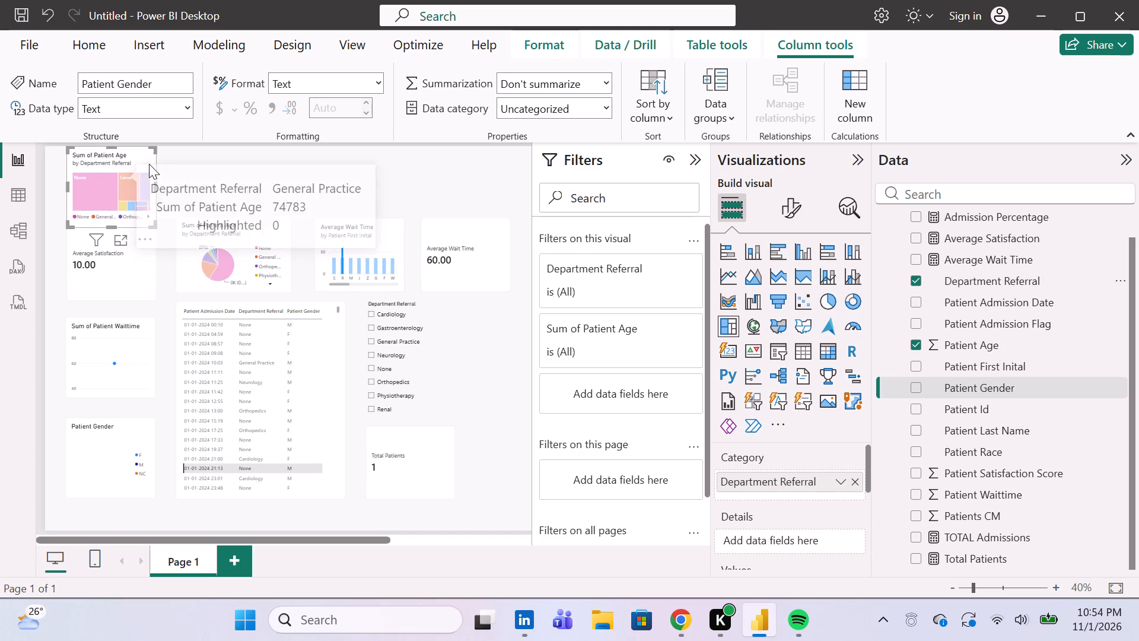
Move the treemap beside the Department Referral slicer and line up the Average Wait Time card directly above it.
{"action": "left_click_drag", "start_coordinate": [109, 161], "coordinate": [477, 318]}
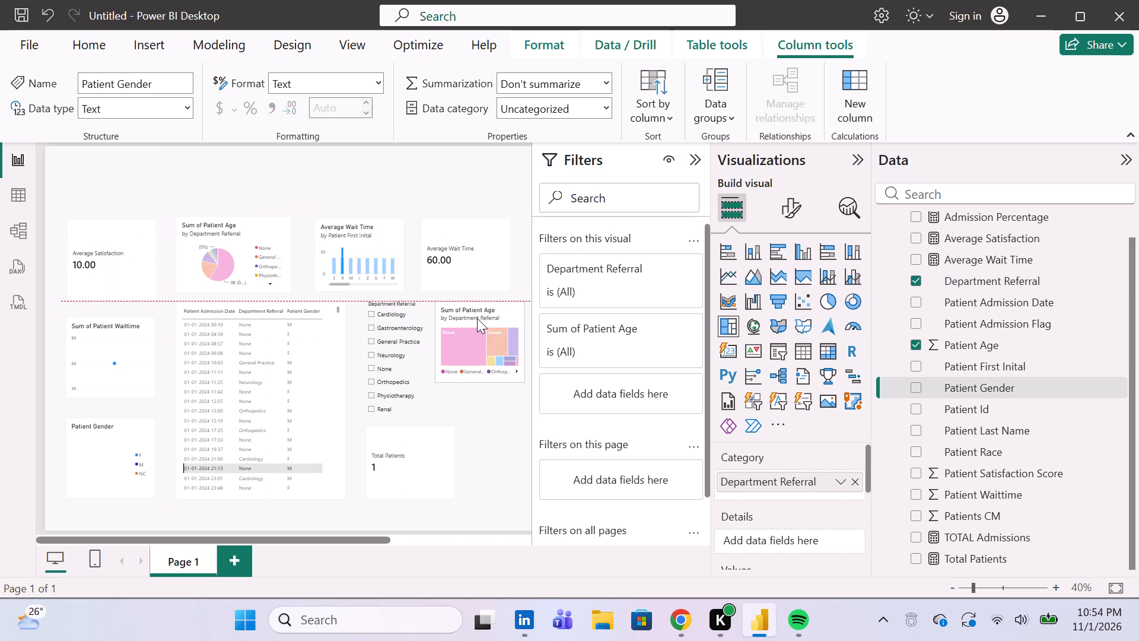
{"action": "left_click_drag", "start_coordinate": [477, 318], "coordinate": [478, 315]}
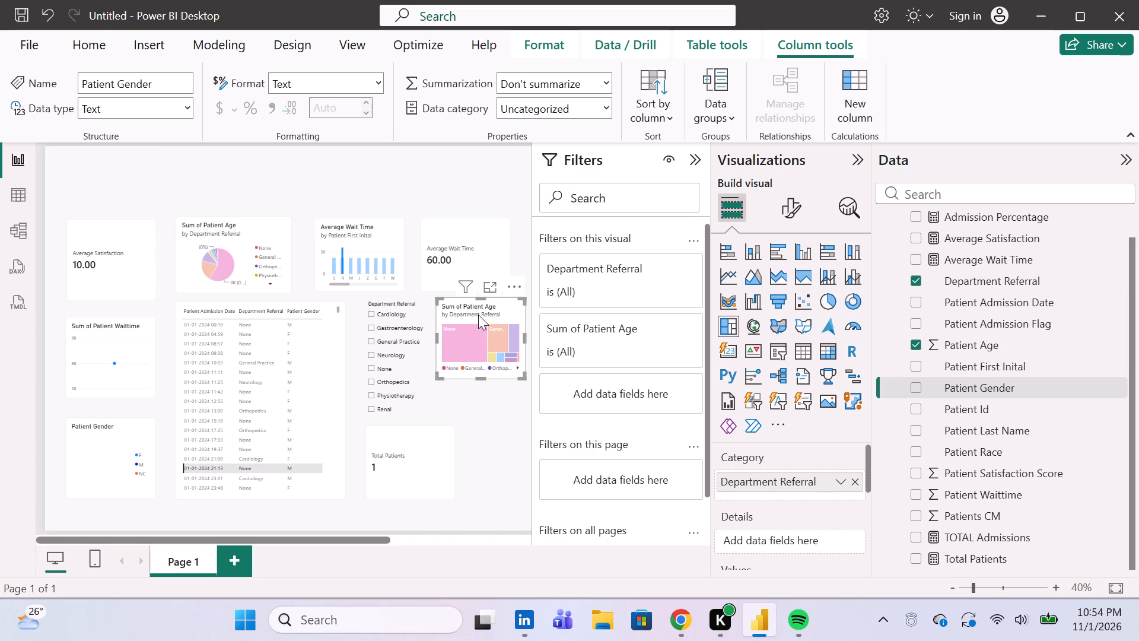
{"action": "left_click_drag", "start_coordinate": [467, 251], "coordinate": [482, 250]}
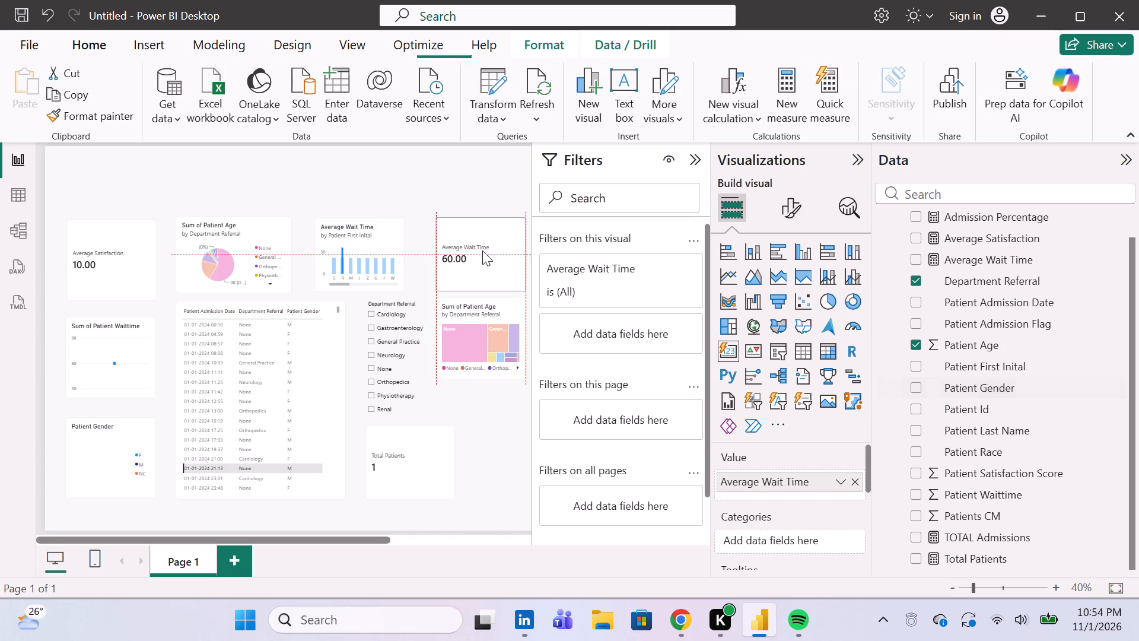
{"action": "left_click_drag", "start_coordinate": [482, 250], "coordinate": [482, 249]}
Shift the Department Referral slicer and the Total Patients card closer to the admissions table, and narrow the card.
{"action": "left_click_drag", "start_coordinate": [415, 347], "coordinate": [407, 347]}
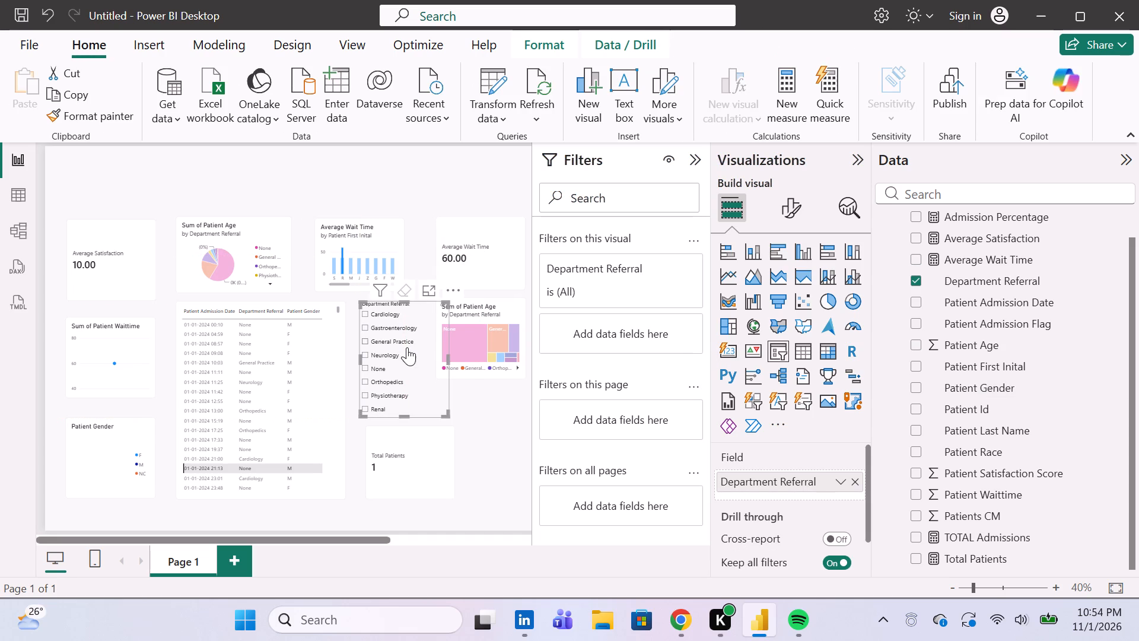
{"action": "left_click_drag", "start_coordinate": [435, 446], "coordinate": [427, 446]}
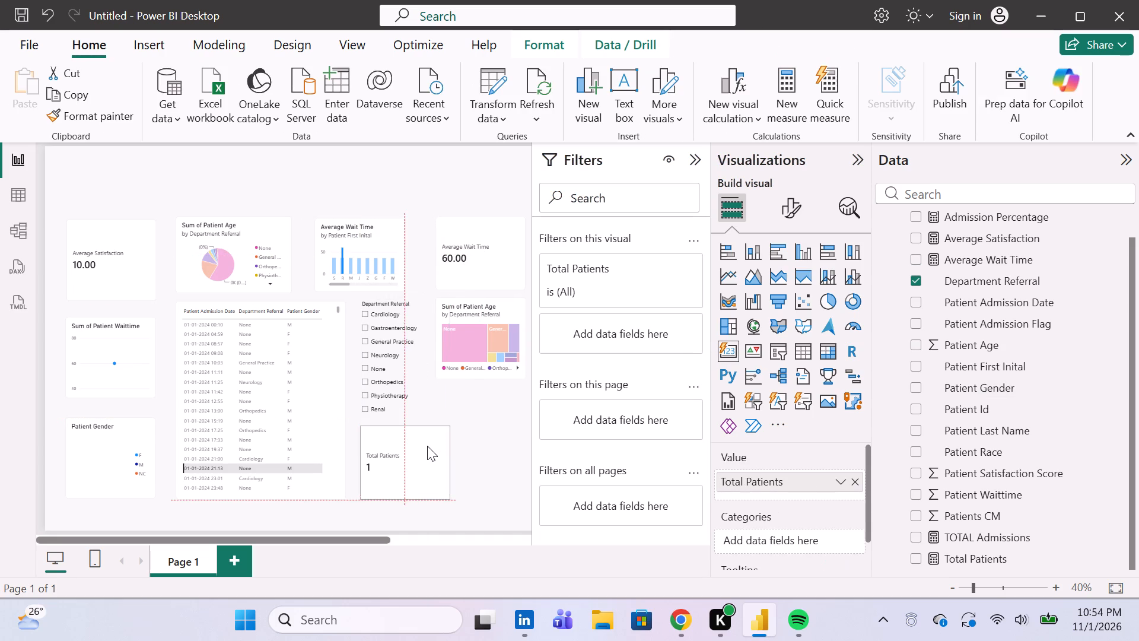
{"action": "left_click_drag", "start_coordinate": [427, 446], "coordinate": [426, 445]}
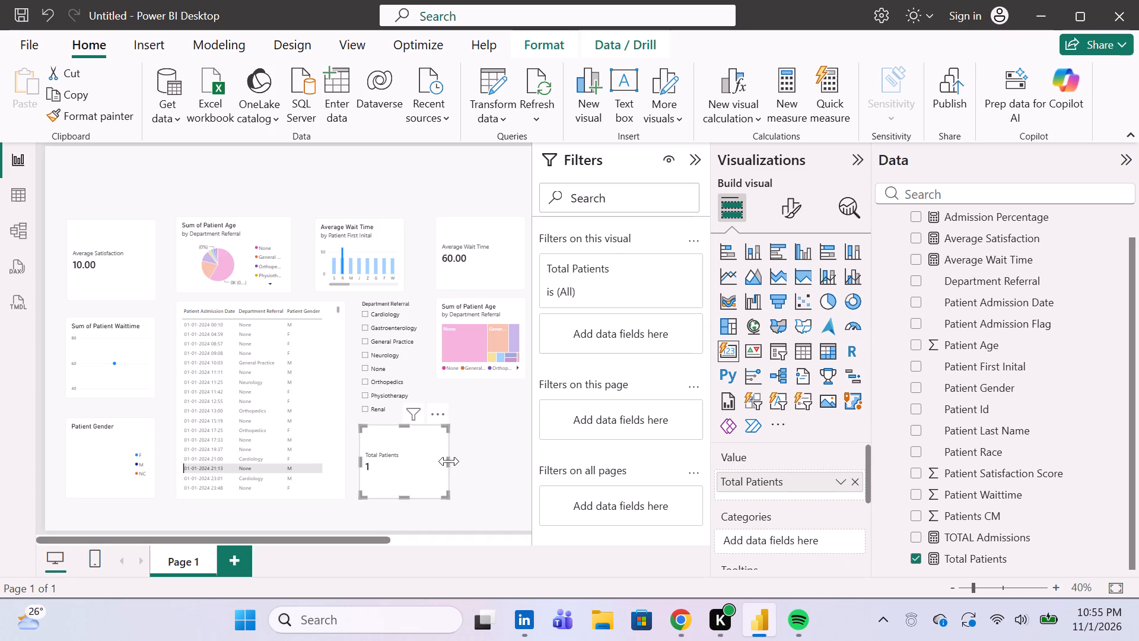
{"action": "left_click_drag", "start_coordinate": [448, 459], "coordinate": [443, 459]}
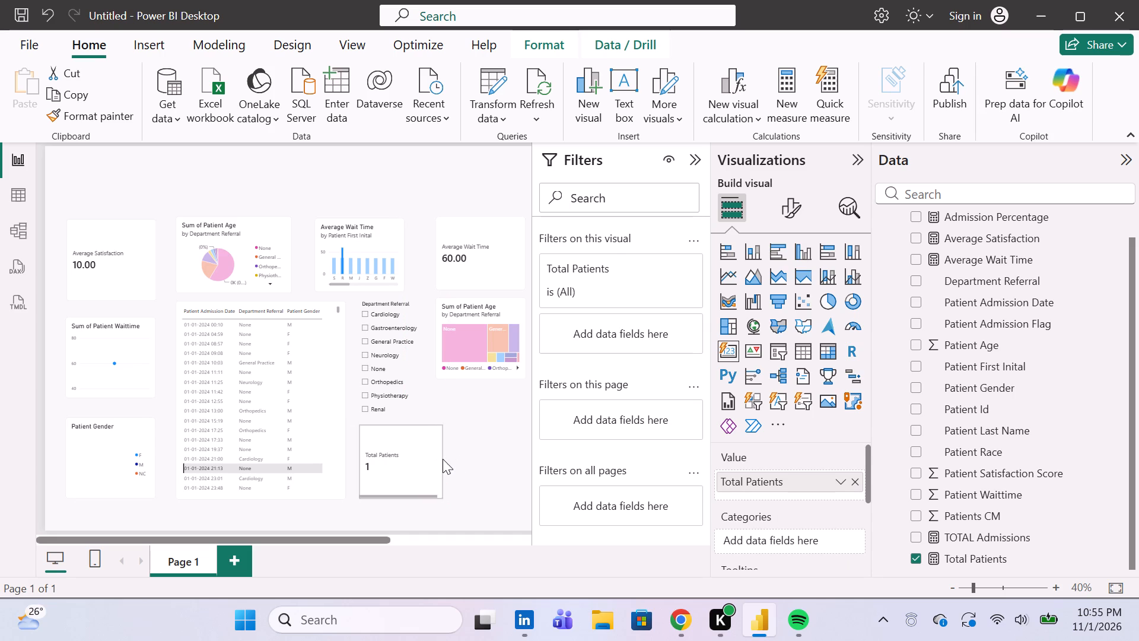
{"action": "left_click_drag", "start_coordinate": [443, 459], "coordinate": [440, 459]}
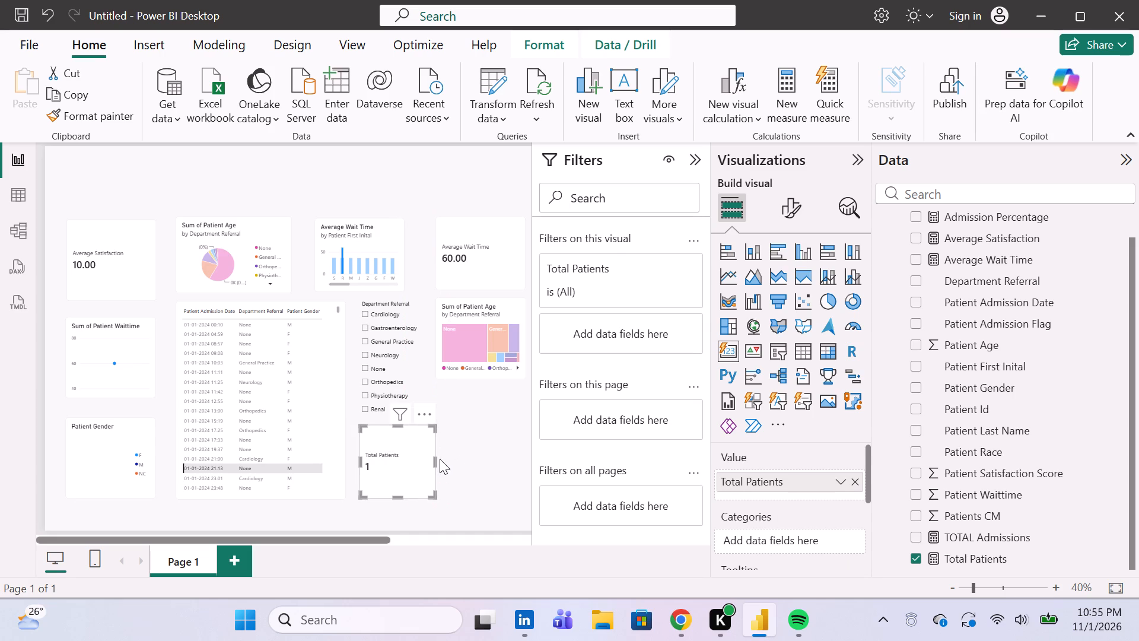
Move the Average Wait Time by Patient First Inital chart next to the Average Wait Time card.
{"action": "left_click_drag", "start_coordinate": [357, 241], "coordinate": [383, 240]}
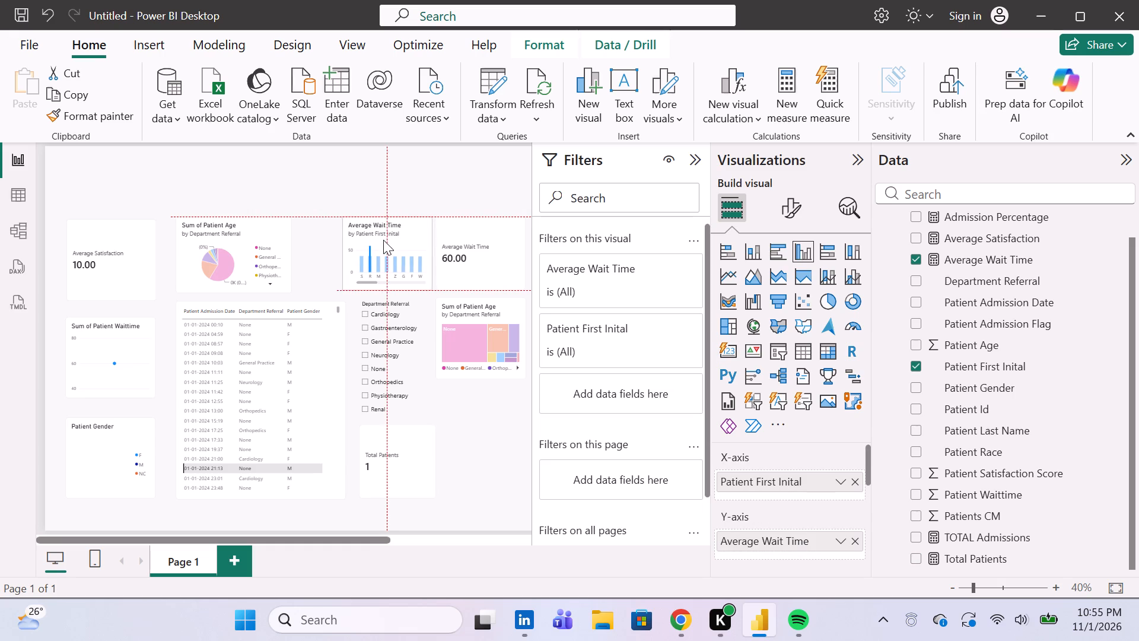
{"action": "left_click_drag", "start_coordinate": [383, 240], "coordinate": [378, 240]}
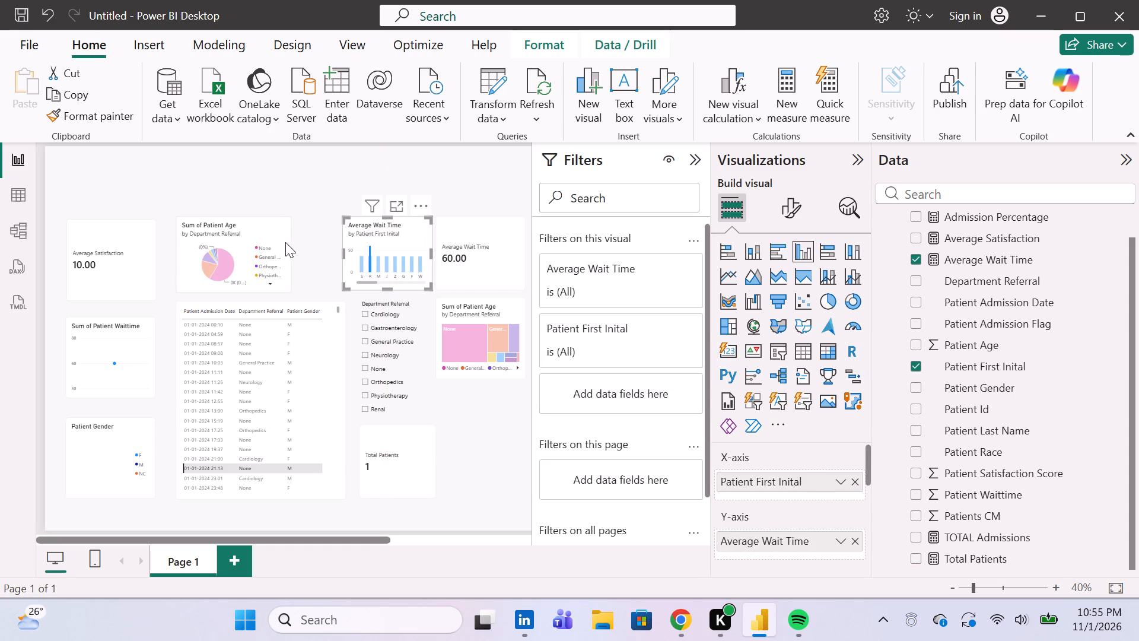
Narrow the Sum of Patient Age by Department Referral pie chart above the admissions table.
{"action": "left_click", "coordinate": [276, 258]}
{"action": "left_click_drag", "start_coordinate": [289, 255], "coordinate": [272, 257]}
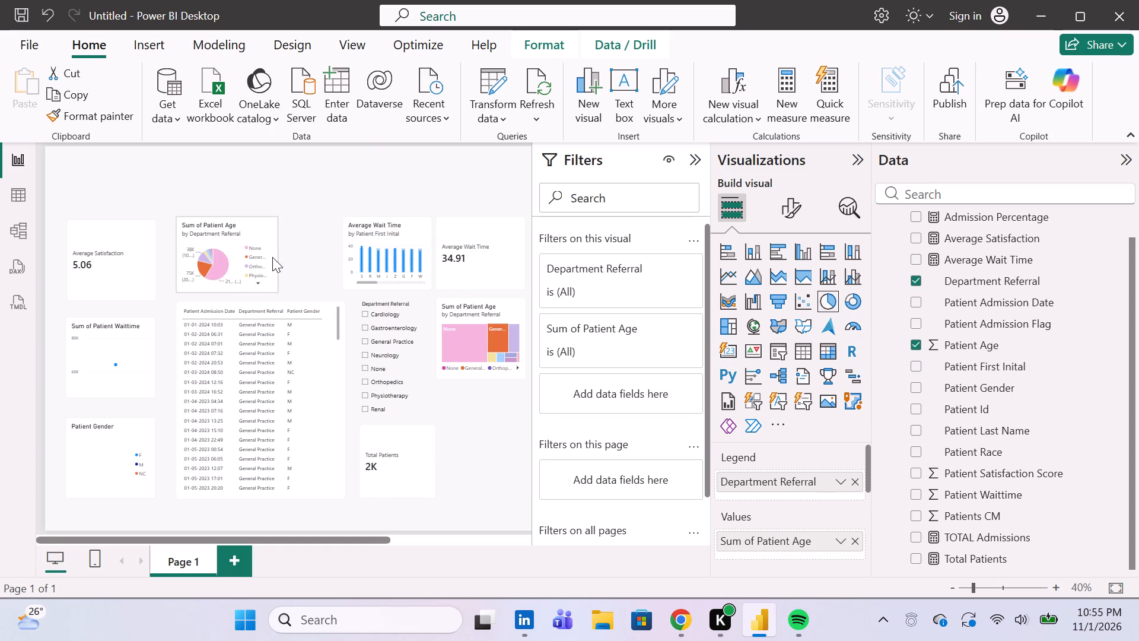
{"action": "left_click_drag", "start_coordinate": [272, 257], "coordinate": [258, 258]}
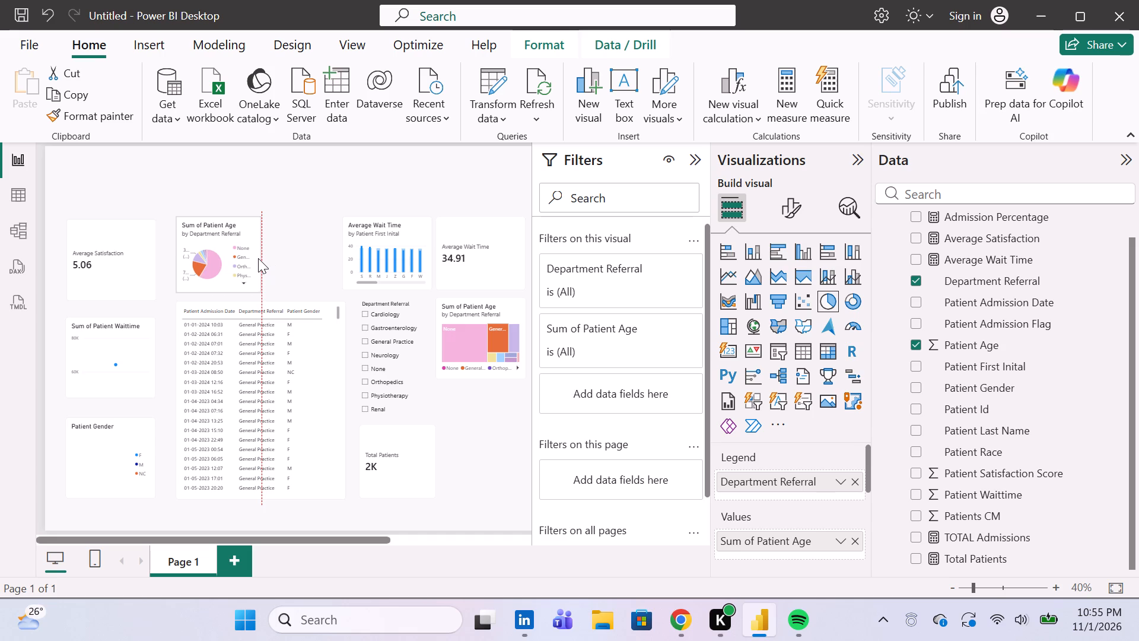
Move the Total Patients card closer to the admissions table beneath the slicer, and nudge the treemap towards the slicer.
{"action": "left_click_drag", "start_coordinate": [413, 477], "coordinate": [397, 453]}
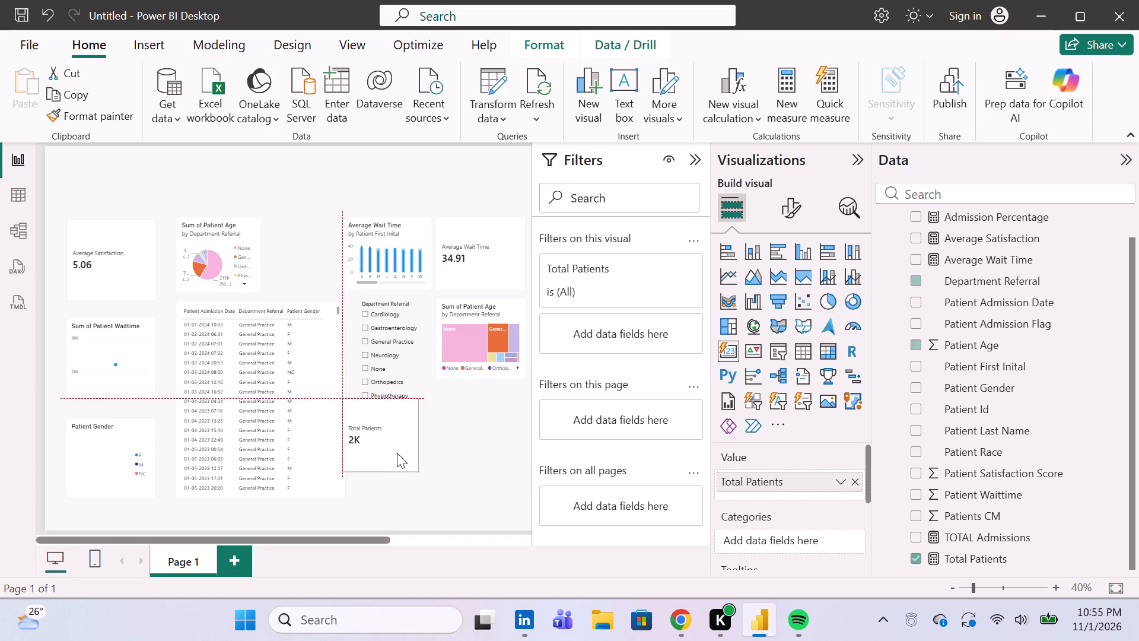
{"action": "left_click_drag", "start_coordinate": [397, 453], "coordinate": [403, 466]}
{"action": "left_click", "coordinate": [479, 348]}
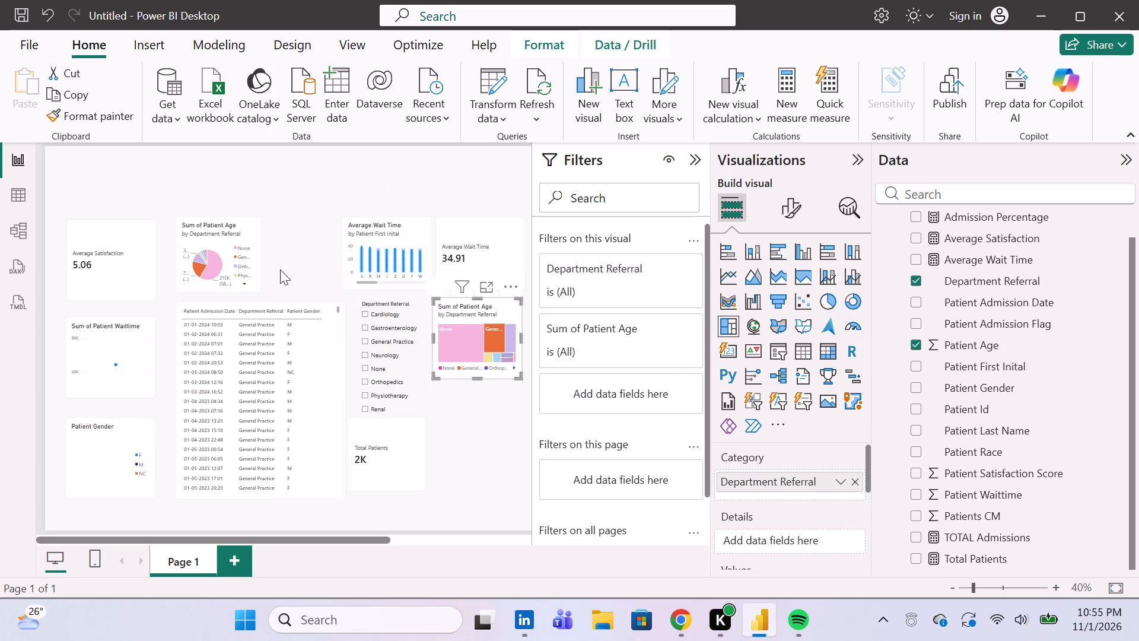
Swap the places of the Sum of Patient Waittime line chart and the Sum of Patient Age pie chart.
{"action": "left_click_drag", "start_coordinate": [89, 383], "coordinate": [254, 226]}
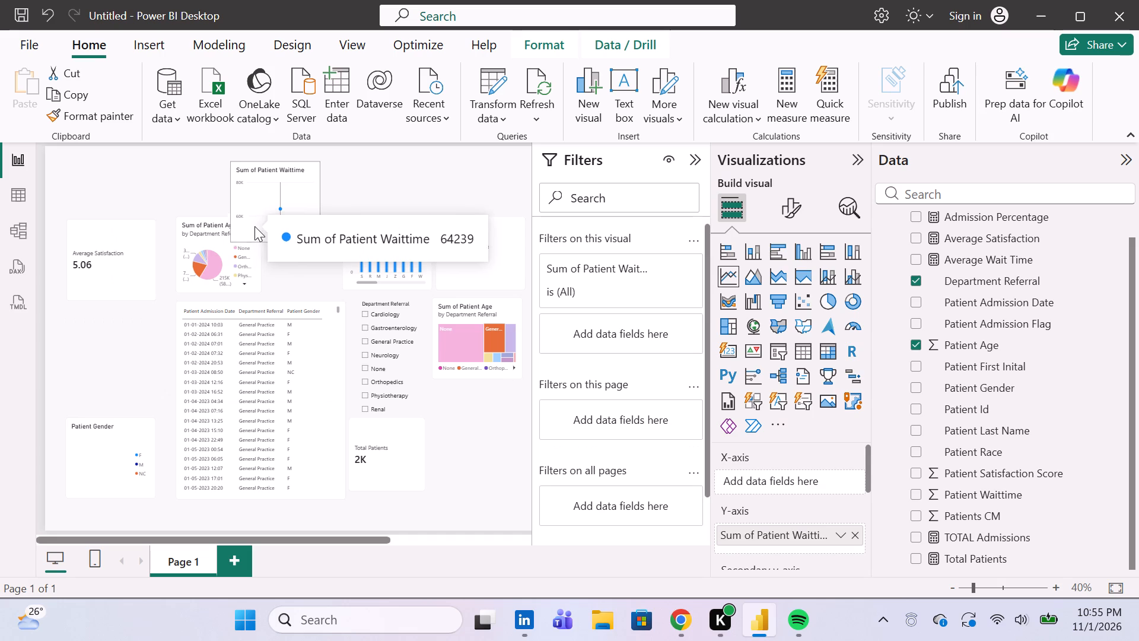
{"action": "left_click_drag", "start_coordinate": [254, 226], "coordinate": [276, 204]}
{"action": "left_click_drag", "start_coordinate": [222, 253], "coordinate": [118, 344]}
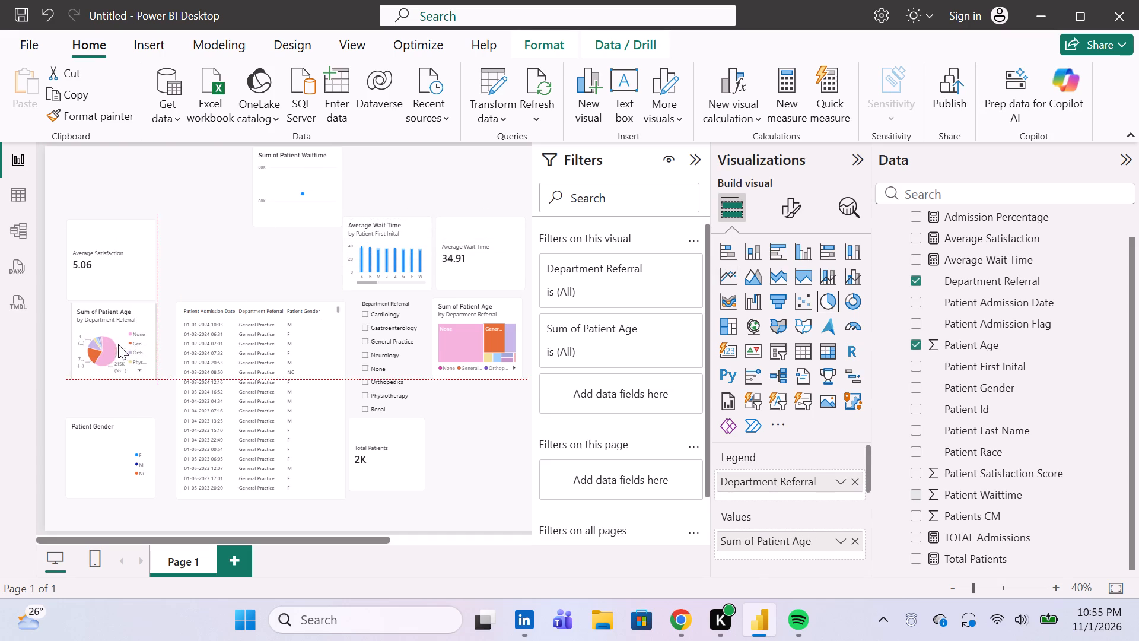
{"action": "left_click_drag", "start_coordinate": [118, 344], "coordinate": [120, 348]}
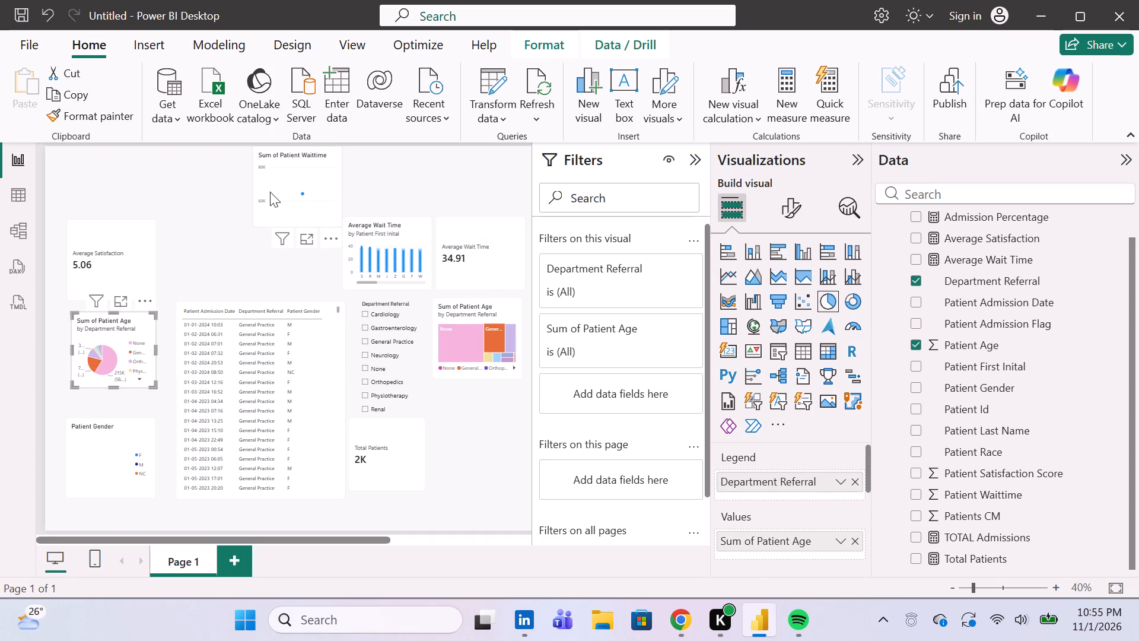
{"action": "left_click_drag", "start_coordinate": [271, 192], "coordinate": [188, 261]}
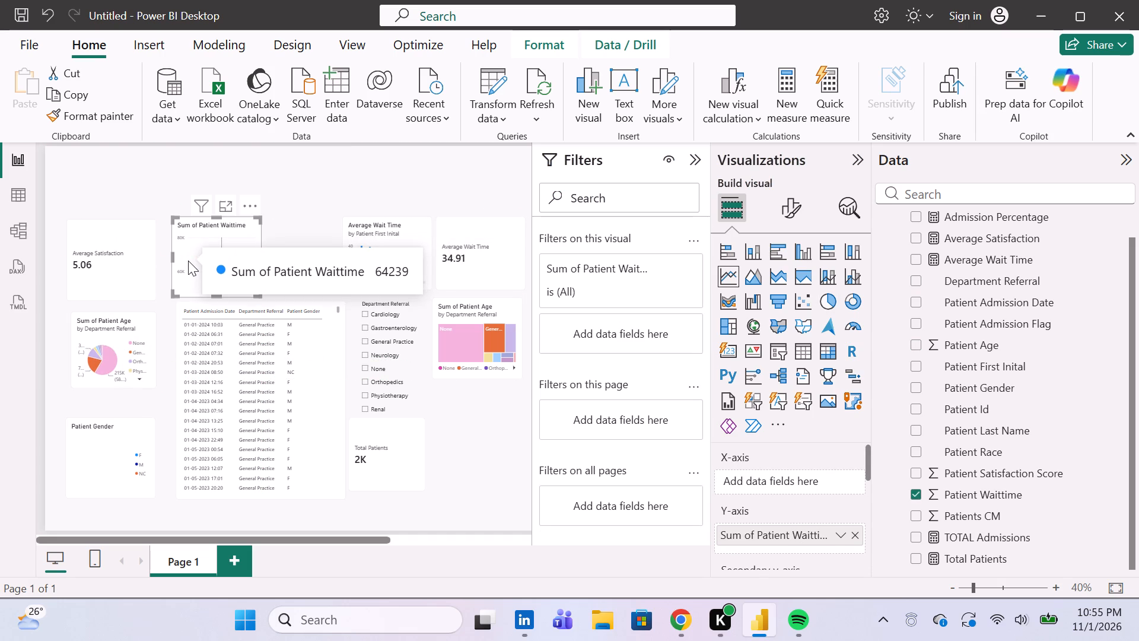
Reduce the width and height of the Sum of Patient Waittime line chart to fit above the admissions table.
{"action": "left_click_drag", "start_coordinate": [262, 256], "coordinate": [243, 258]}
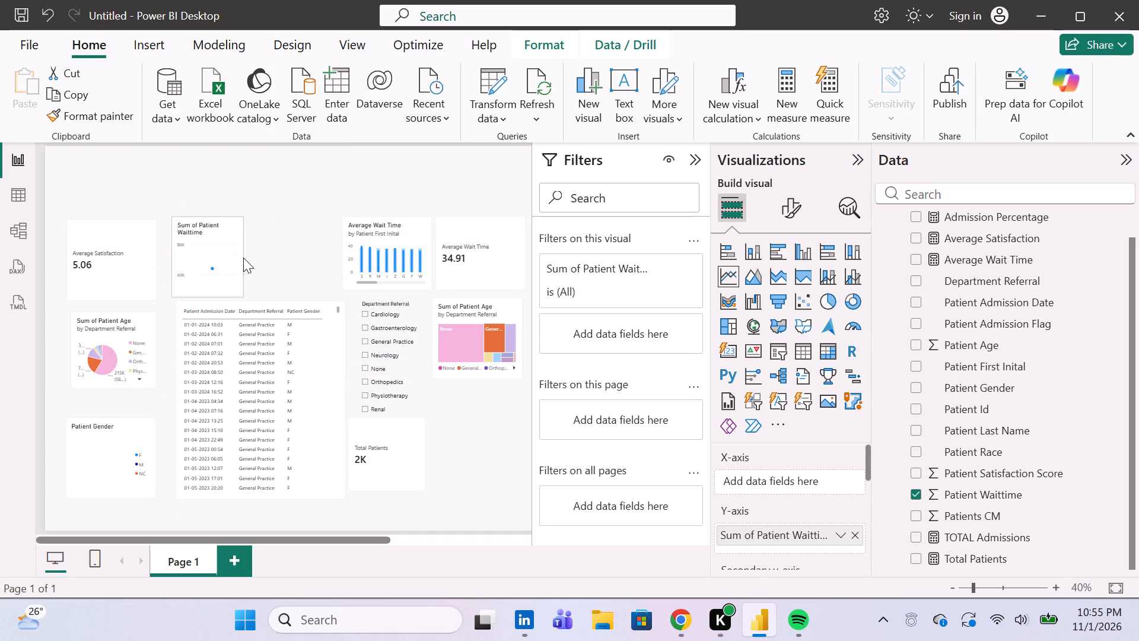
{"action": "left_click_drag", "start_coordinate": [243, 258], "coordinate": [247, 254]}
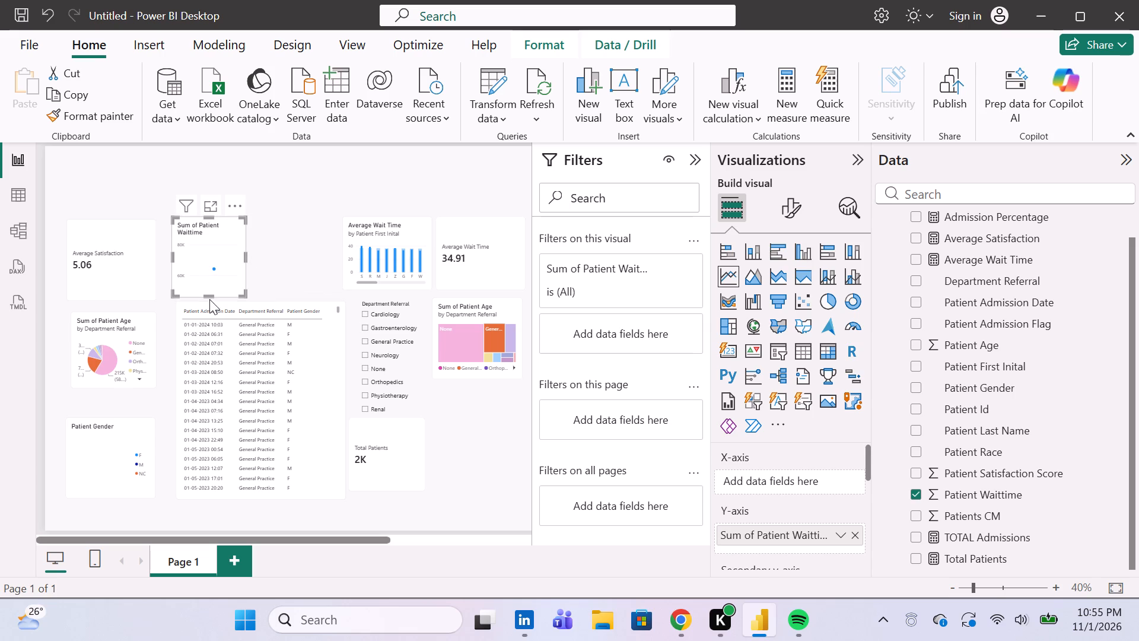
{"action": "left_click_drag", "start_coordinate": [209, 296], "coordinate": [211, 290]}
{"action": "left_click_drag", "start_coordinate": [210, 222], "coordinate": [209, 226]}
{"action": "left_click_drag", "start_coordinate": [209, 226], "coordinate": [209, 230]}
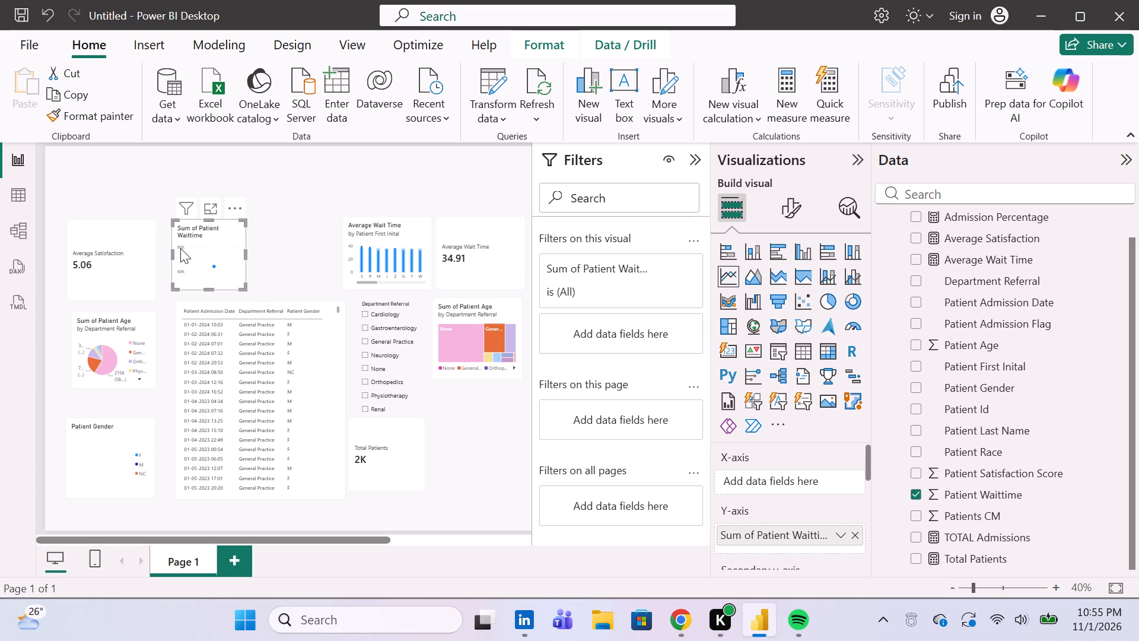
{"action": "left_click", "coordinate": [171, 254]}
Align the admissions table under the line chart, the Total Patients card with the table's bottom edge, and the slicer above that card.
{"action": "left_click_drag", "start_coordinate": [319, 396], "coordinate": [314, 396]}
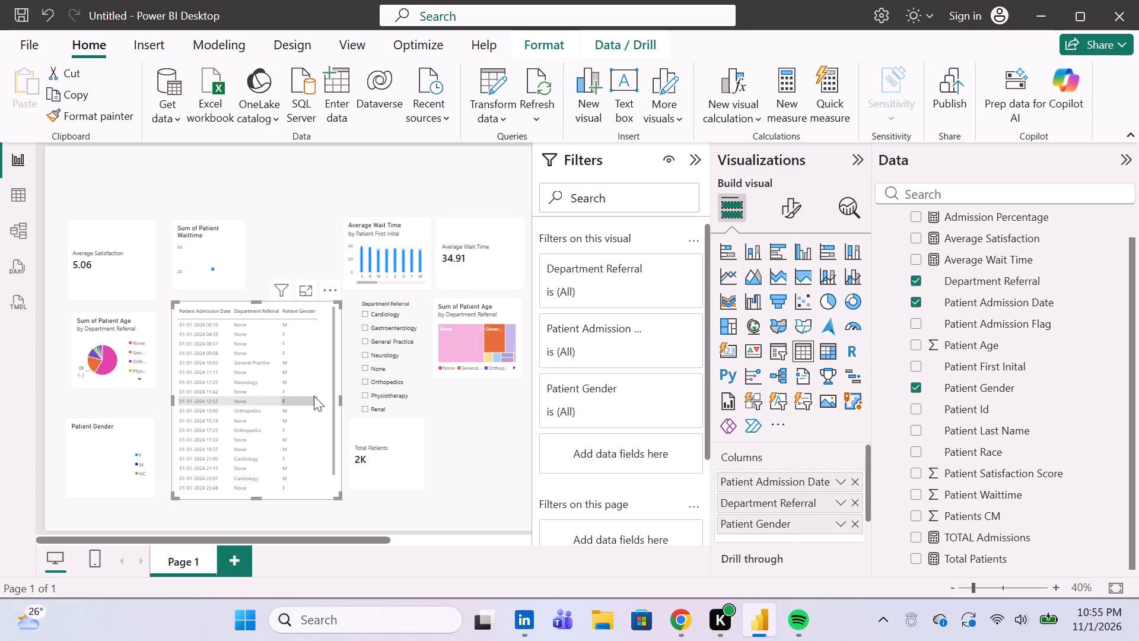
{"action": "left_click", "coordinate": [391, 454]}
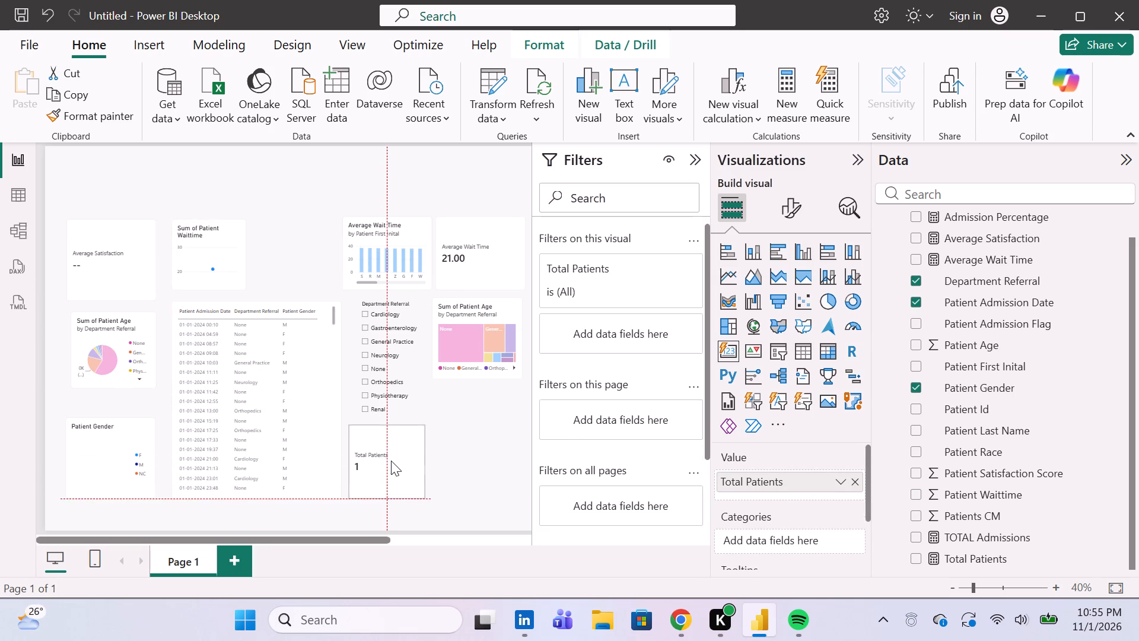
{"action": "left_click_drag", "start_coordinate": [391, 465], "coordinate": [392, 478]}
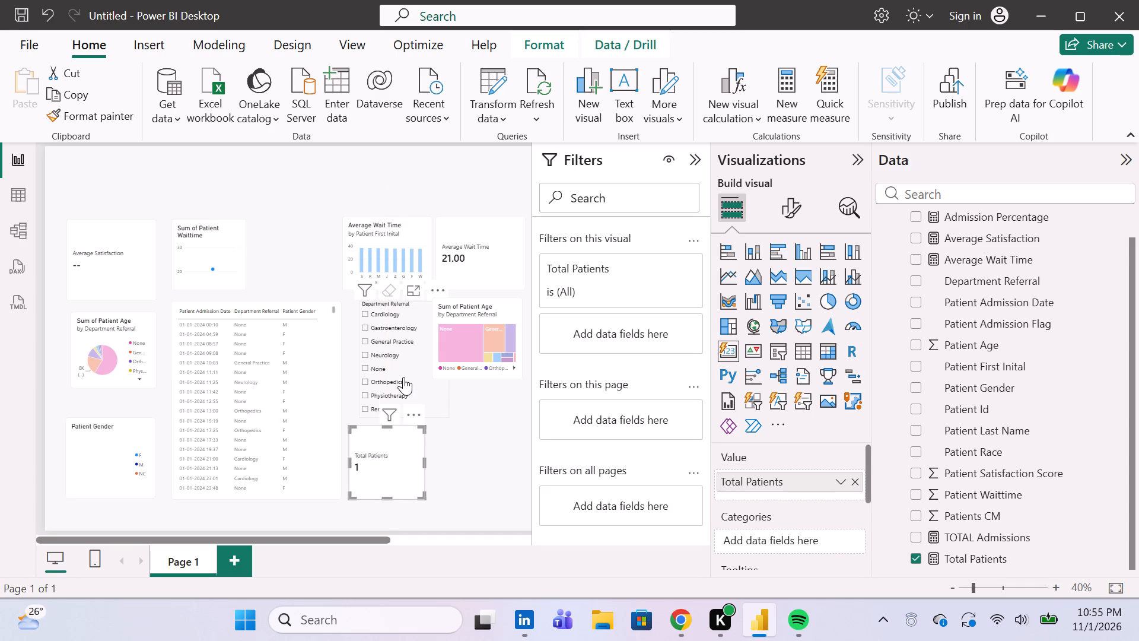
{"action": "left_click_drag", "start_coordinate": [403, 377], "coordinate": [397, 378]}
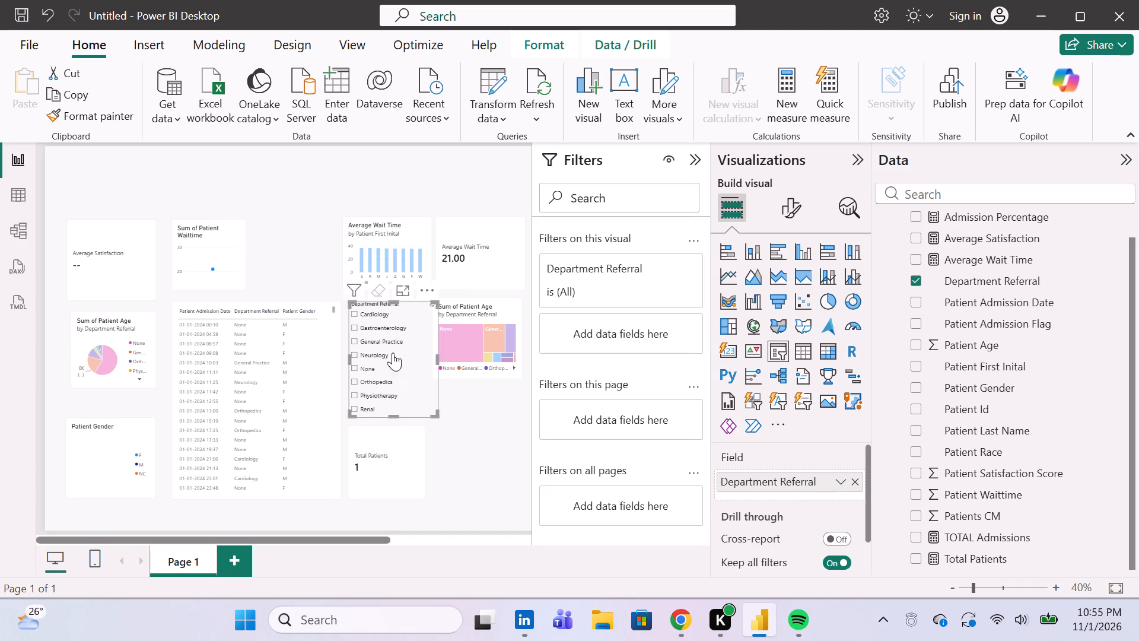
Place the Average Wait Time column chart beside the Sum of Patient Waittime line chart, and widen the line chart slightly towards the Average Satisfaction card.
{"action": "left_click_drag", "start_coordinate": [394, 258], "coordinate": [345, 263]}
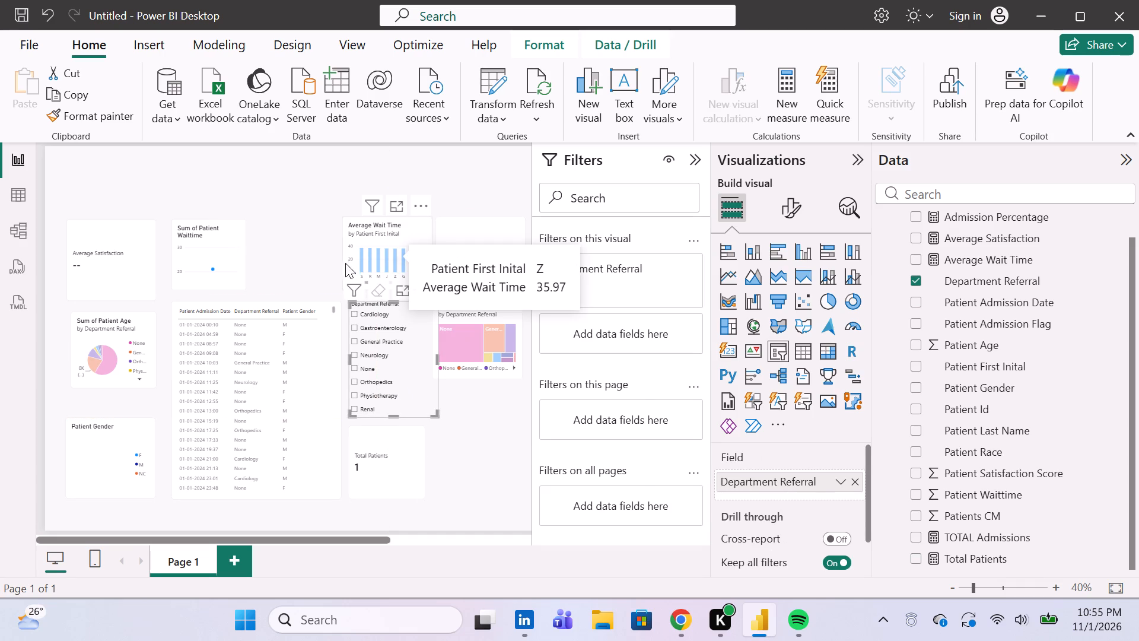
{"action": "left_click_drag", "start_coordinate": [345, 263], "coordinate": [314, 261]}
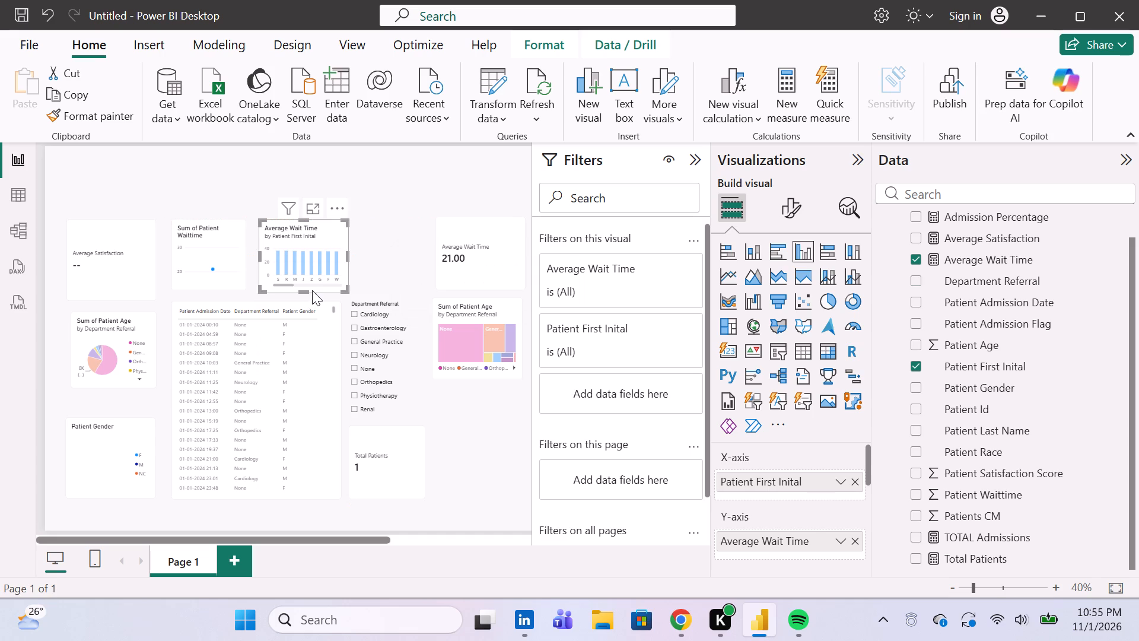
{"action": "left_click", "coordinate": [305, 290]}
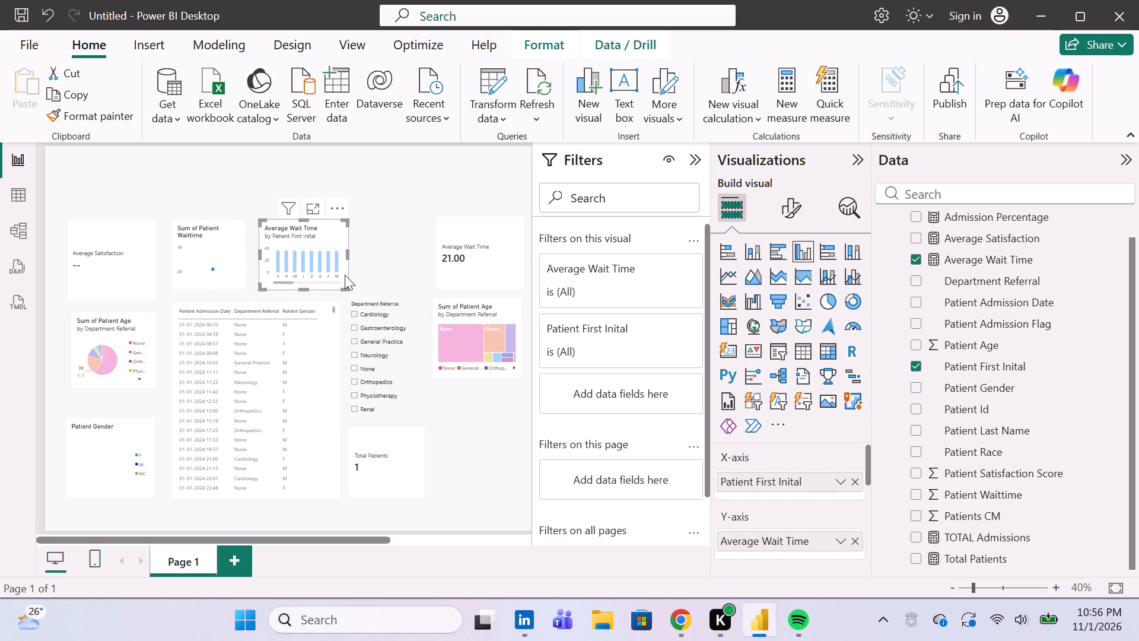
{"action": "left_click", "coordinate": [206, 257]}
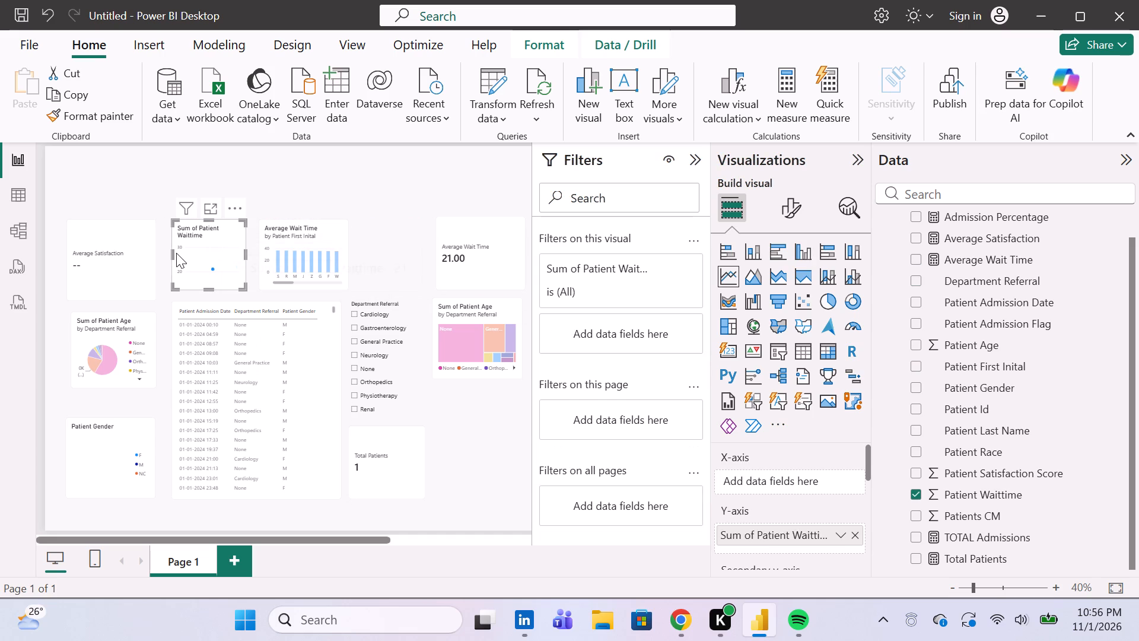
{"action": "left_click_drag", "start_coordinate": [173, 253], "coordinate": [169, 253]}
{"action": "left_click_drag", "start_coordinate": [169, 253], "coordinate": [167, 253]}
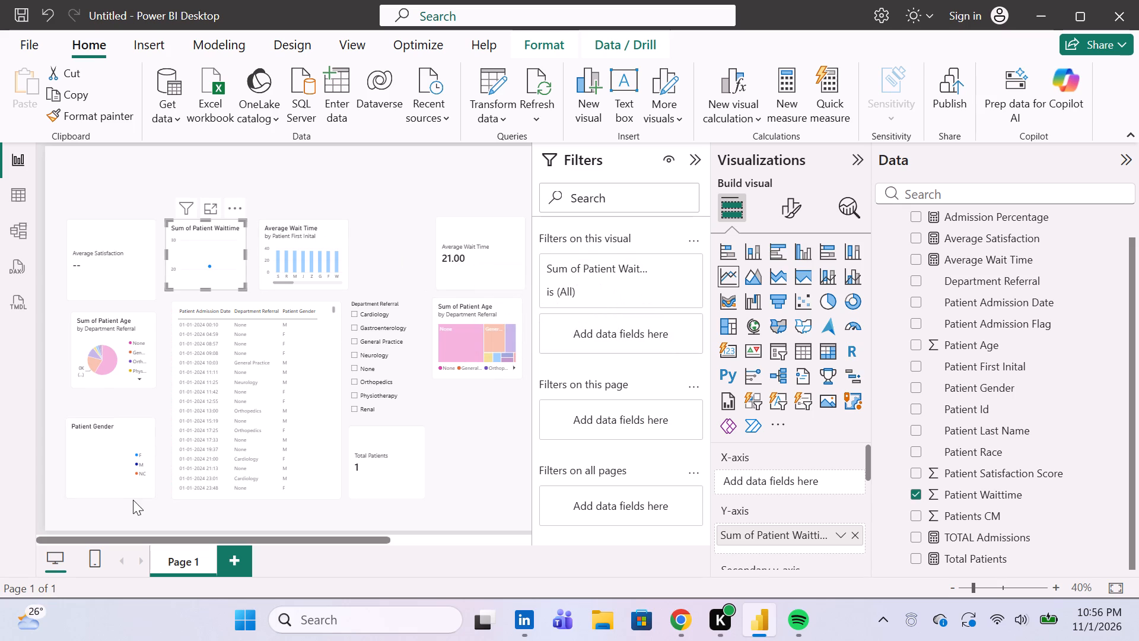
{"action": "left_click", "coordinate": [387, 485]}
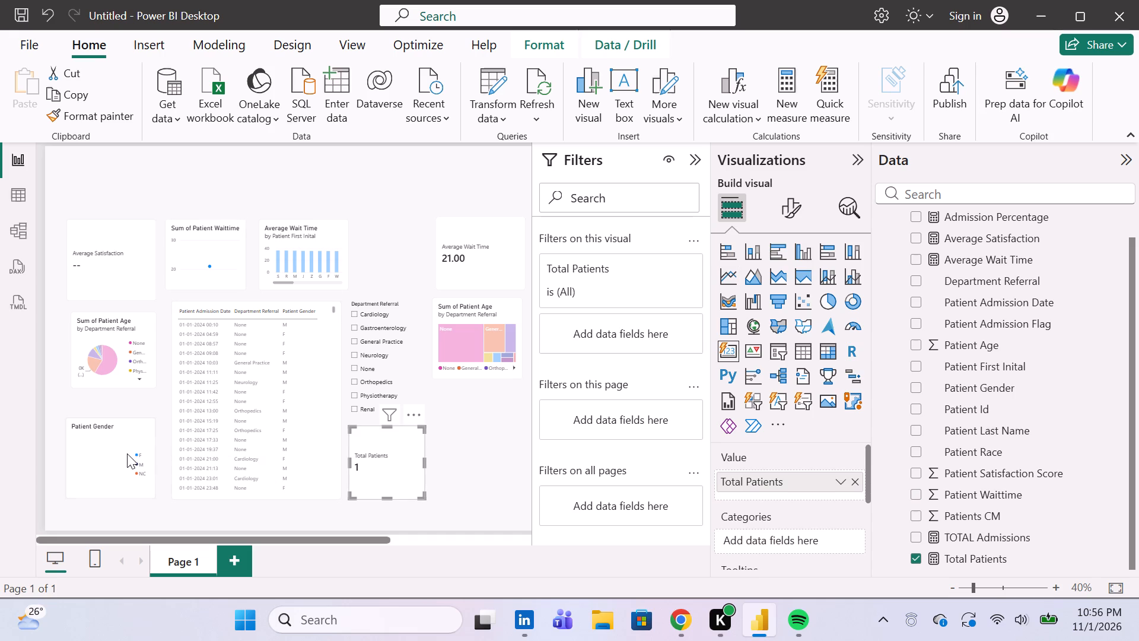
Move the Patient Gender donut chart between the Average Wait Time column chart and card, and reduce its height and width to fit.
{"action": "left_click_drag", "start_coordinate": [125, 453], "coordinate": [402, 247]}
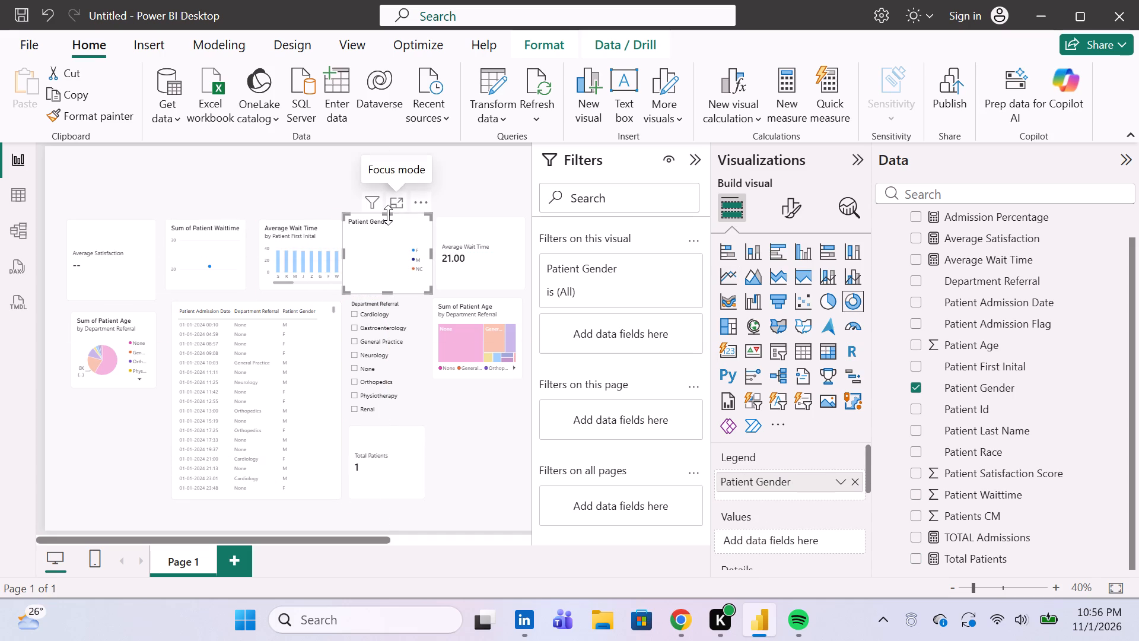
{"action": "left_click_drag", "start_coordinate": [388, 215], "coordinate": [392, 228]}
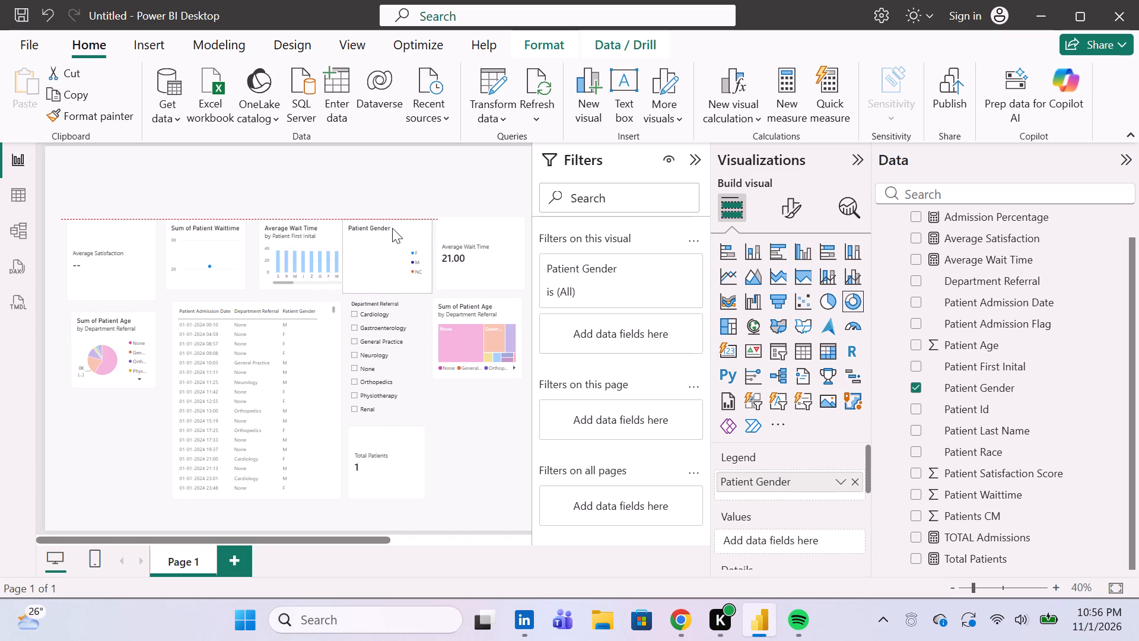
{"action": "left_click_drag", "start_coordinate": [392, 228], "coordinate": [392, 229]}
{"action": "left_click_drag", "start_coordinate": [341, 258], "coordinate": [353, 258]}
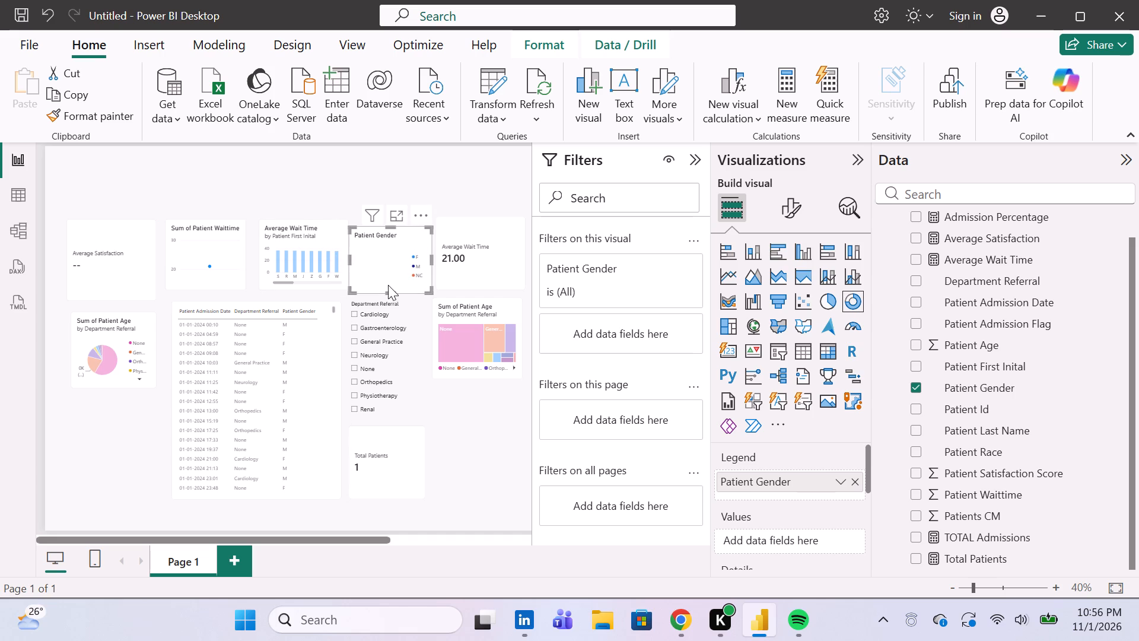
{"action": "left_click_drag", "start_coordinate": [391, 290], "coordinate": [390, 281]}
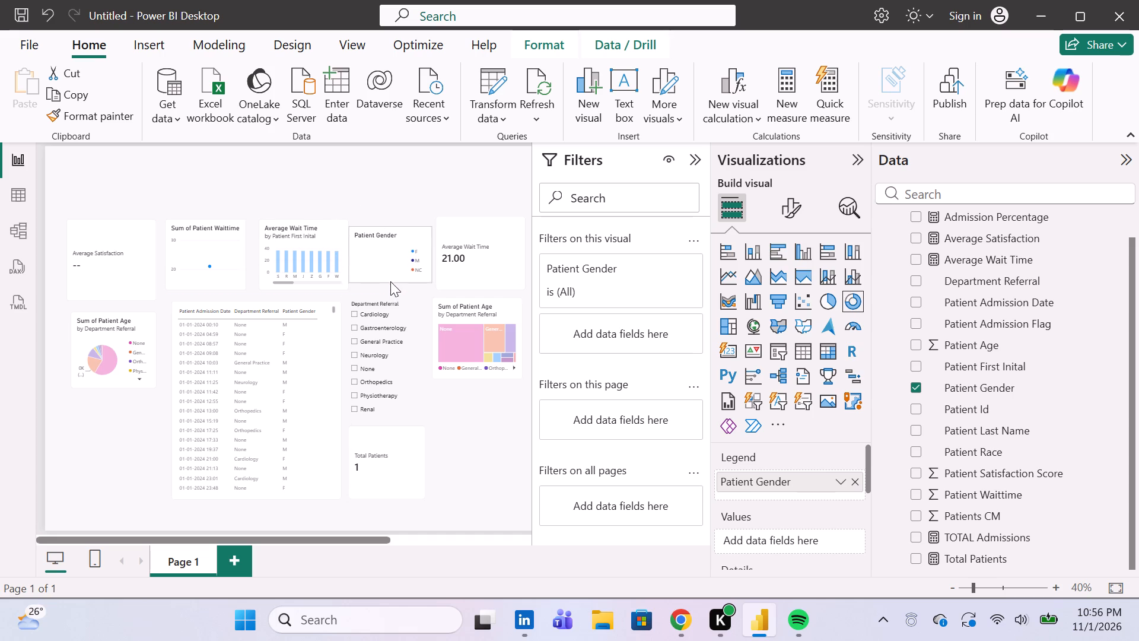
{"action": "left_click_drag", "start_coordinate": [390, 281], "coordinate": [392, 284]}
Reduce the Average Satisfaction card's width and height to match the line chart beside it, and shift it towards the page's left edge.
{"action": "left_click", "coordinate": [119, 255]}
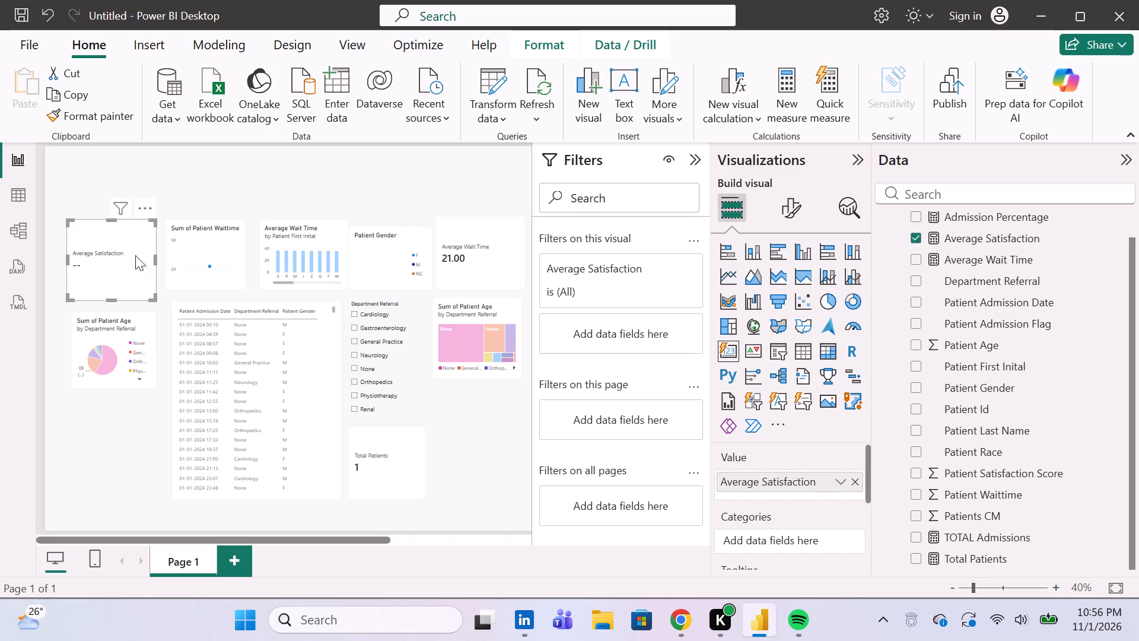
{"action": "left_click_drag", "start_coordinate": [154, 258], "coordinate": [146, 257]}
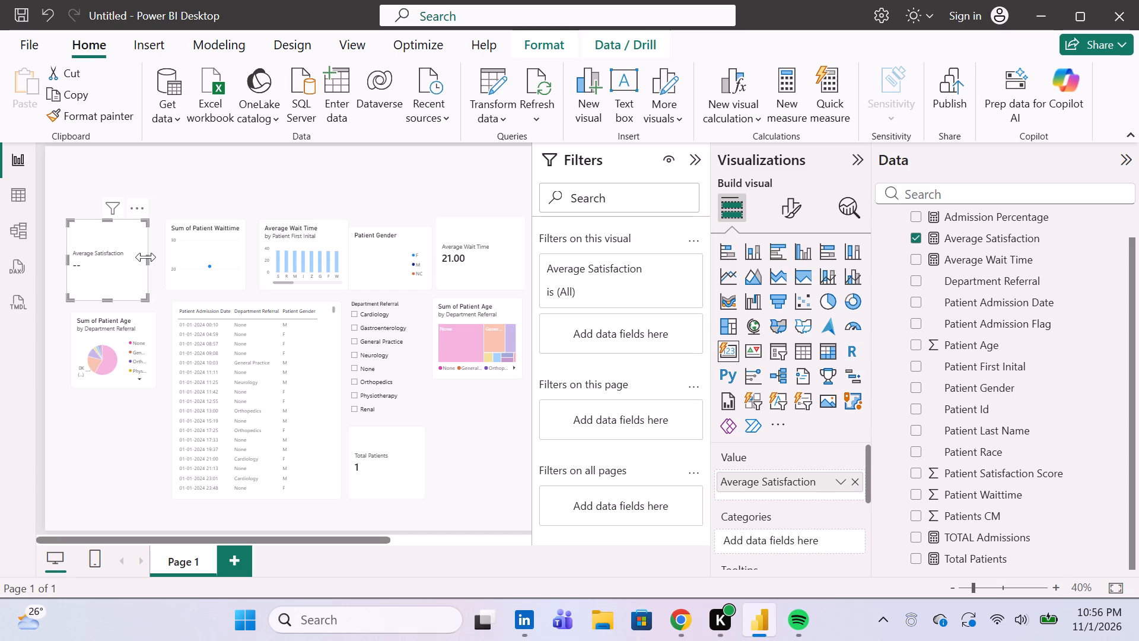
{"action": "left_click_drag", "start_coordinate": [109, 297], "coordinate": [114, 275]}
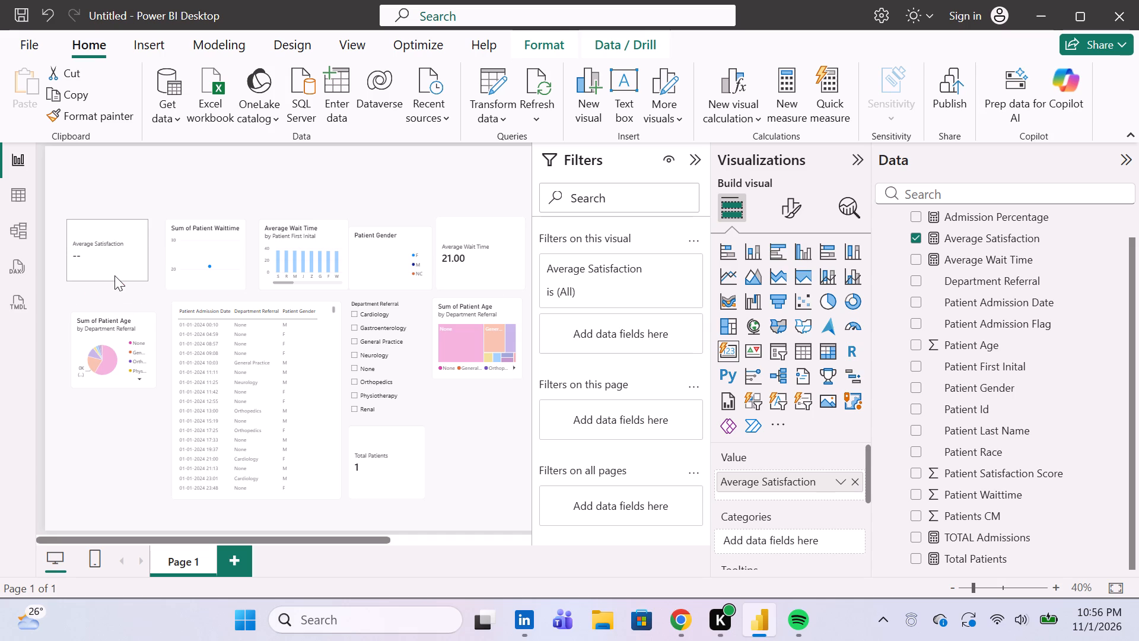
{"action": "left_click_drag", "start_coordinate": [114, 275], "coordinate": [114, 285]}
{"action": "left_click_drag", "start_coordinate": [114, 266], "coordinate": [107, 268]}
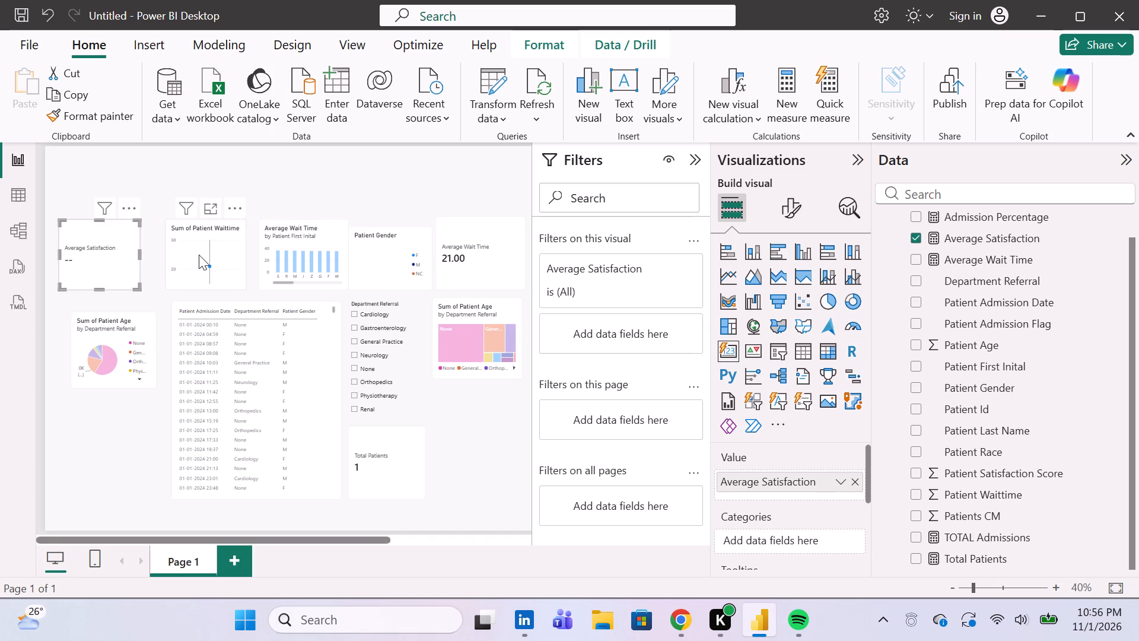
Shift the Patient Waittime line chart, Average Wait Time column chart and Patient Gender donut towards the Average Satisfaction card to even out the spacing.
{"action": "left_click_drag", "start_coordinate": [199, 252], "coordinate": [183, 252]}
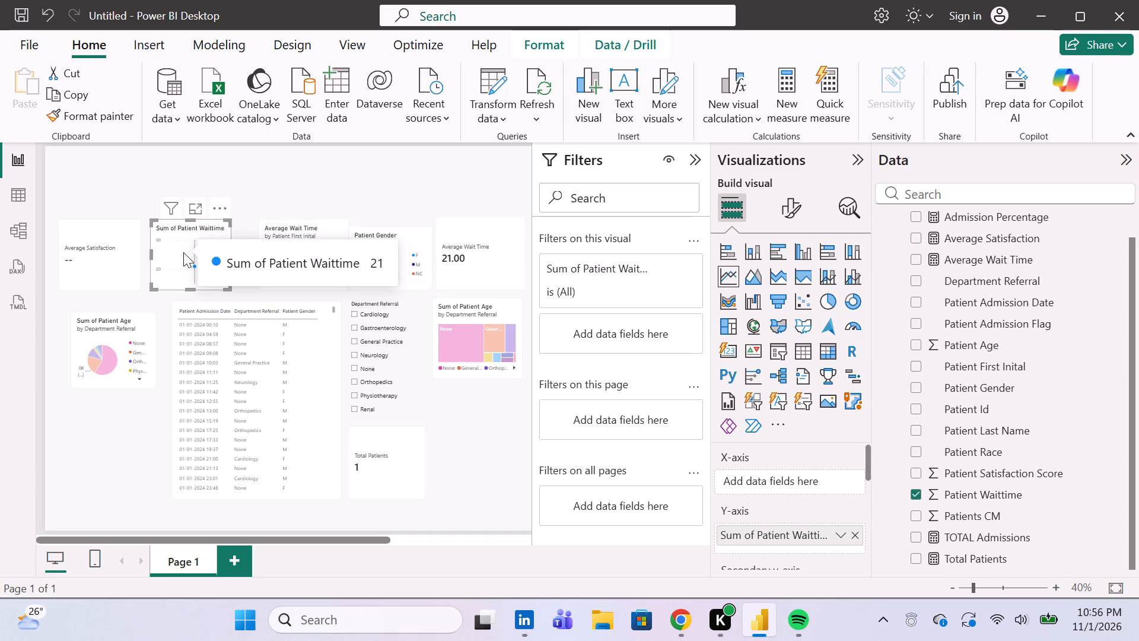
{"action": "left_click_drag", "start_coordinate": [287, 253], "coordinate": [274, 253]}
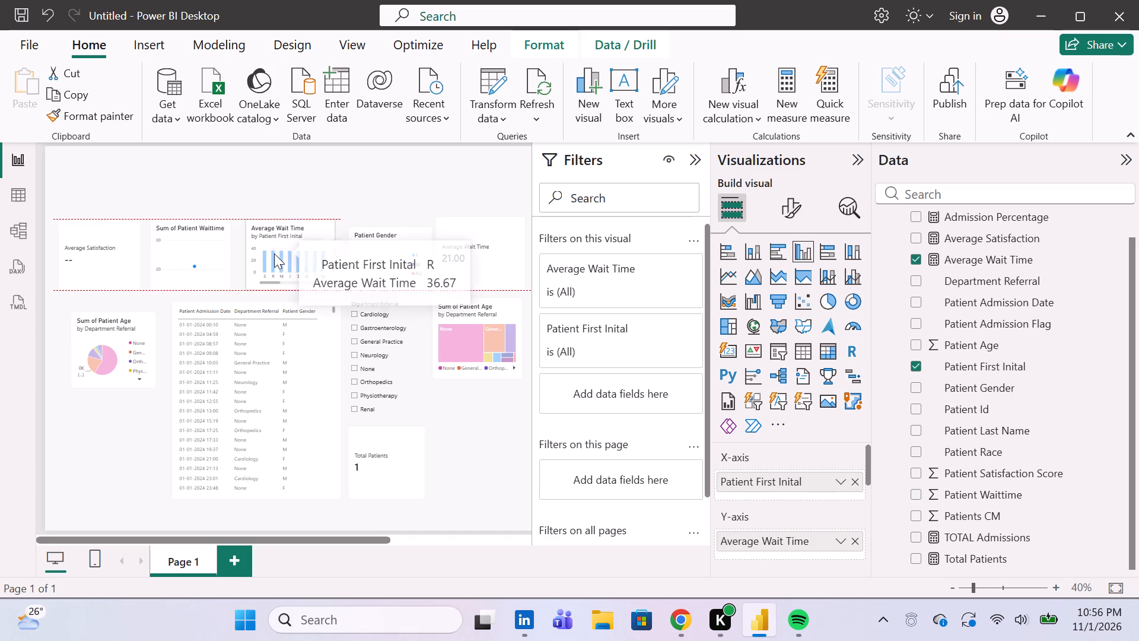
{"action": "left_click_drag", "start_coordinate": [274, 253], "coordinate": [273, 253]}
{"action": "left_click", "coordinate": [373, 252]}
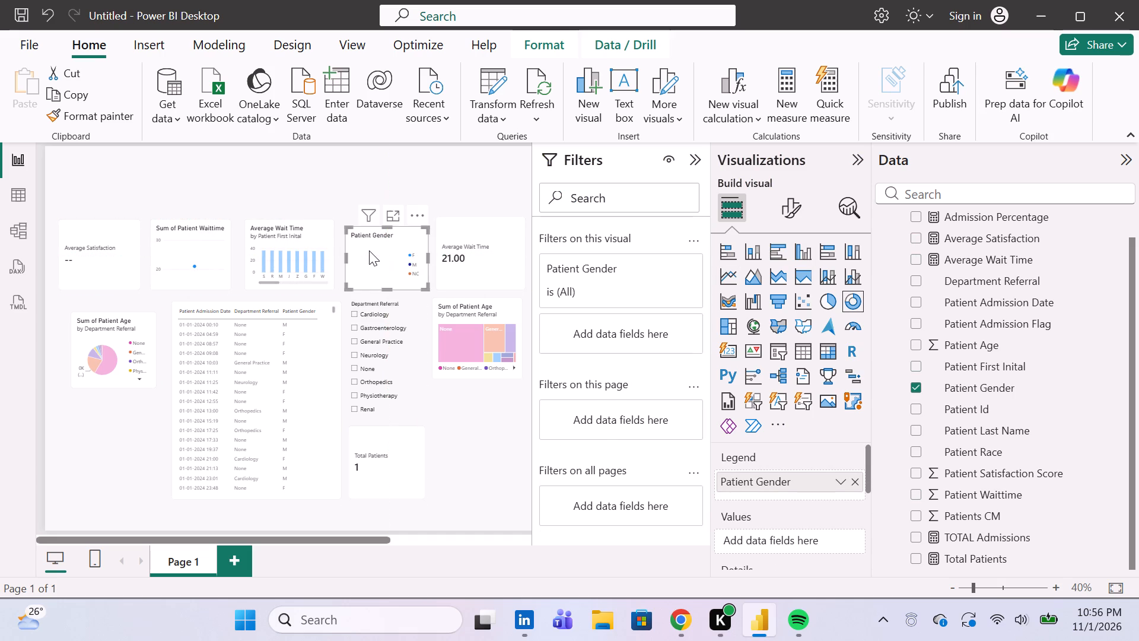
Align the top edges of the Patient Gender donut chart and the Average Wait Time card with the other visuals in the row.
{"action": "left_click_drag", "start_coordinate": [387, 227], "coordinate": [387, 221]}
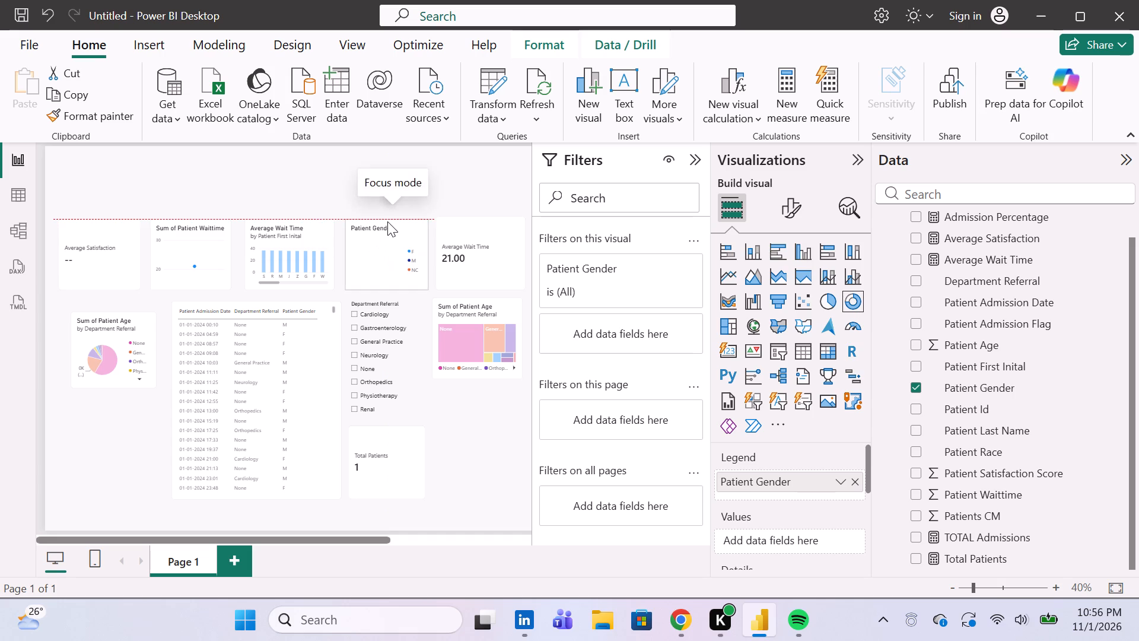
{"action": "left_click_drag", "start_coordinate": [387, 221], "coordinate": [387, 221]}
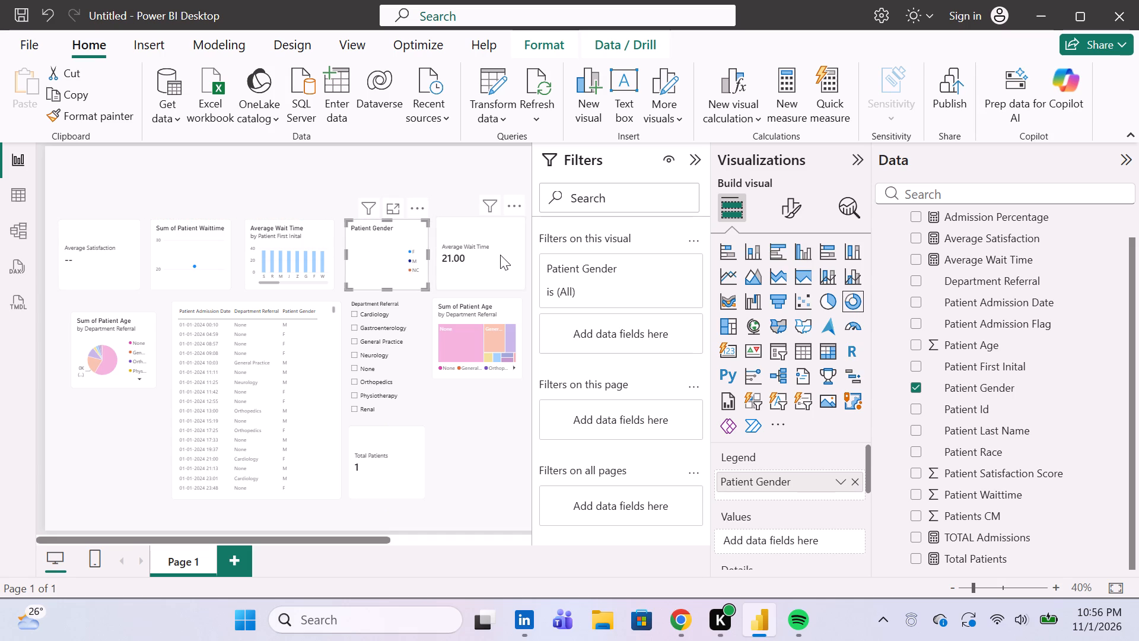
{"action": "left_click", "coordinate": [500, 255]}
{"action": "left_click_drag", "start_coordinate": [482, 220], "coordinate": [482, 223]}
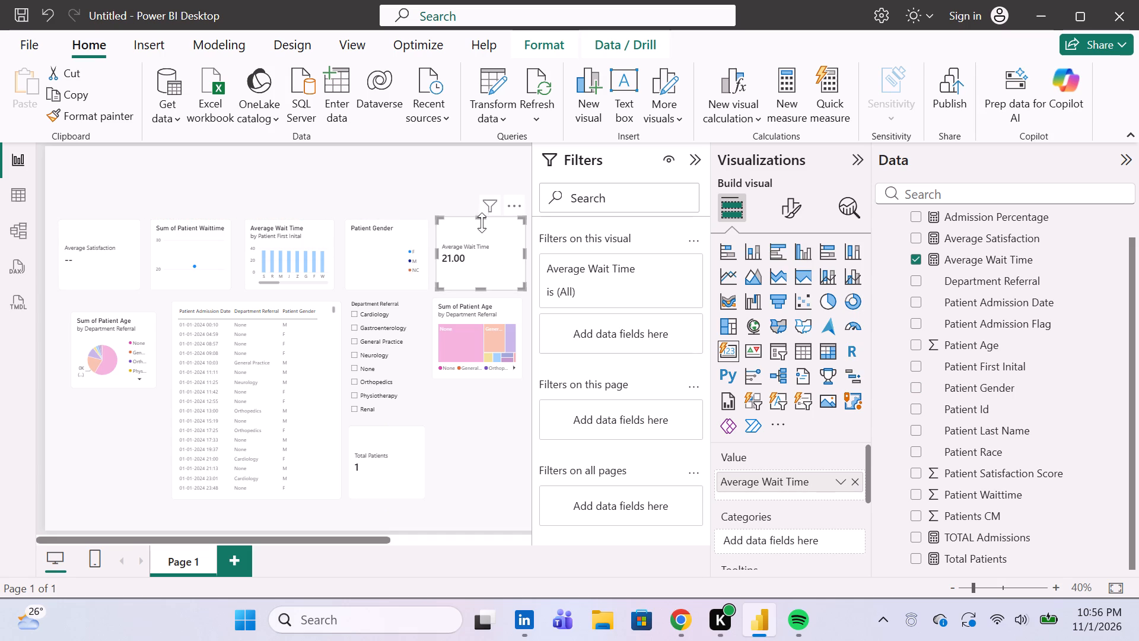
{"action": "left_click_drag", "start_coordinate": [482, 223], "coordinate": [482, 226]}
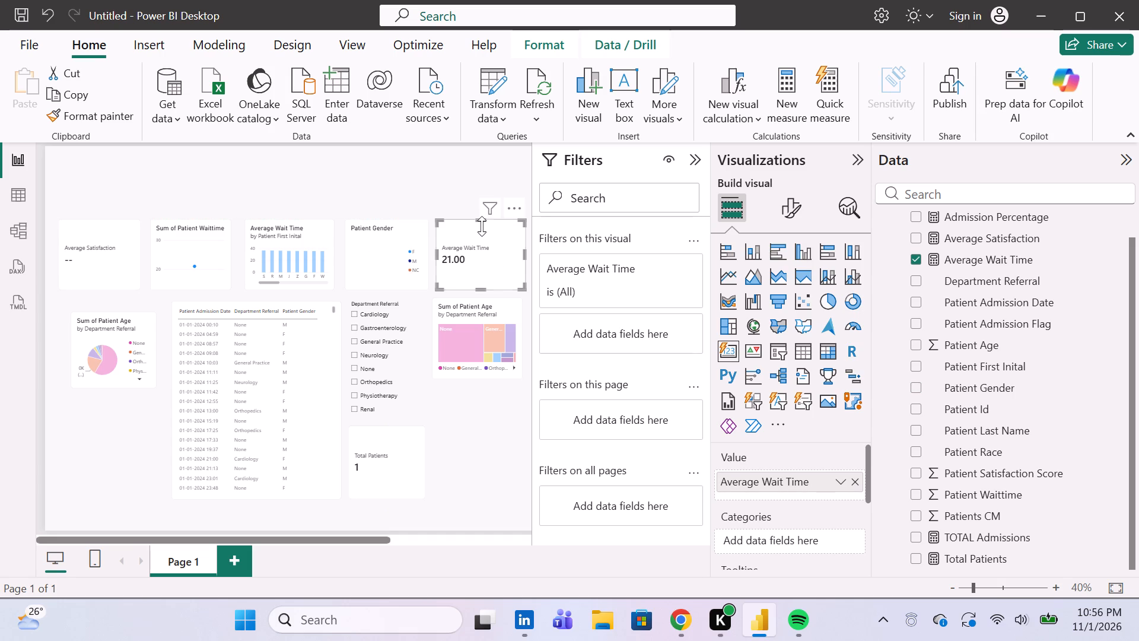
{"action": "left_click", "coordinate": [481, 288]}
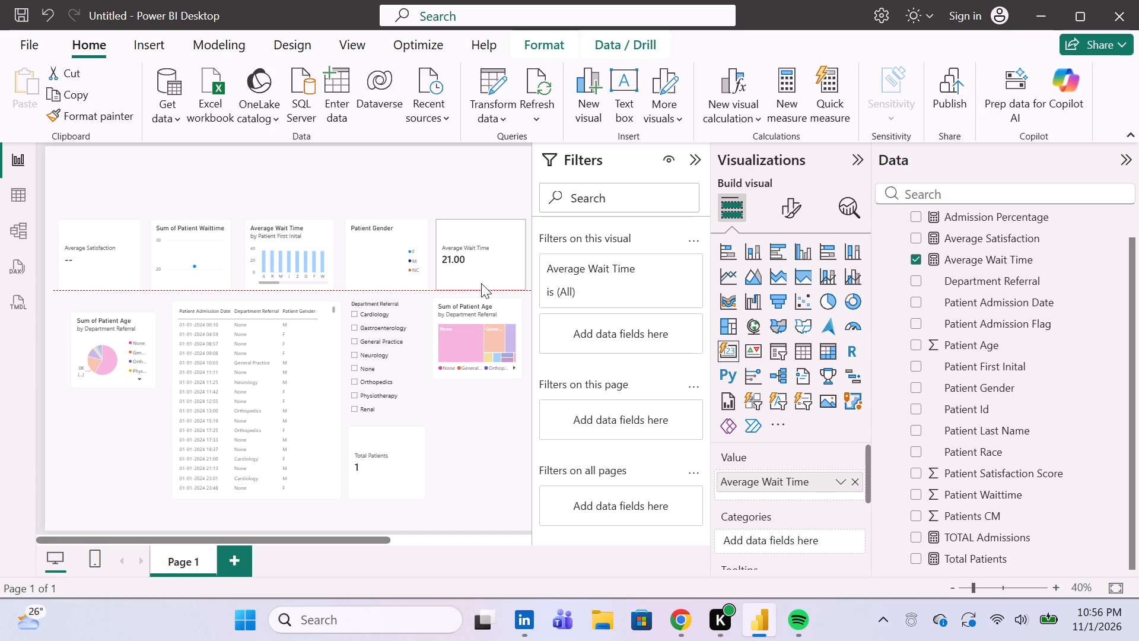
{"action": "left_click", "coordinate": [409, 180]}
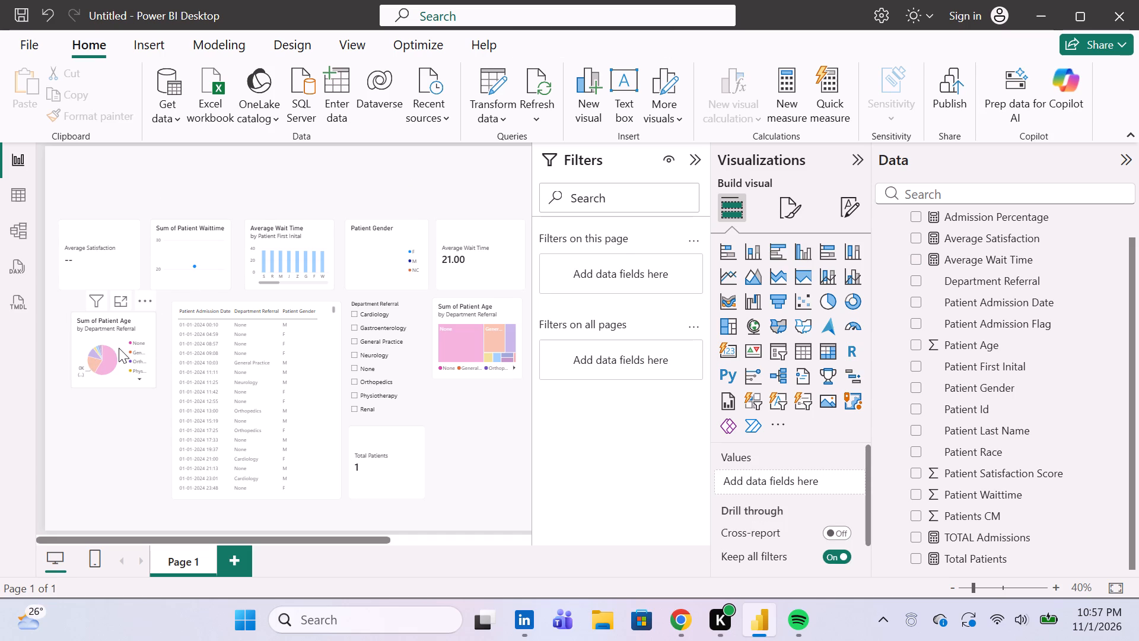
Move the Sum of Patient Age pie chart, the admissions table and the Department Referral slicer slightly up and left beneath the top row.
{"action": "left_click_drag", "start_coordinate": [119, 347], "coordinate": [115, 338]}
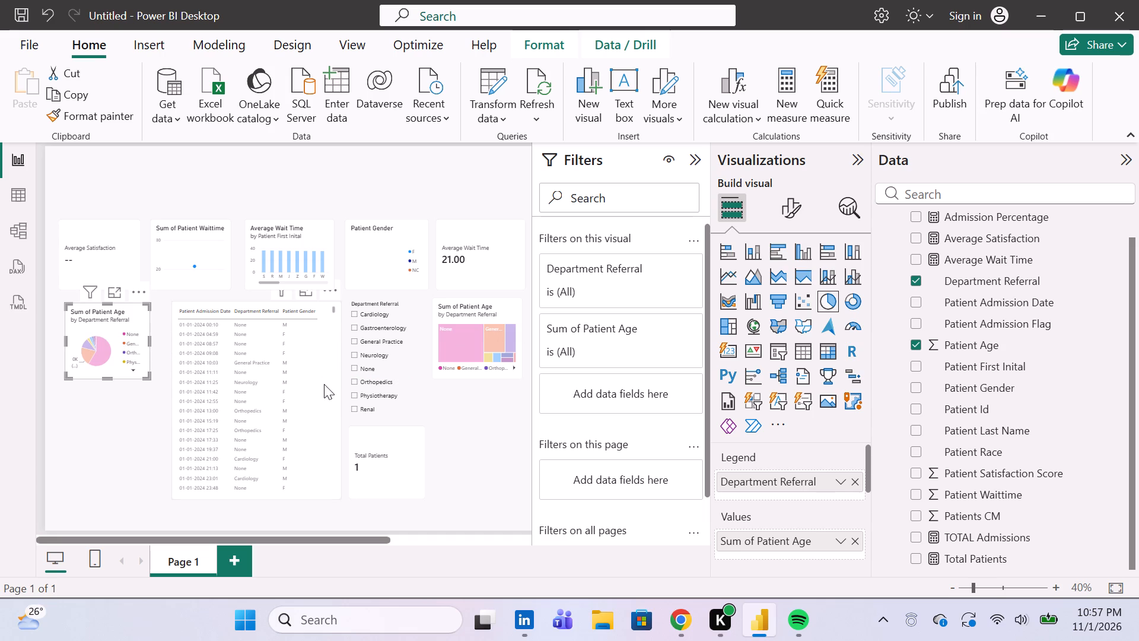
{"action": "left_click_drag", "start_coordinate": [324, 384], "coordinate": [315, 381]}
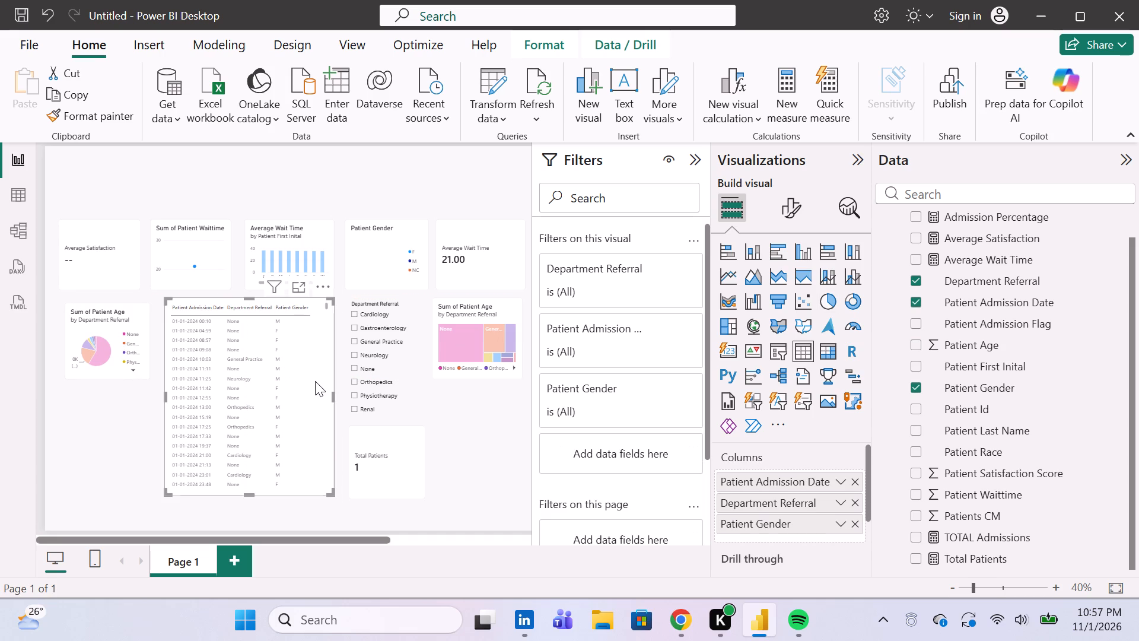
{"action": "left_click_drag", "start_coordinate": [419, 361], "coordinate": [413, 360]}
{"action": "left_click", "coordinate": [466, 448]}
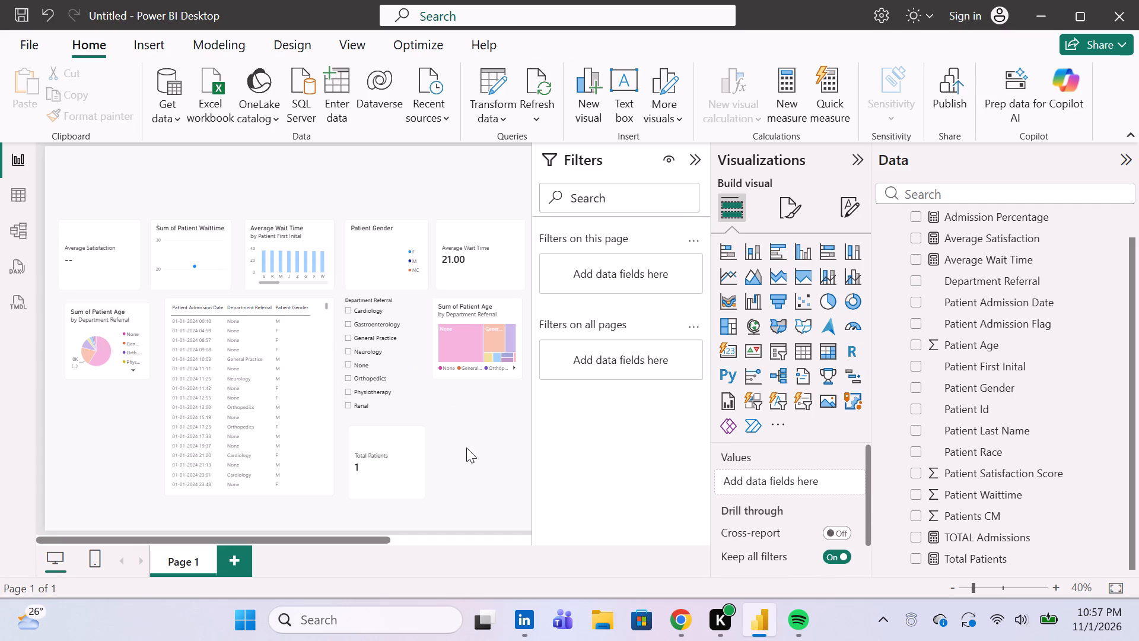
Reduce the Total Patients card's height and align its left edge with the Department Referral slicer above it.
{"action": "left_click", "coordinate": [402, 467]}
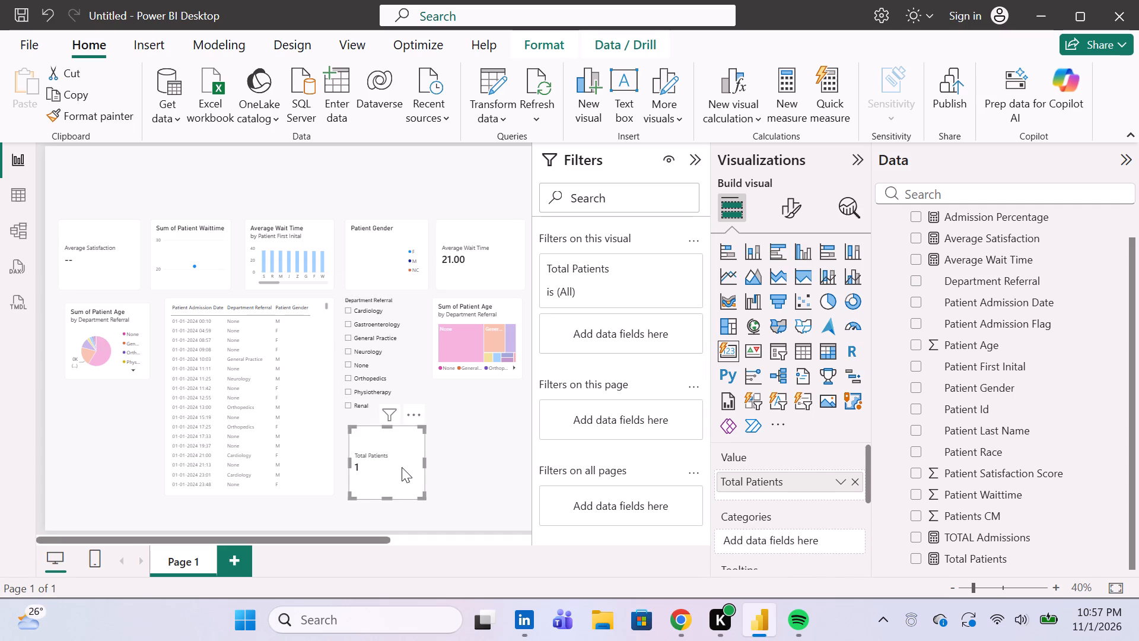
{"action": "left_click_drag", "start_coordinate": [389, 496], "coordinate": [389, 485]}
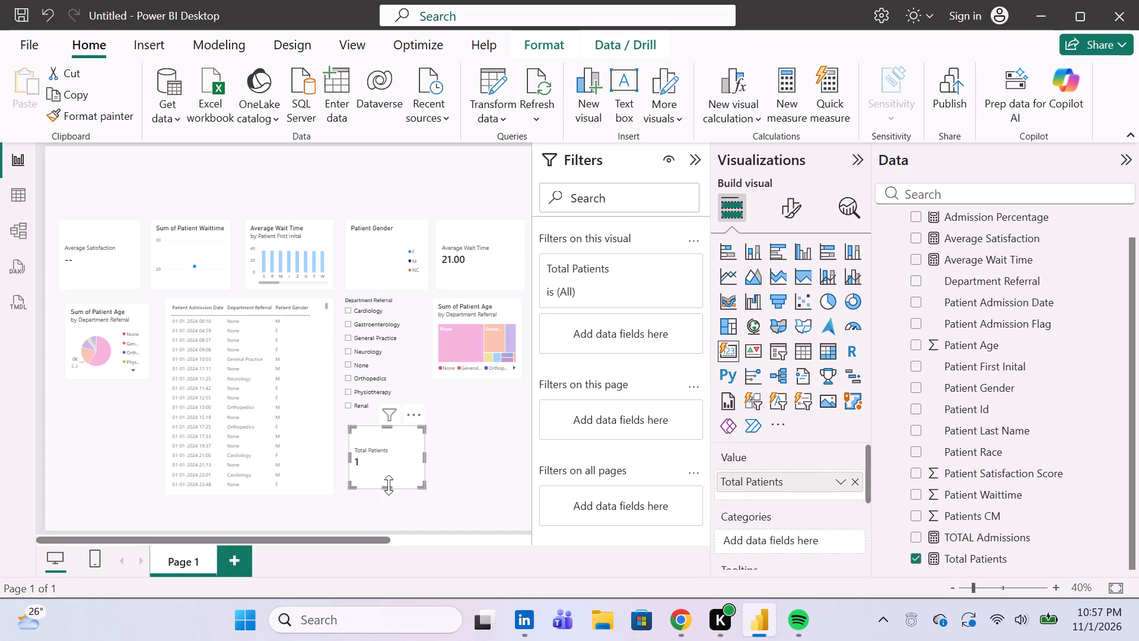
{"action": "left_click", "coordinate": [393, 462]}
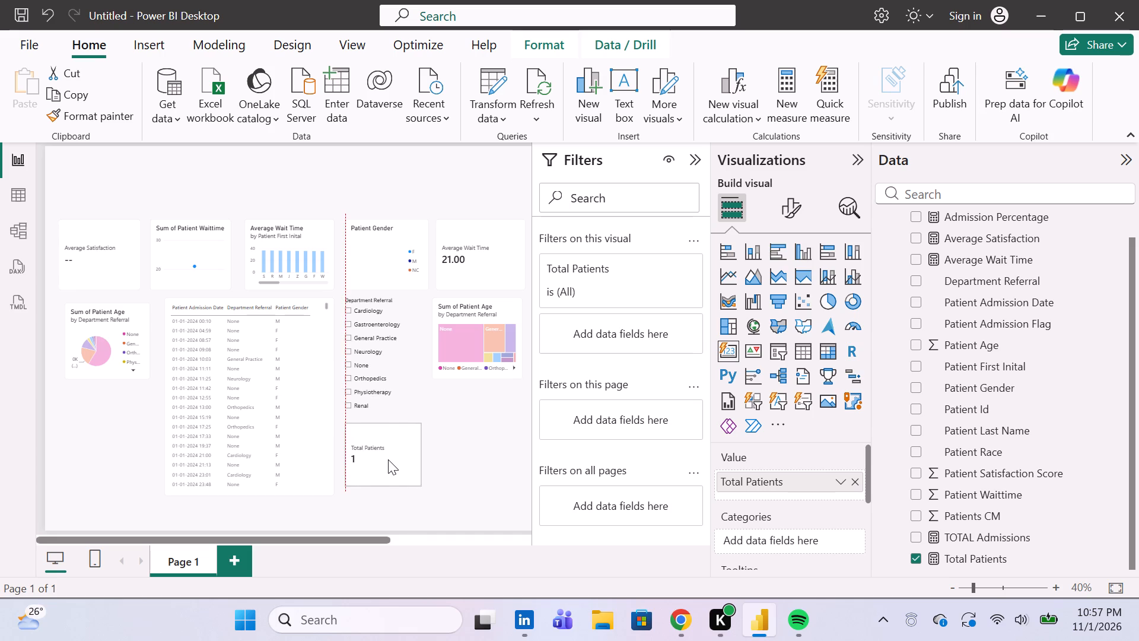
{"action": "left_click", "coordinate": [456, 450]}
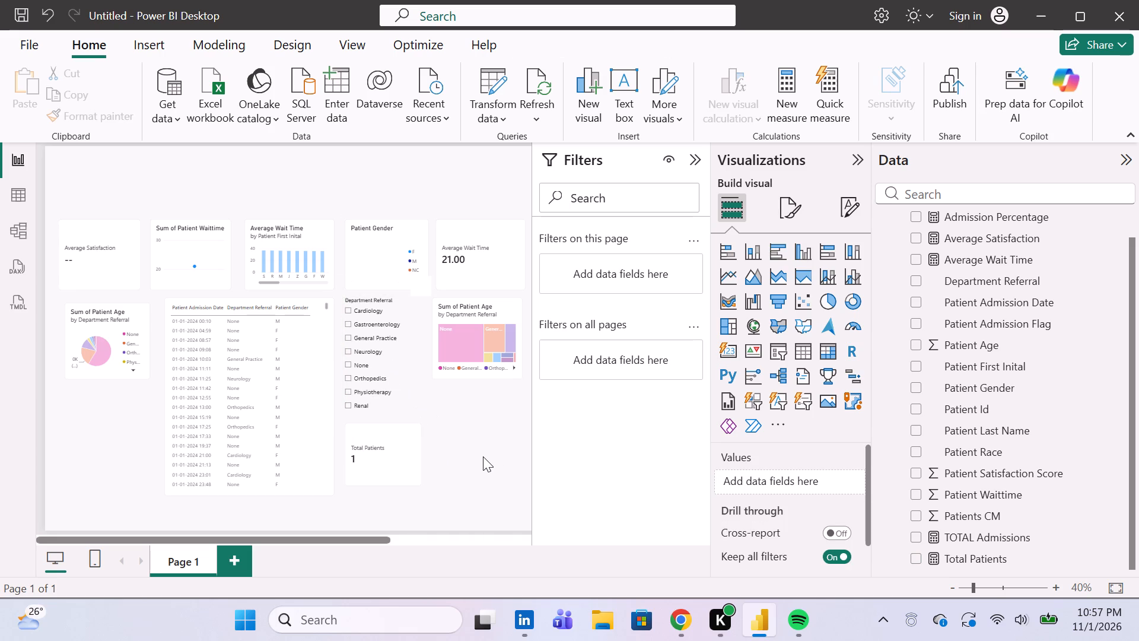
{"action": "left_click", "coordinate": [483, 456]}
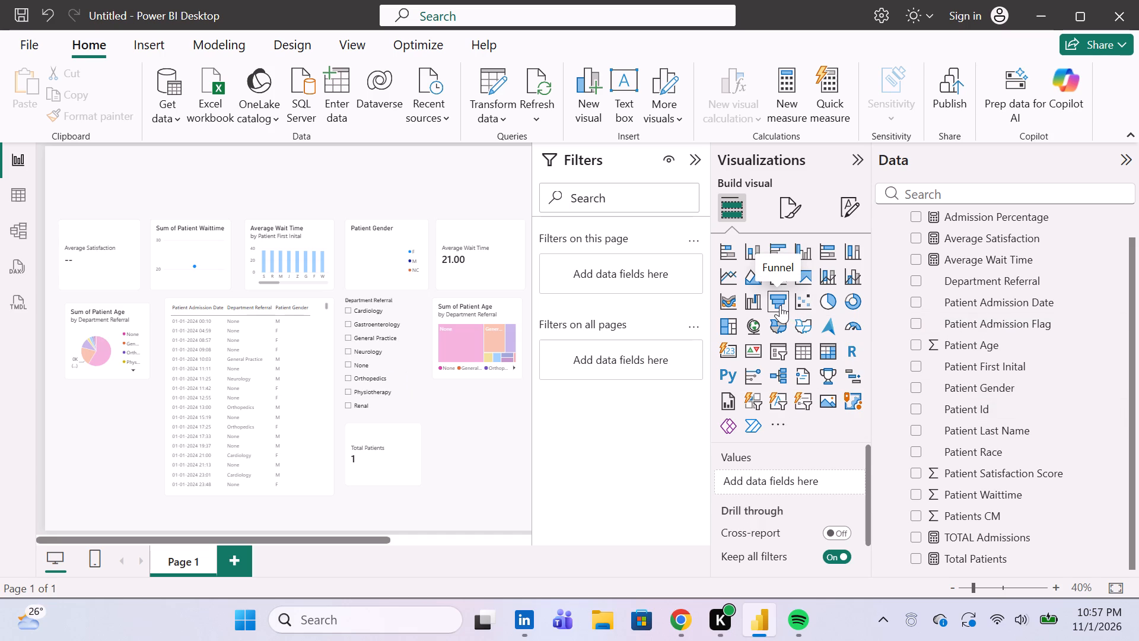
Insert an empty ribbon chart on the report page.
{"action": "left_click", "coordinate": [726, 299]}
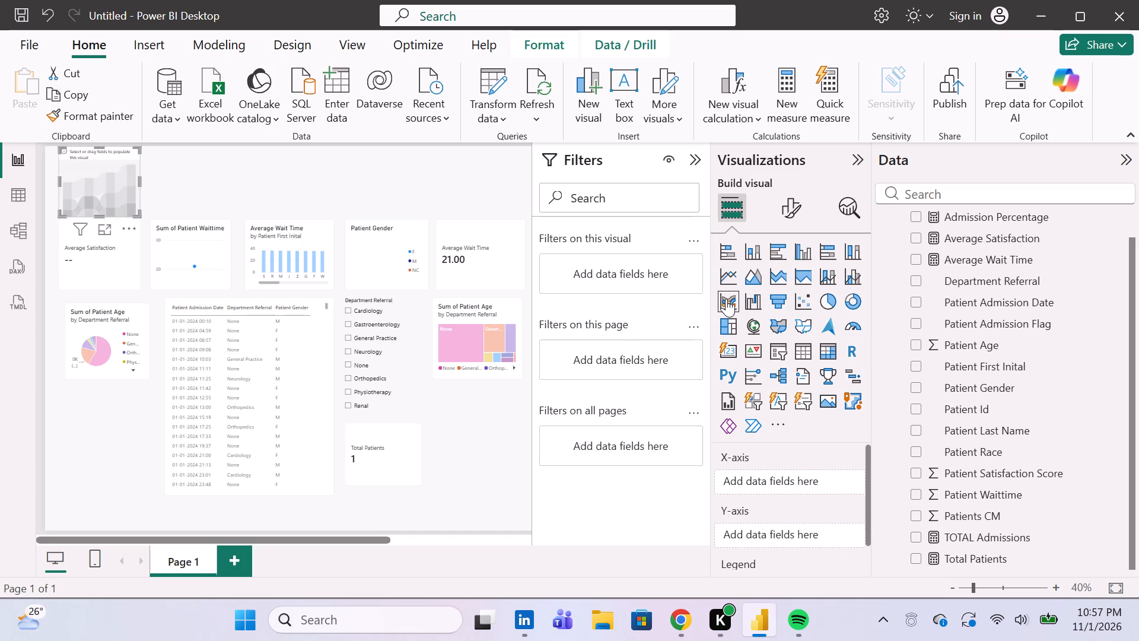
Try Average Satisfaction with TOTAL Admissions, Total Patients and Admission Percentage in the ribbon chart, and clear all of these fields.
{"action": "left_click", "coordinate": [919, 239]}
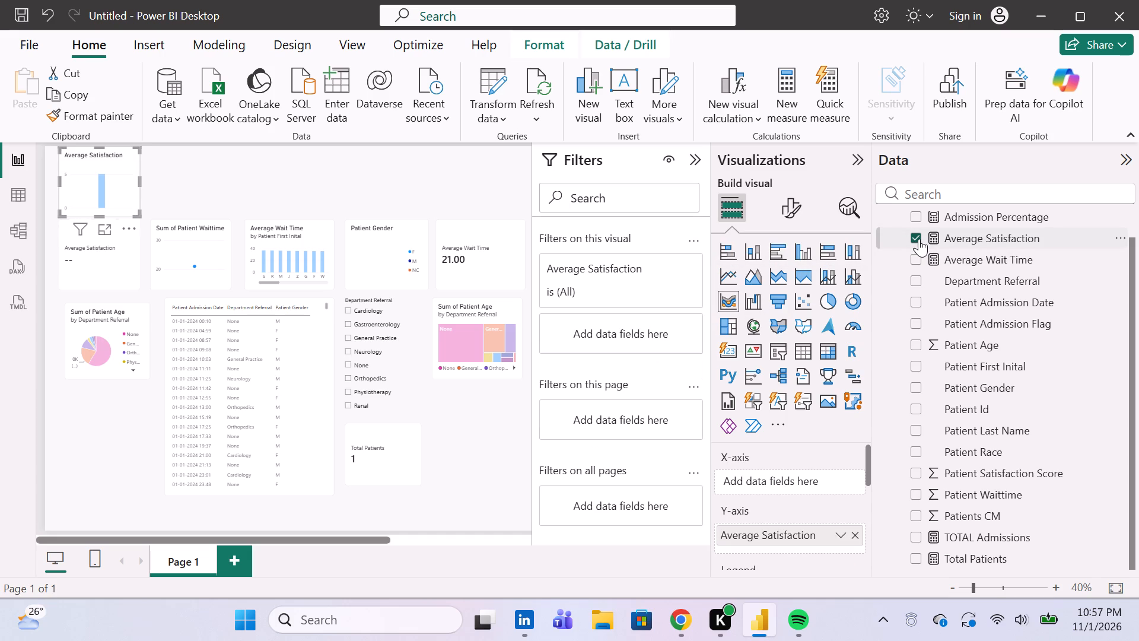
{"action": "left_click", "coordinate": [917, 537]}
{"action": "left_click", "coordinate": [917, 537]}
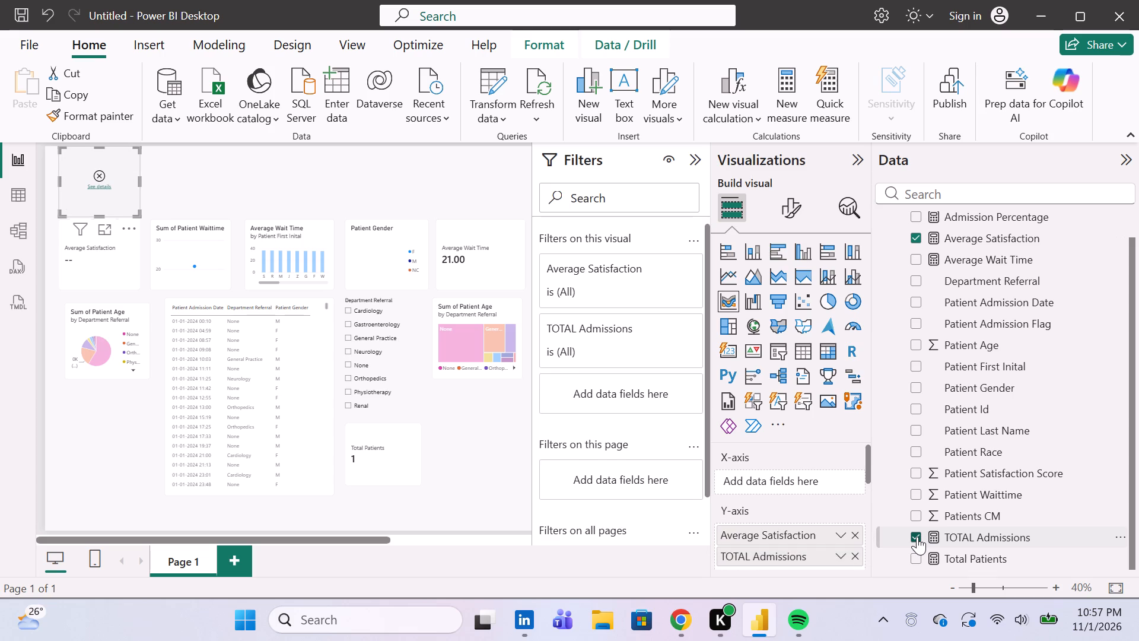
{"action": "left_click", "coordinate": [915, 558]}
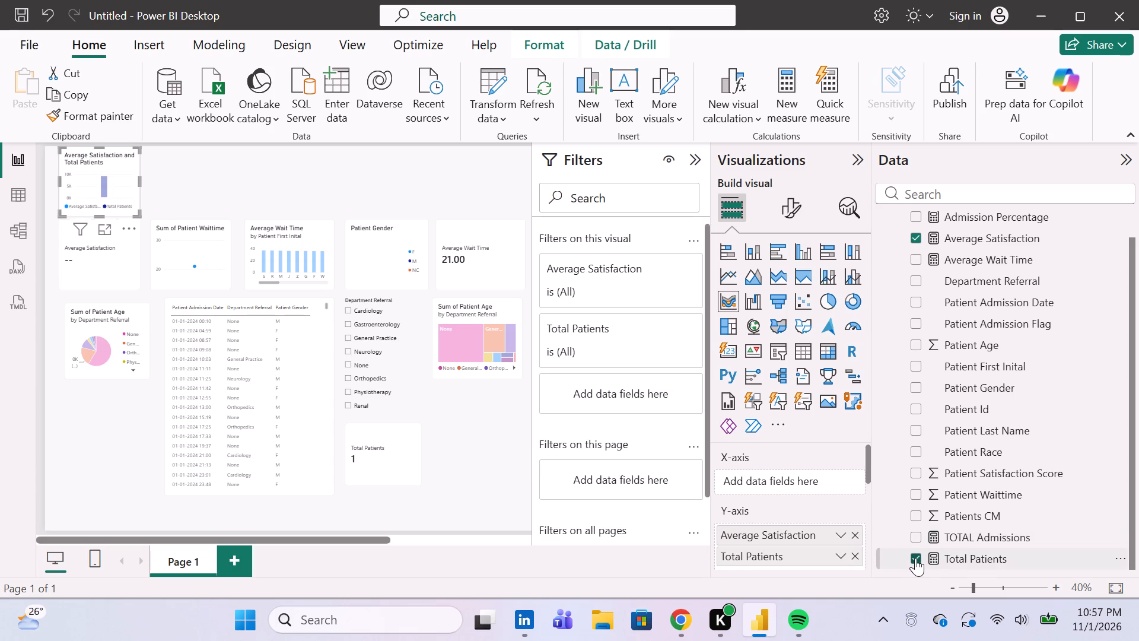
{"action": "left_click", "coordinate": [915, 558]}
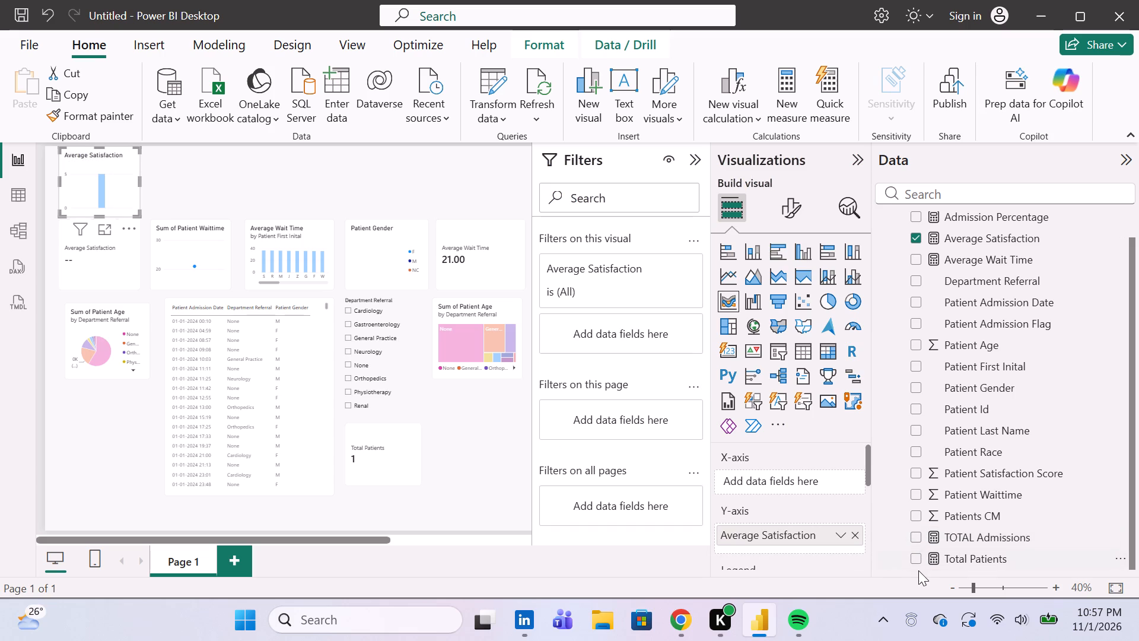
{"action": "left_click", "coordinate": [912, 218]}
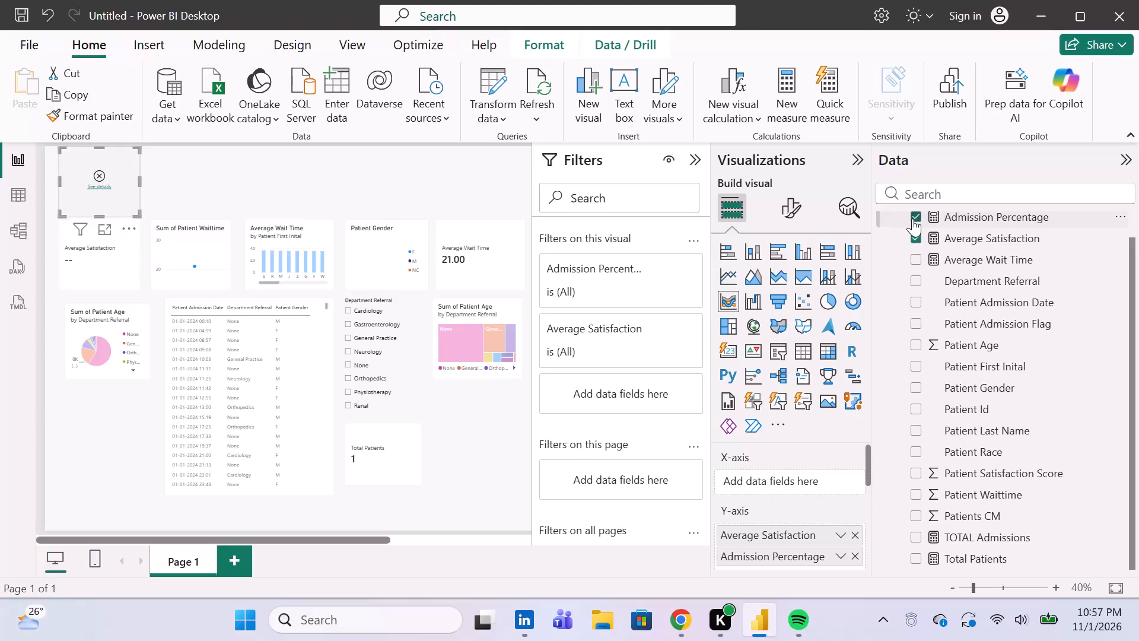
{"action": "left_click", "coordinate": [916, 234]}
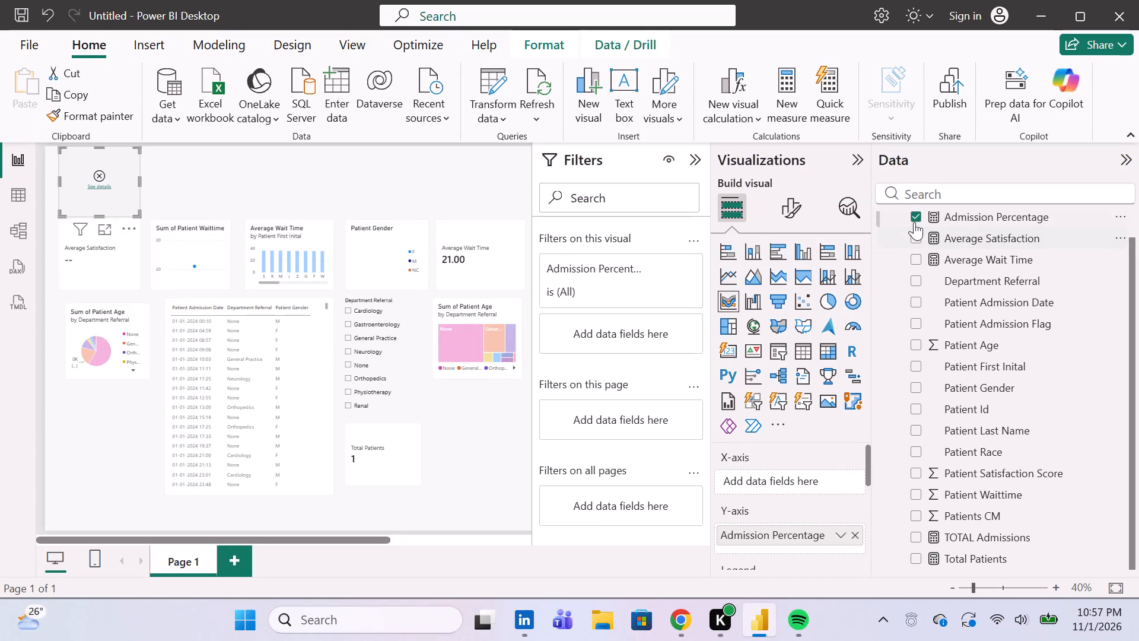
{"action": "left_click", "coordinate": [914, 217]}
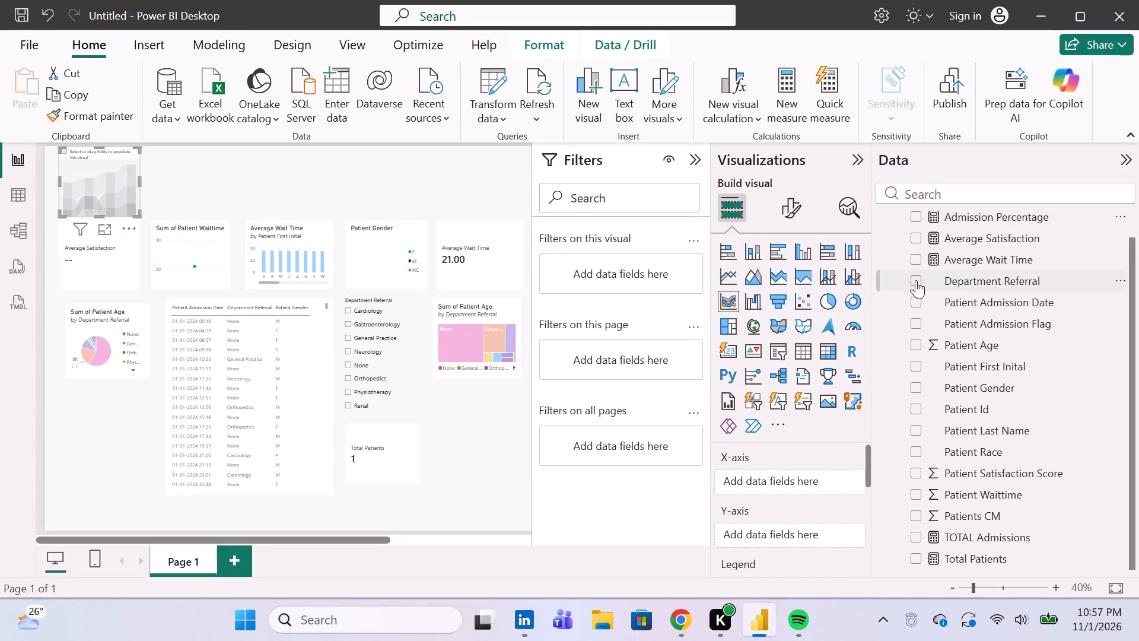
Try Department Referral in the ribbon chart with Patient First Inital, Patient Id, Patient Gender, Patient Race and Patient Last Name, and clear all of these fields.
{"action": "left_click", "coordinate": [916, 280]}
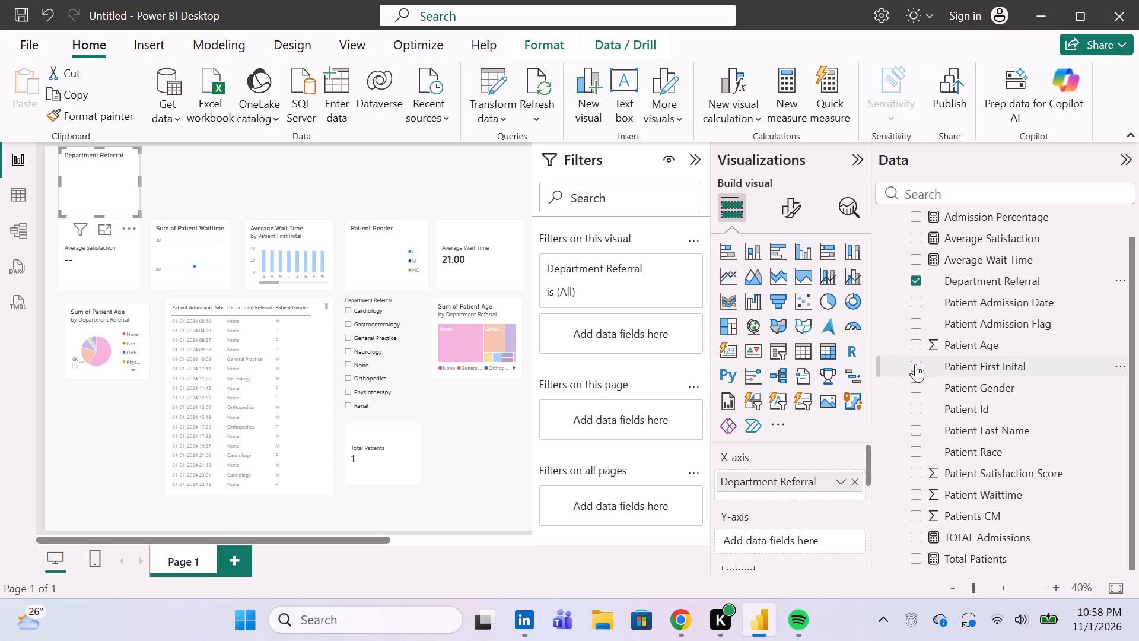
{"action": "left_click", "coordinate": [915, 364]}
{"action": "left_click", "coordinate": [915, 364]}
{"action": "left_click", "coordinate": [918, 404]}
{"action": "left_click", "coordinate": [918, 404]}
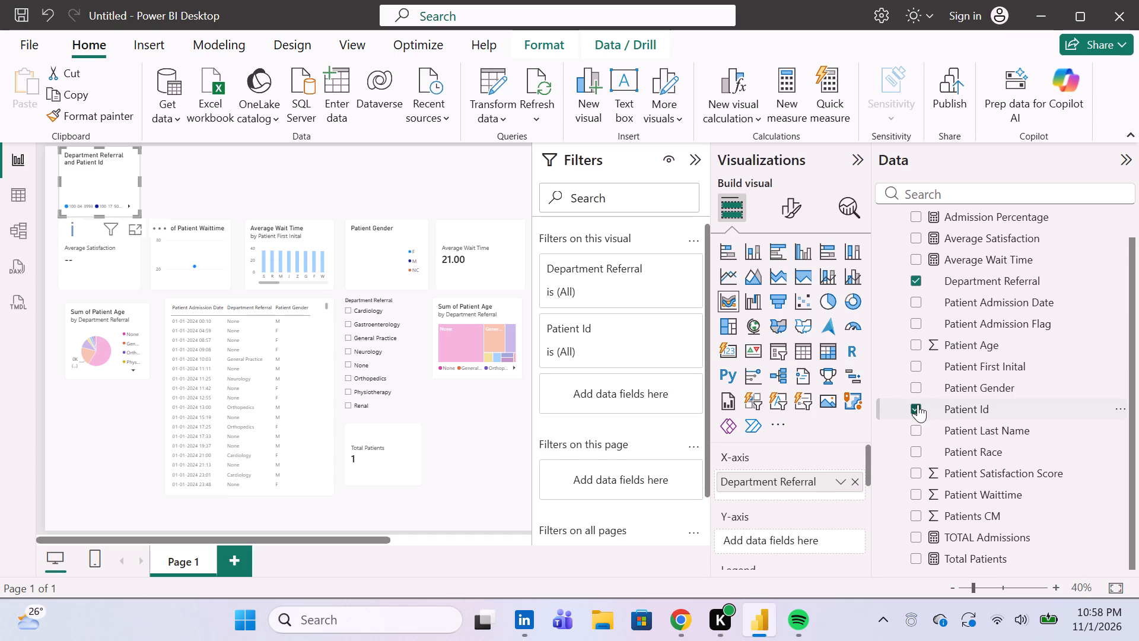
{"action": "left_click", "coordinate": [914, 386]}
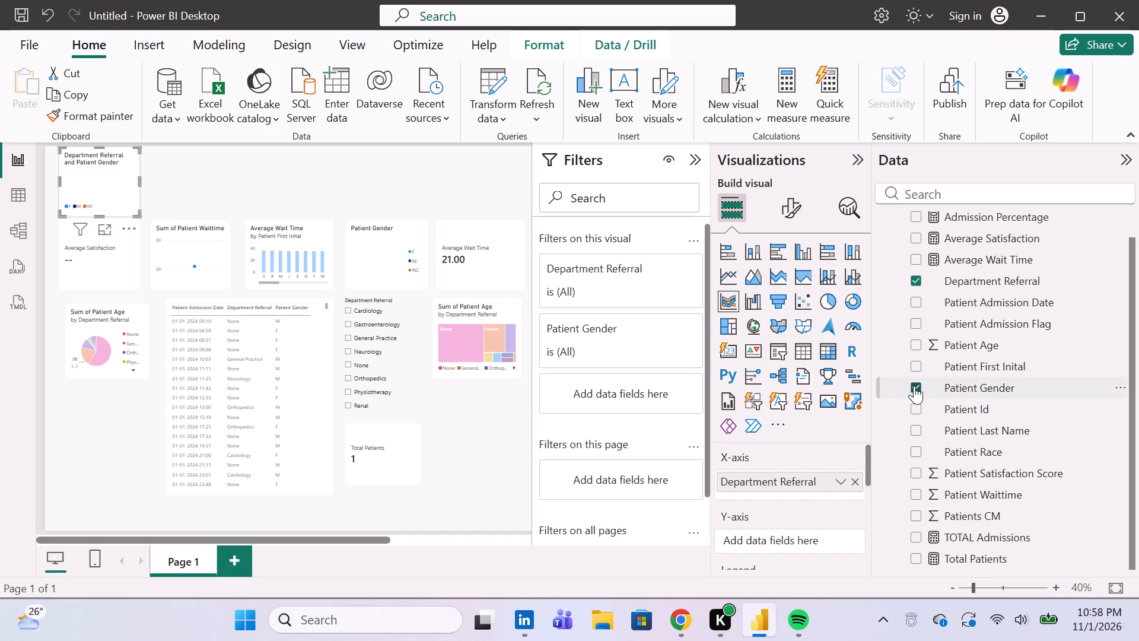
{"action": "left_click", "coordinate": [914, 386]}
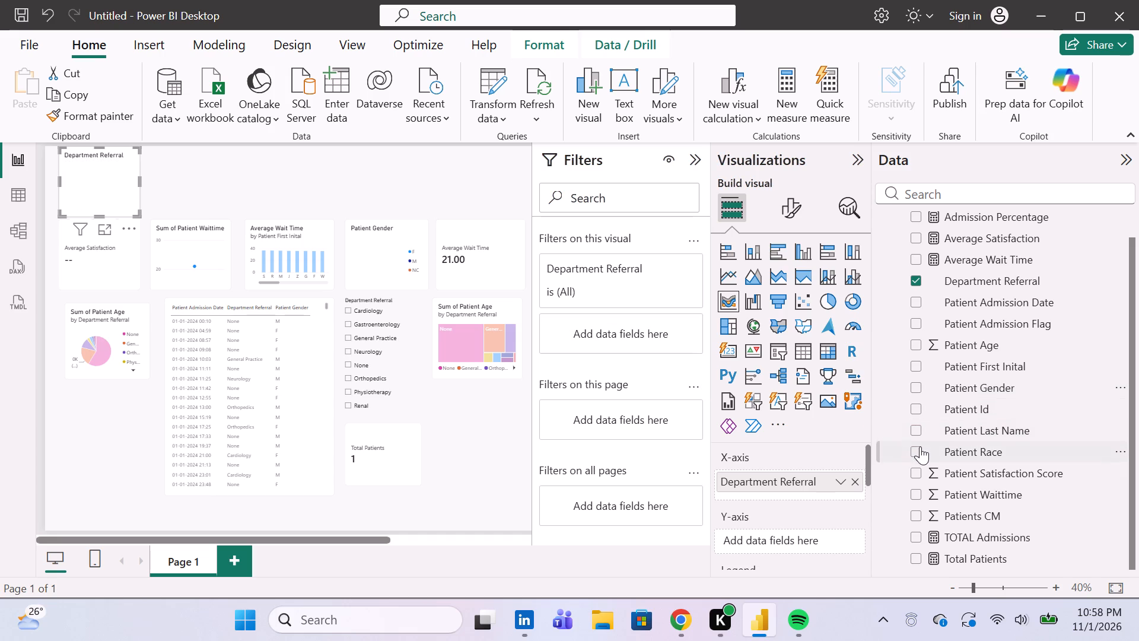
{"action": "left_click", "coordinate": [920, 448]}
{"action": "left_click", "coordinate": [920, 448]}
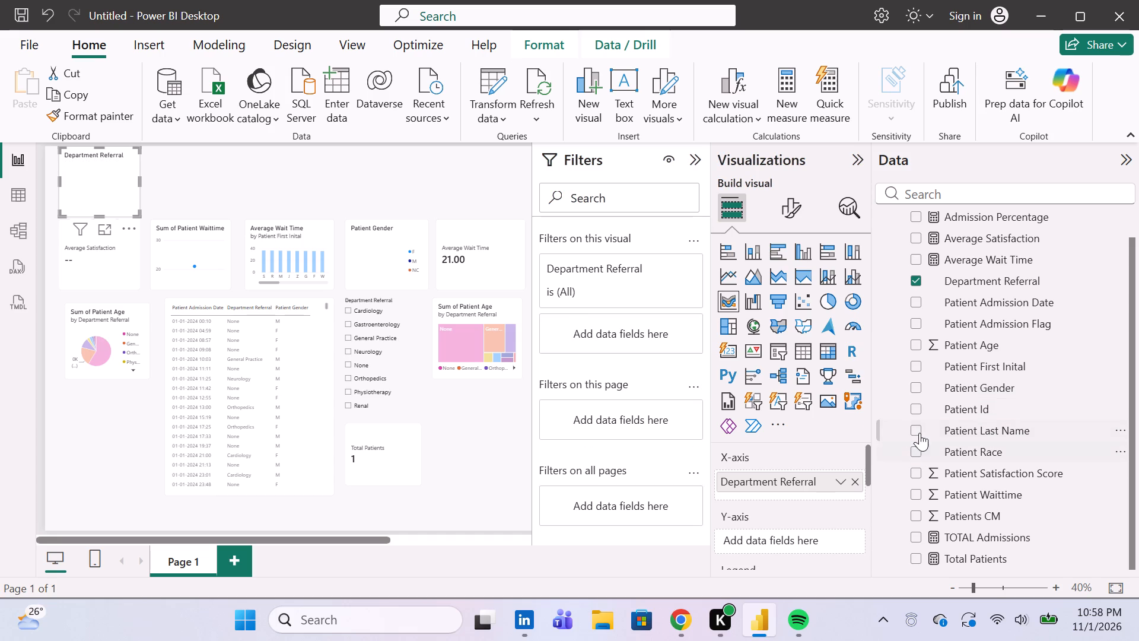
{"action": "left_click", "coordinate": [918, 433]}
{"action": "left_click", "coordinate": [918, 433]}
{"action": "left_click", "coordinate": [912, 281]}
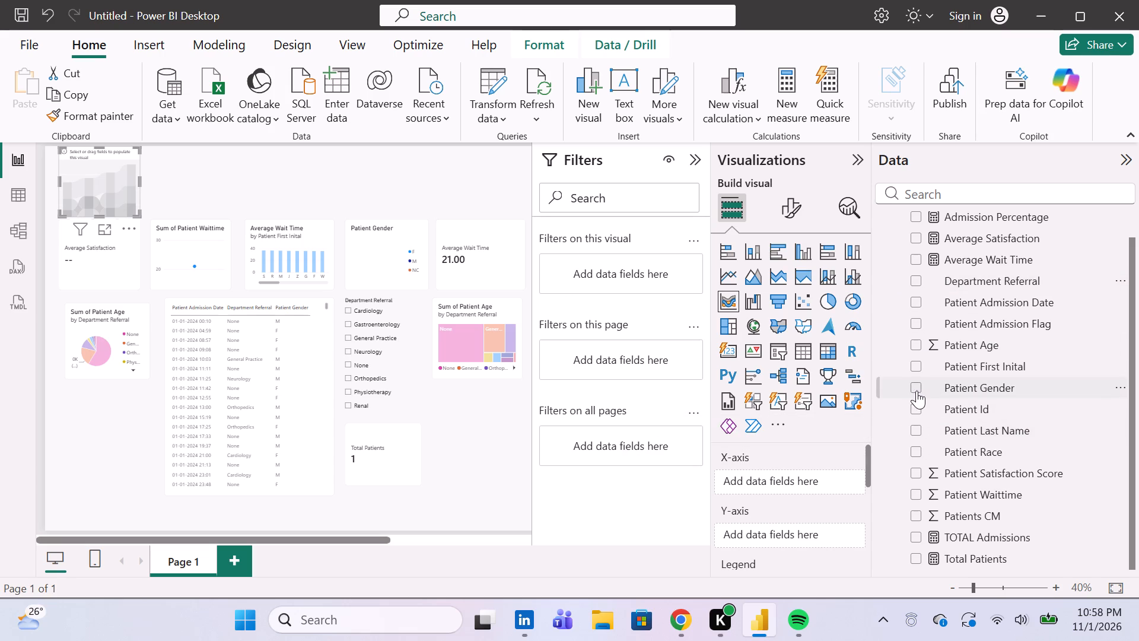
Plot Patients CM and Patient Satisfaction Score by Patient Gender in the empty ribbon chart.
{"action": "left_click", "coordinate": [912, 512]}
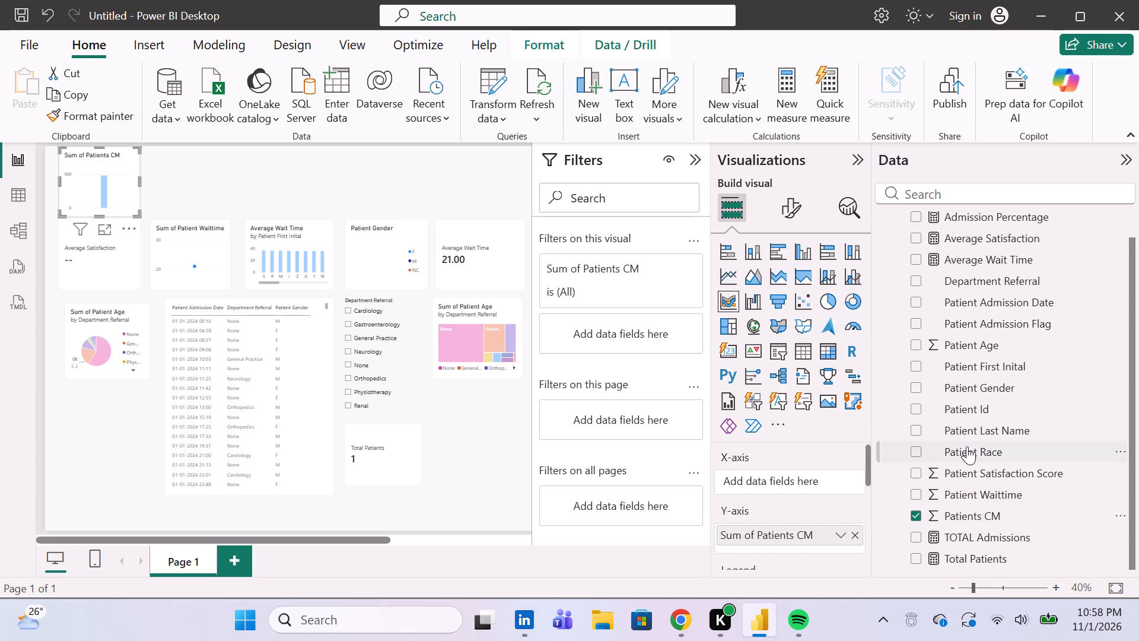
{"action": "left_click", "coordinate": [917, 469]}
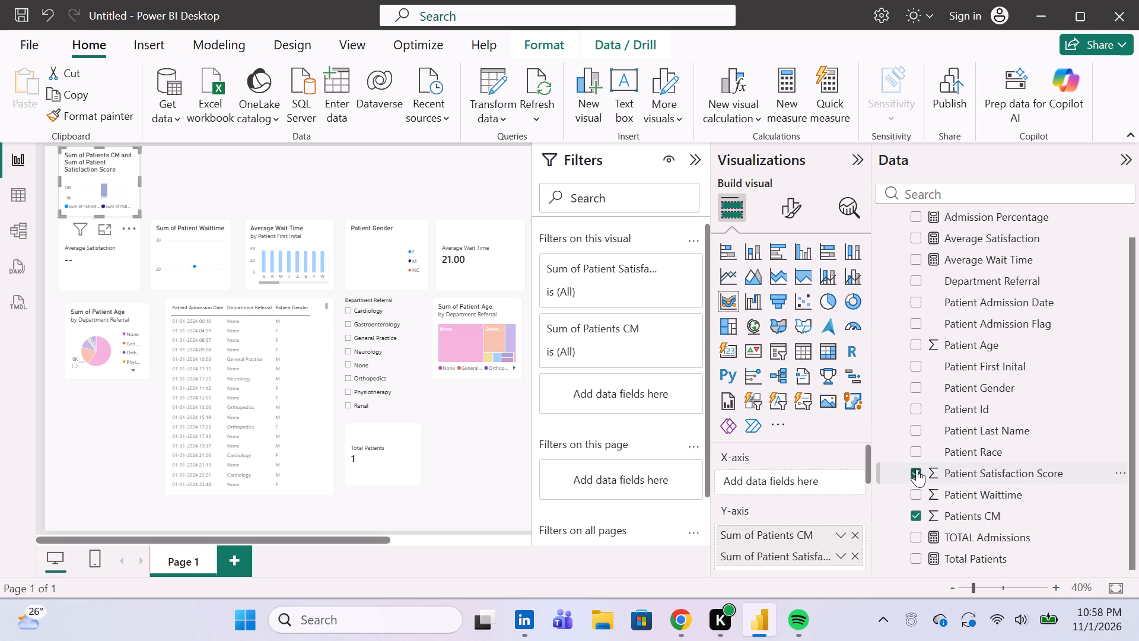
{"action": "left_click", "coordinate": [917, 469]}
{"action": "left_click", "coordinate": [917, 469]}
{"action": "left_click", "coordinate": [915, 392]}
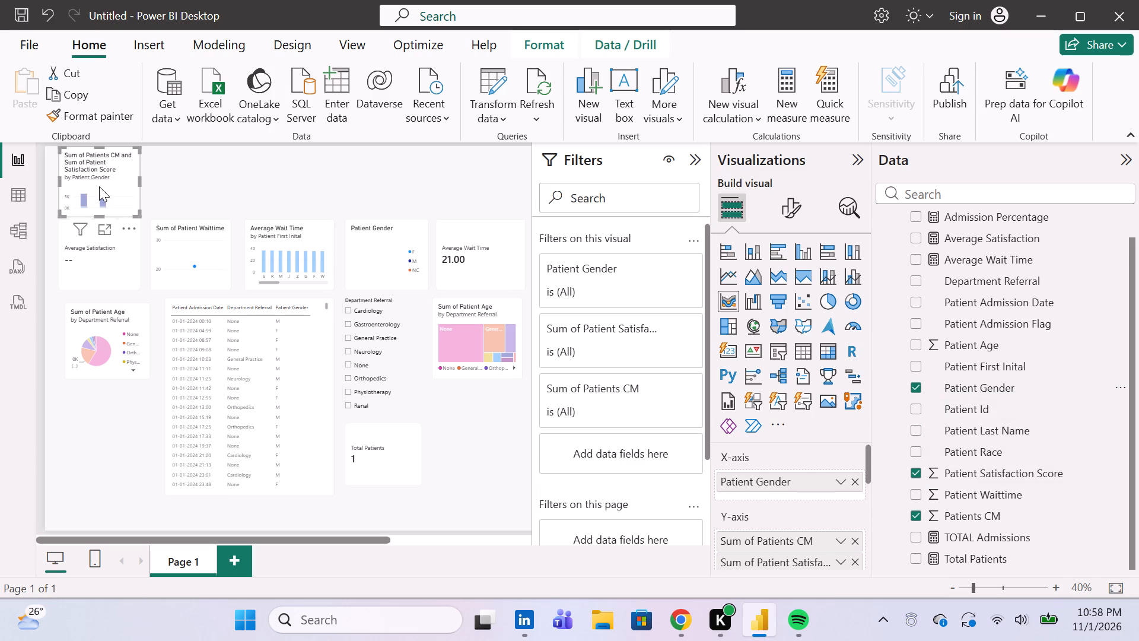
Move the ribbon chart into the empty space beneath the Sum of Patient Age pie chart.
{"action": "left_click_drag", "start_coordinate": [99, 186], "coordinate": [114, 444]}
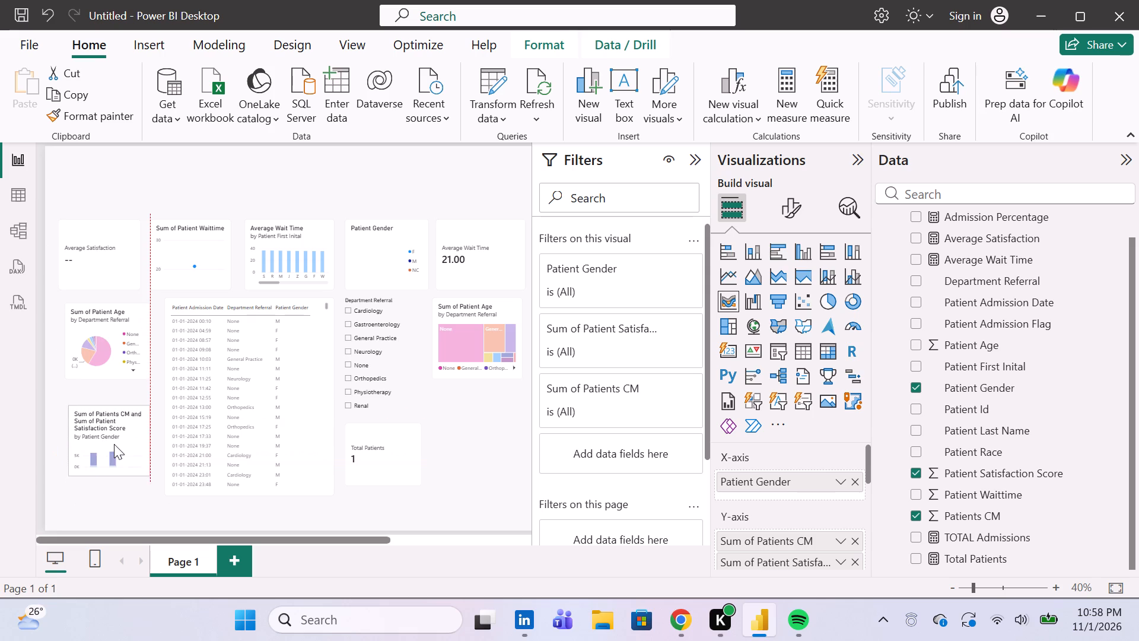
{"action": "left_click_drag", "start_coordinate": [114, 444], "coordinate": [113, 431]}
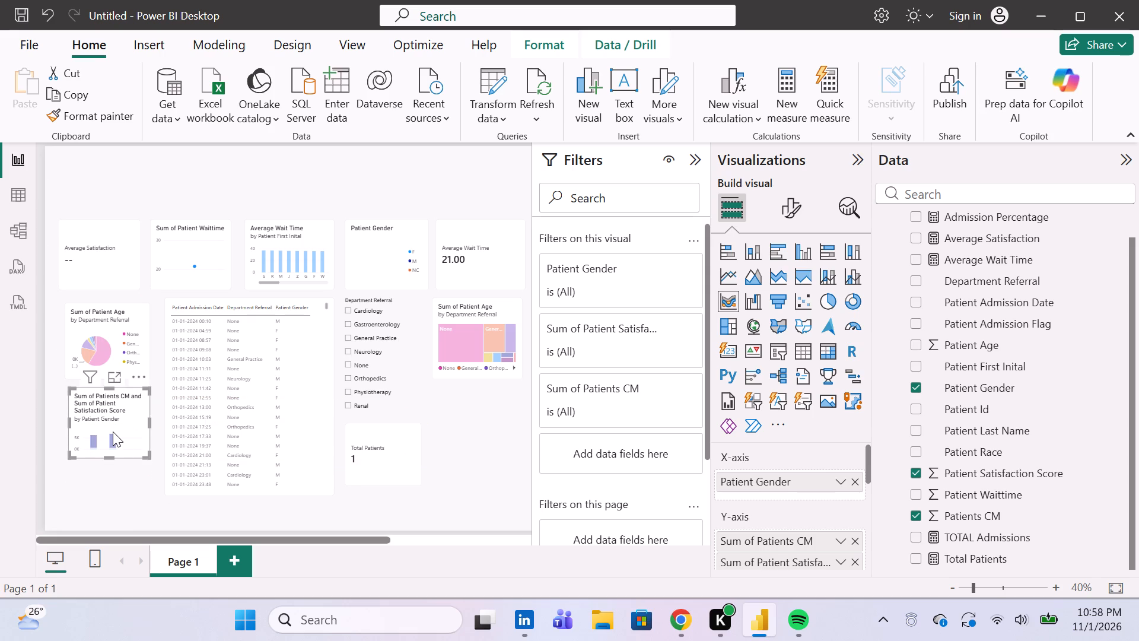
Convert the ribbon chart of Patients CM and Patient Satisfaction Score into a clustered bar chart.
{"action": "left_click", "coordinate": [775, 245]}
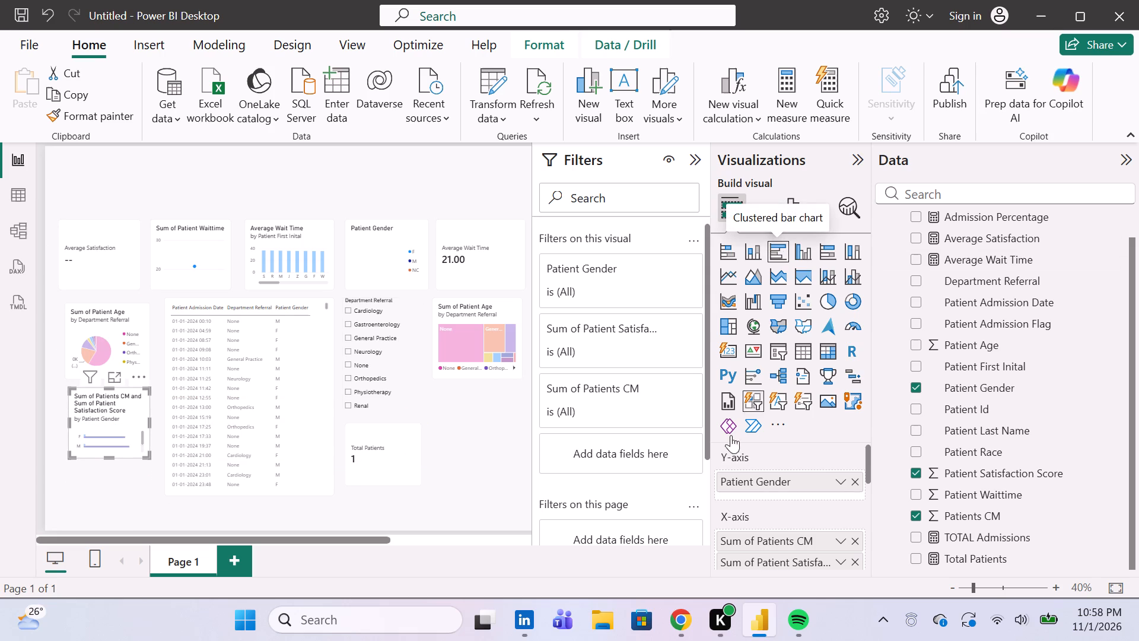
{"action": "left_click", "coordinate": [807, 249]}
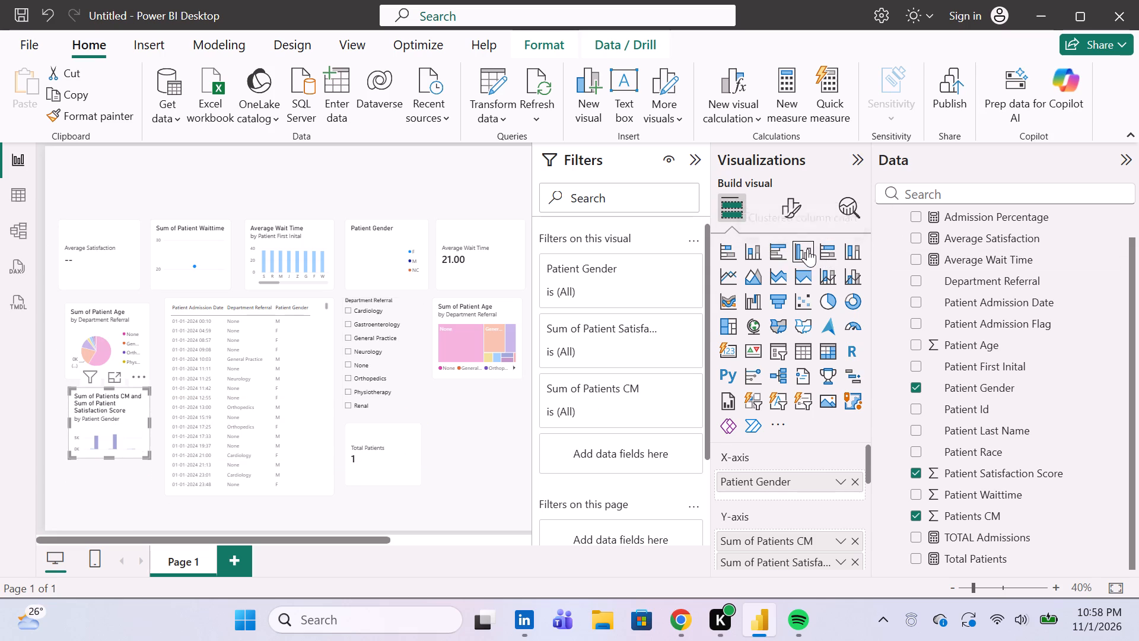
{"action": "left_click", "coordinate": [772, 247]}
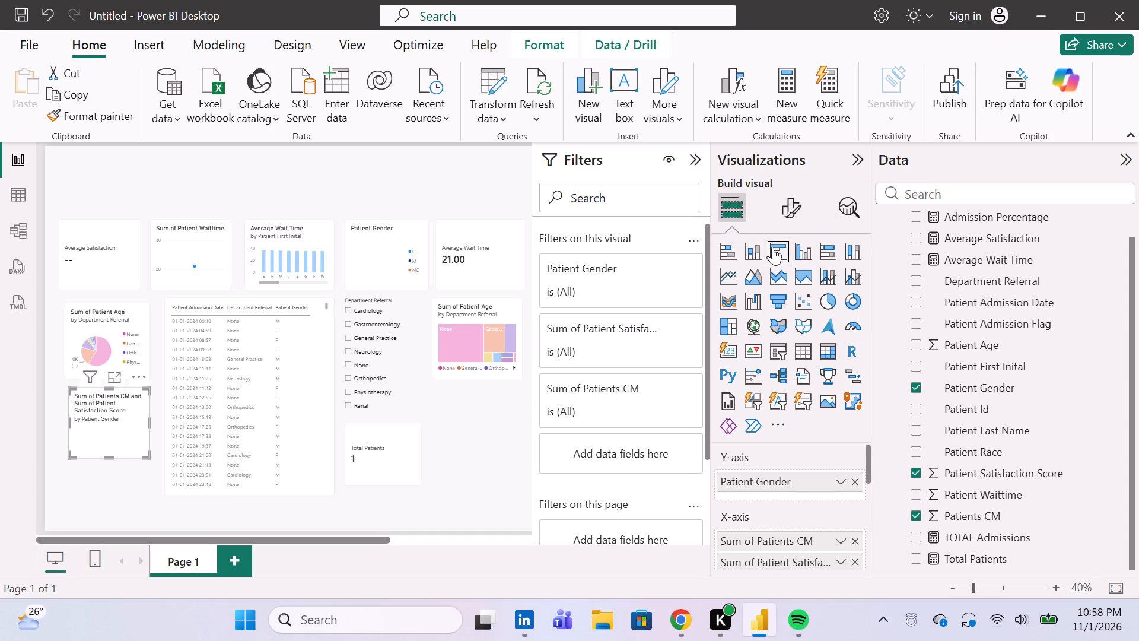
Lower the clustered bar chart beneath the pie chart, then extend its top edge upward and its left edge to line up with the pie chart.
{"action": "left_click_drag", "start_coordinate": [104, 417], "coordinate": [100, 449]}
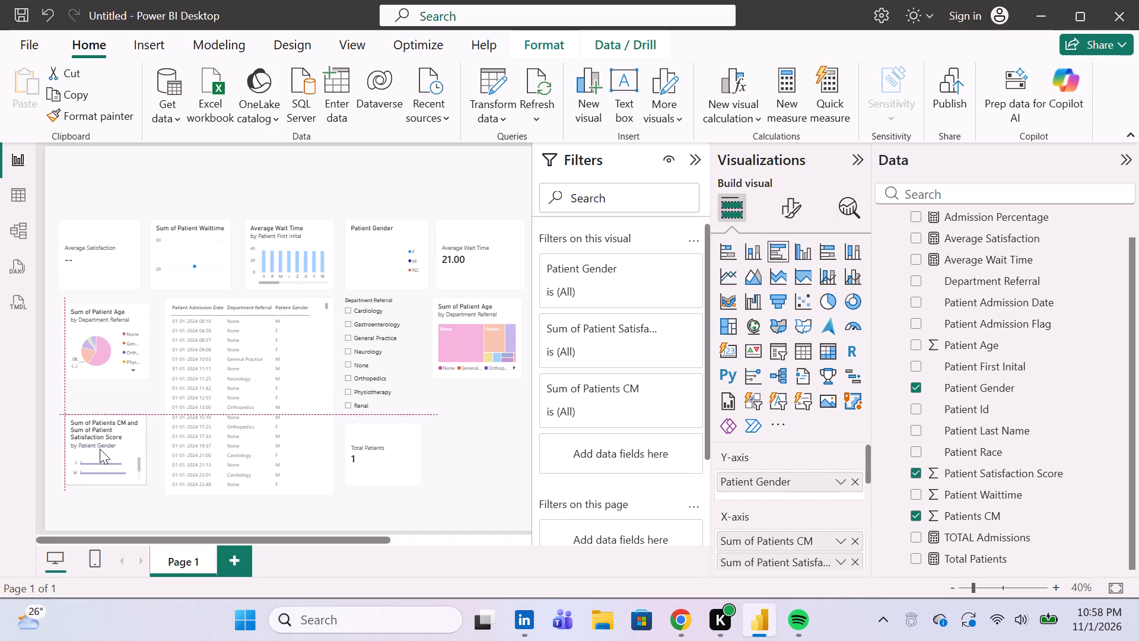
{"action": "left_click_drag", "start_coordinate": [100, 449], "coordinate": [104, 418]}
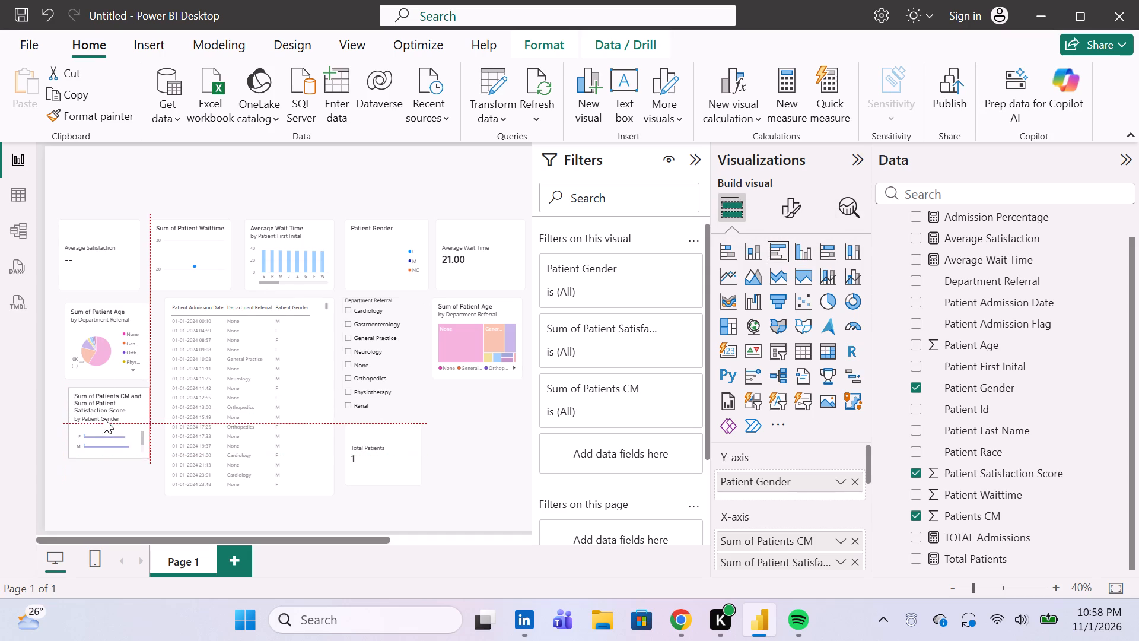
{"action": "left_click_drag", "start_coordinate": [104, 418], "coordinate": [104, 452]}
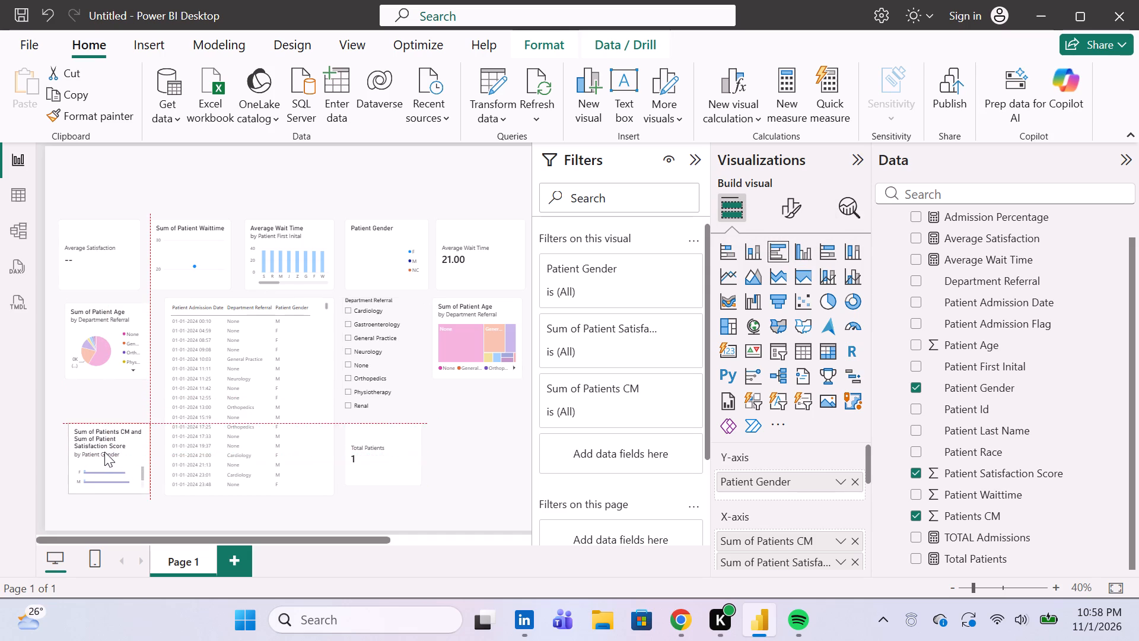
{"action": "left_click_drag", "start_coordinate": [104, 452], "coordinate": [104, 451]}
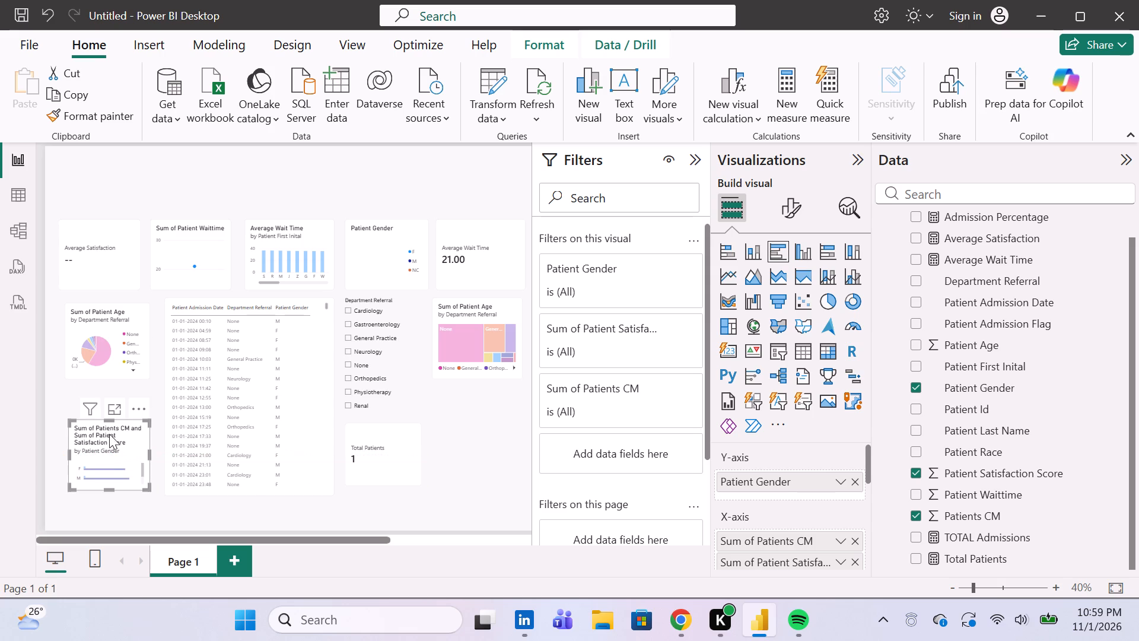
{"action": "left_click_drag", "start_coordinate": [109, 423], "coordinate": [109, 415]}
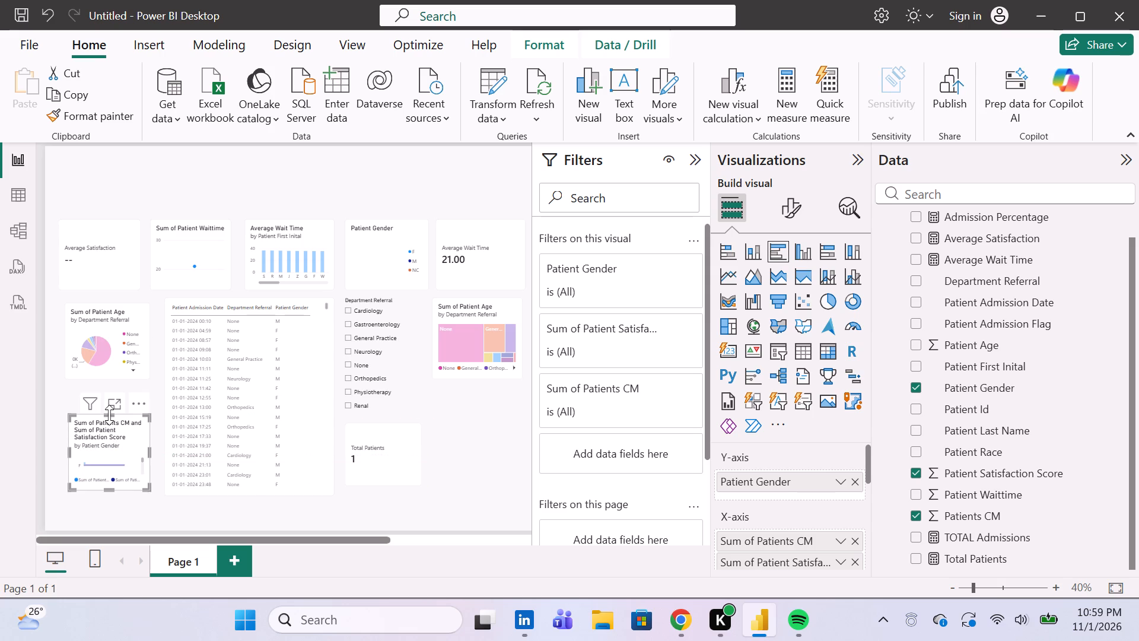
{"action": "left_click_drag", "start_coordinate": [70, 454], "coordinate": [68, 454]}
{"action": "left_click_drag", "start_coordinate": [68, 454], "coordinate": [63, 453]}
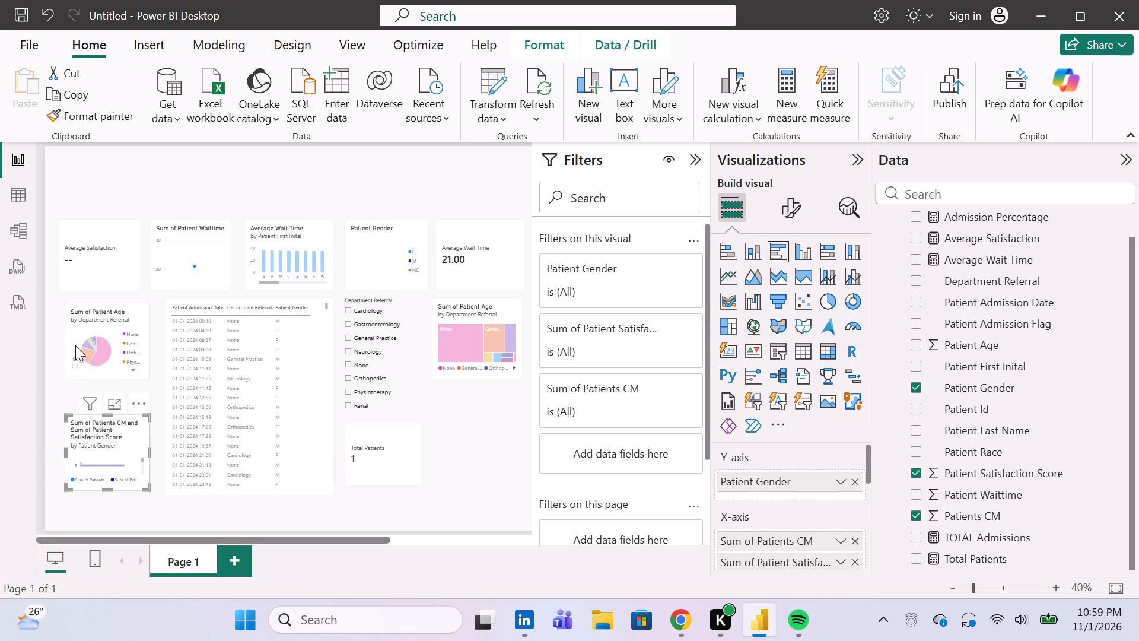
Align the Sum of Patient Age pie chart's left edge with the Average Satisfaction card, increase its height and move it slightly up.
{"action": "left_click_drag", "start_coordinate": [79, 350], "coordinate": [73, 353]}
{"action": "left_click_drag", "start_coordinate": [97, 377], "coordinate": [99, 386]}
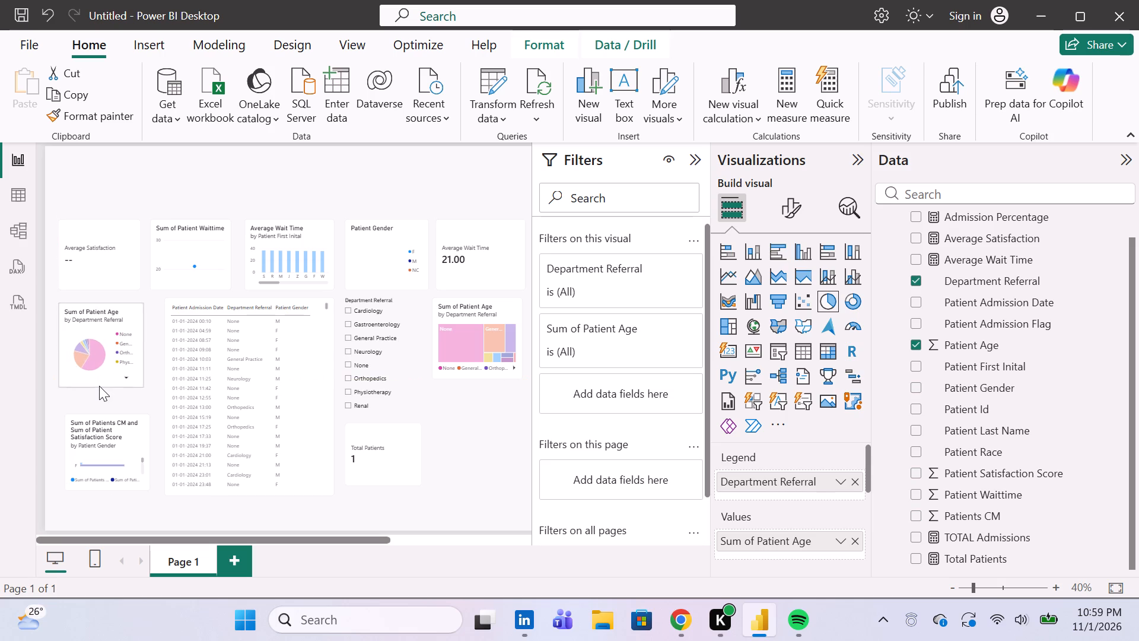
{"action": "left_click_drag", "start_coordinate": [99, 386], "coordinate": [99, 386]}
{"action": "left_click", "coordinate": [101, 265]}
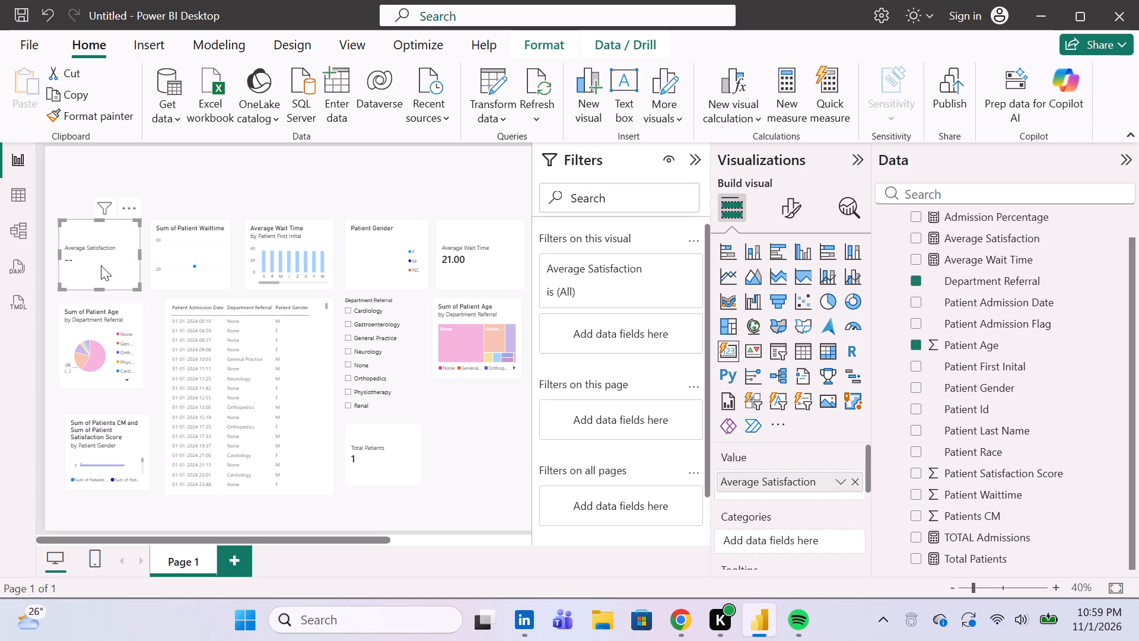
{"action": "left_click", "coordinate": [106, 326]}
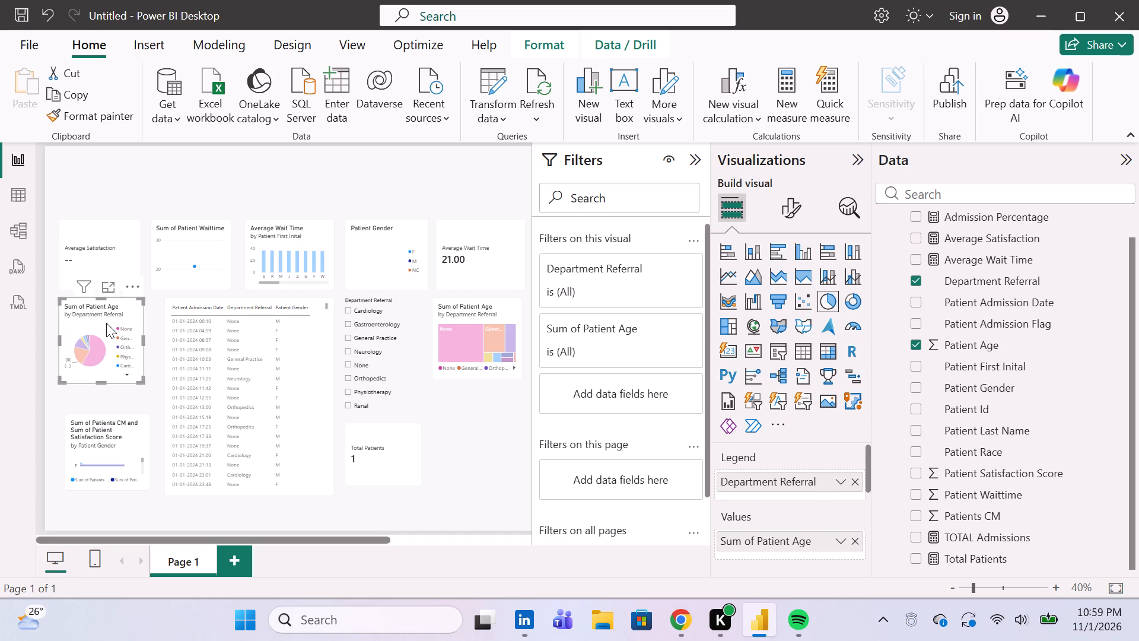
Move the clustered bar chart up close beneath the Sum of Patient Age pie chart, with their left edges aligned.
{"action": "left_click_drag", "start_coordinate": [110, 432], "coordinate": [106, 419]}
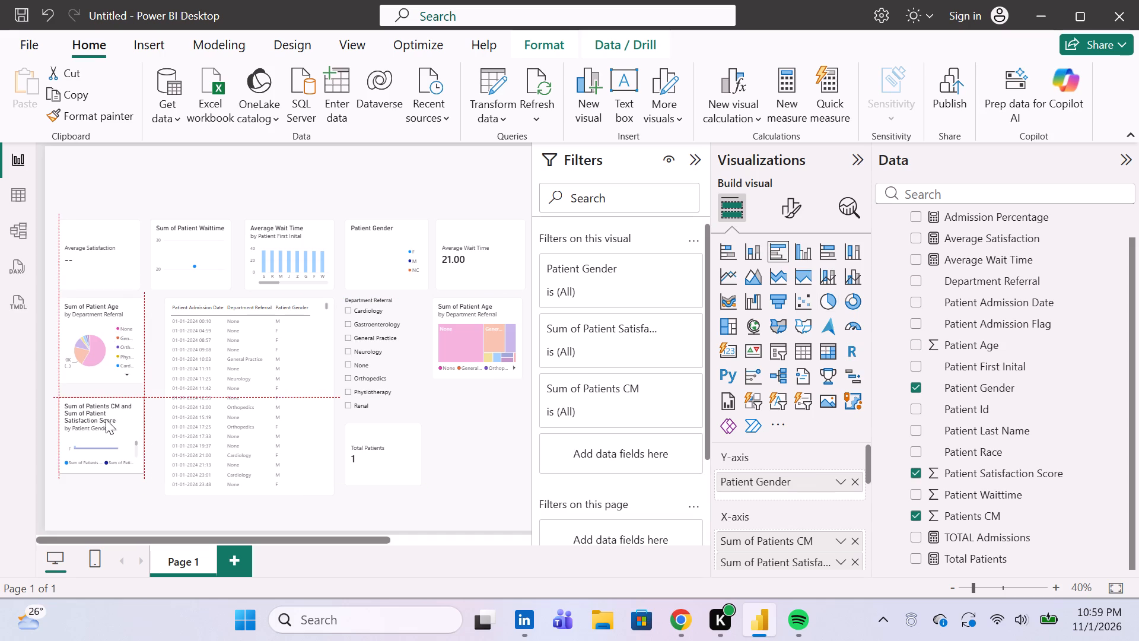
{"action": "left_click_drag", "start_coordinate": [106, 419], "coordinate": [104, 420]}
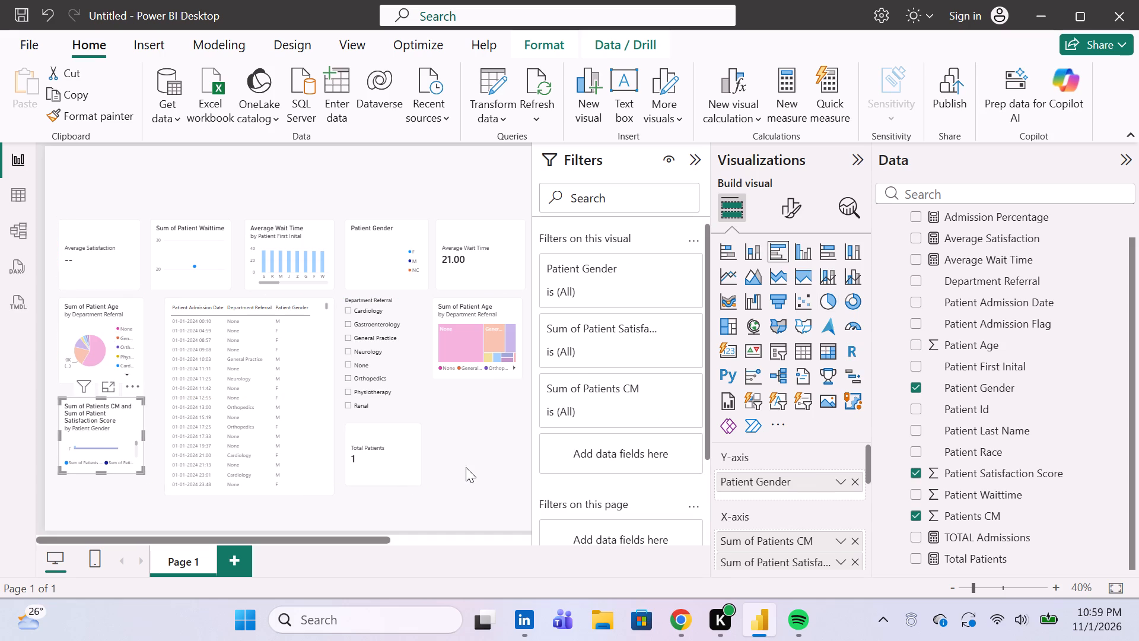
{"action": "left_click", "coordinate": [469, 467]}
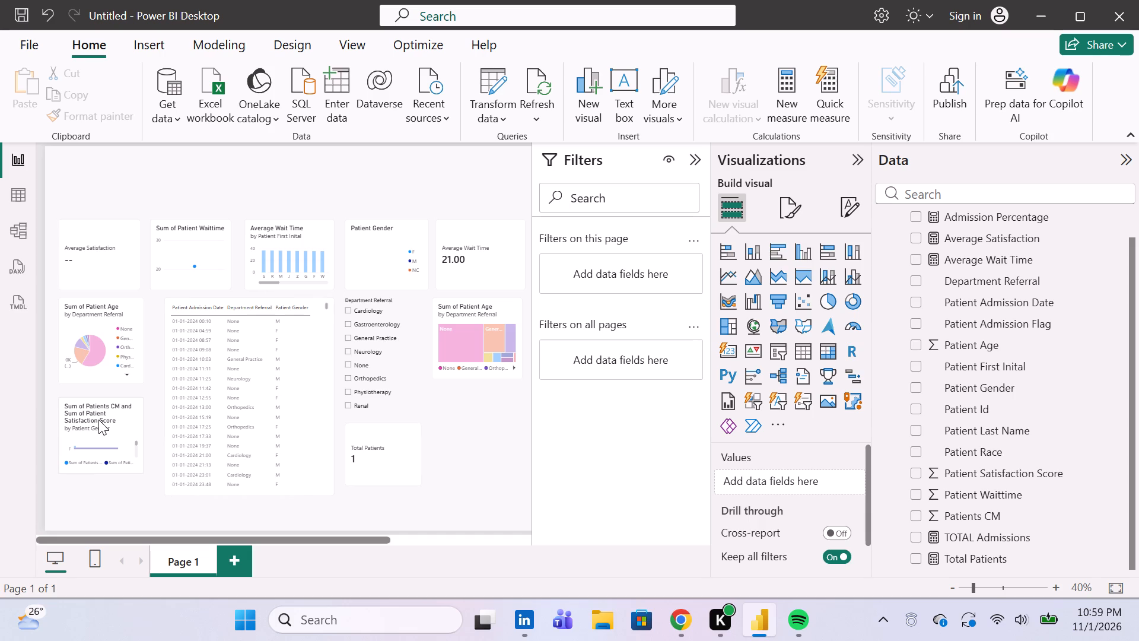
Lower the clustered bar chart and the Sum of Patient Age pie chart, aligning both left edges with the Average Satisfaction card.
{"action": "left_click_drag", "start_coordinate": [98, 420], "coordinate": [105, 444]}
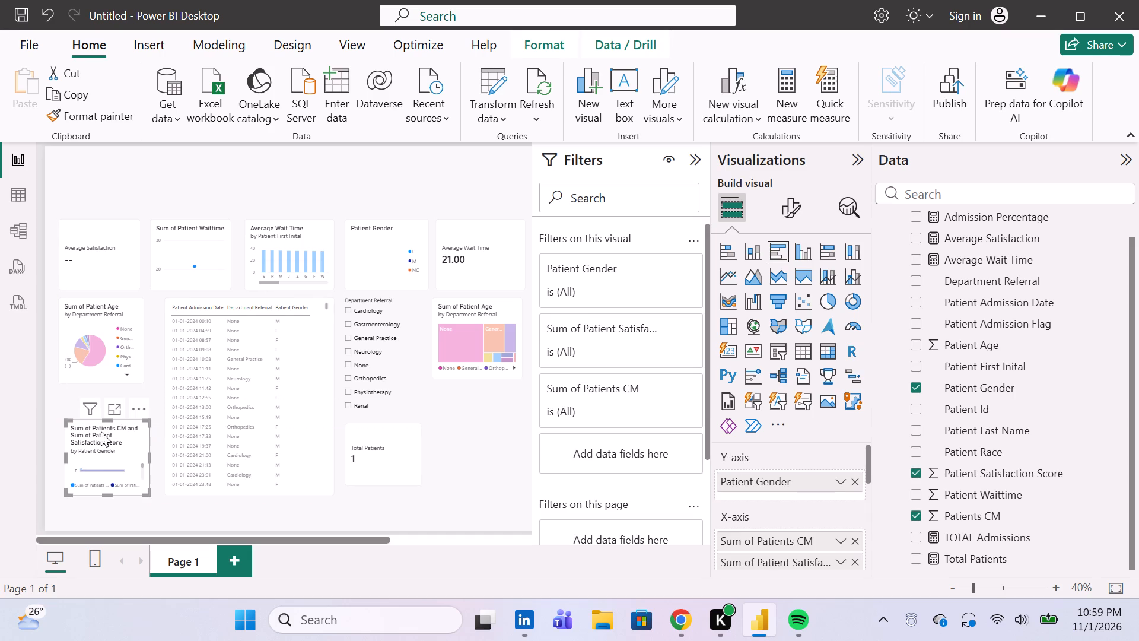
{"action": "left_click_drag", "start_coordinate": [103, 347], "coordinate": [109, 370]}
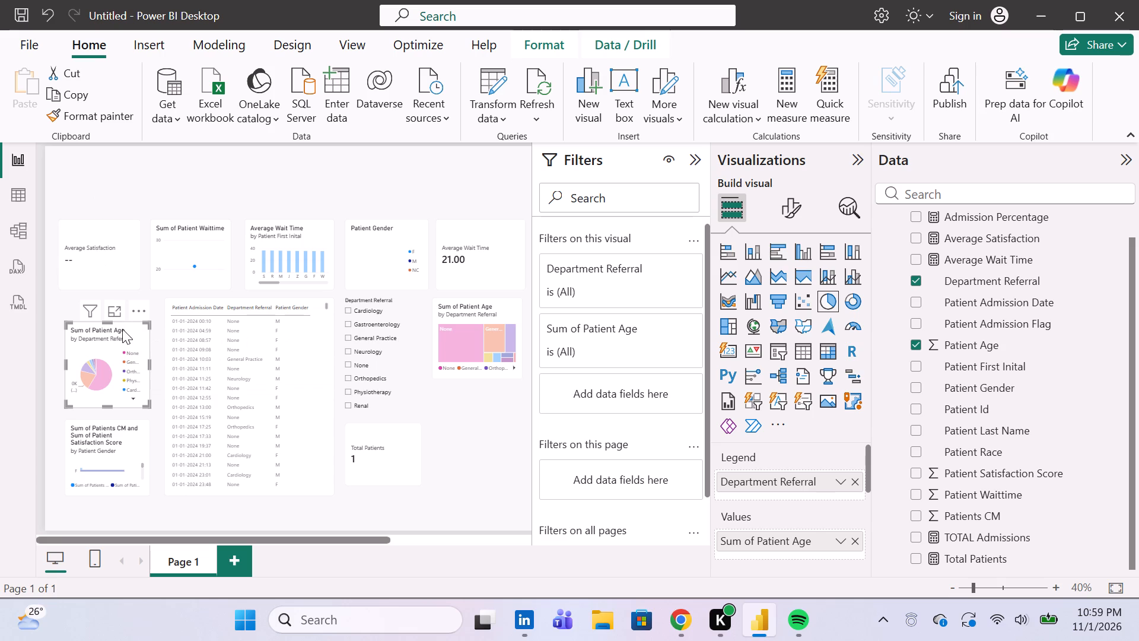
{"action": "left_click_drag", "start_coordinate": [111, 320], "coordinate": [104, 320]}
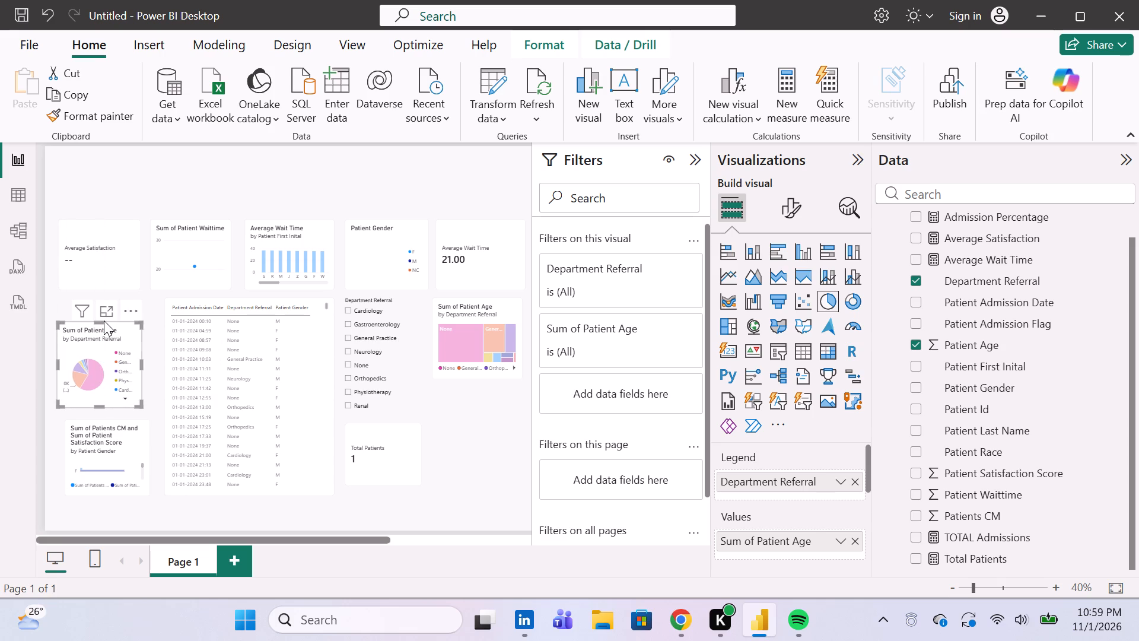
{"action": "left_click", "coordinate": [109, 333]}
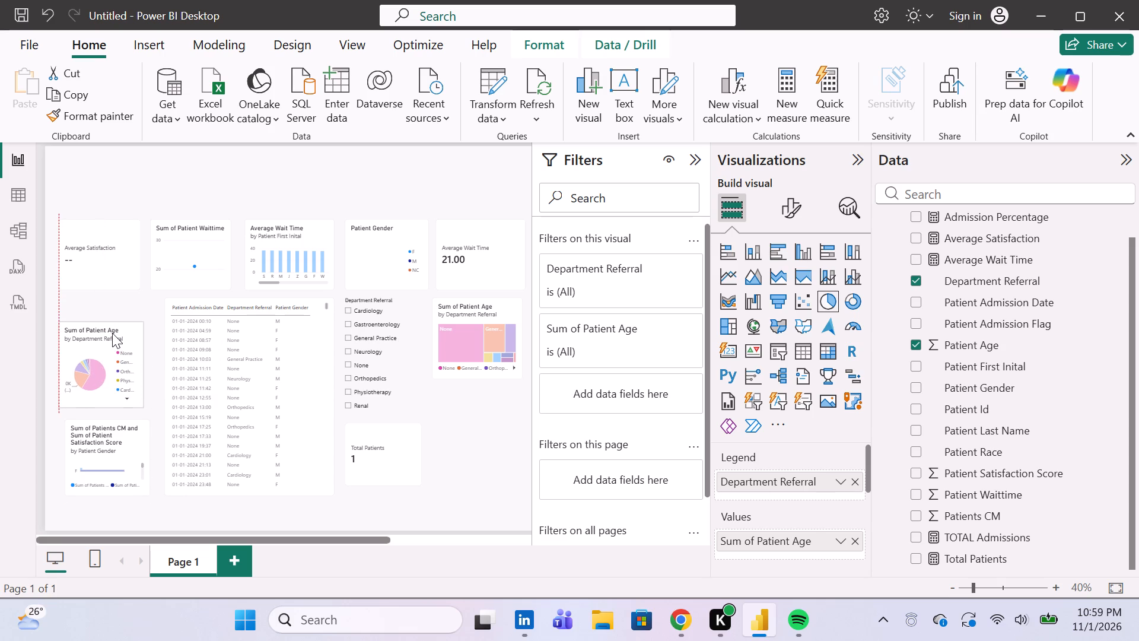
{"action": "left_click_drag", "start_coordinate": [106, 437], "coordinate": [99, 434]}
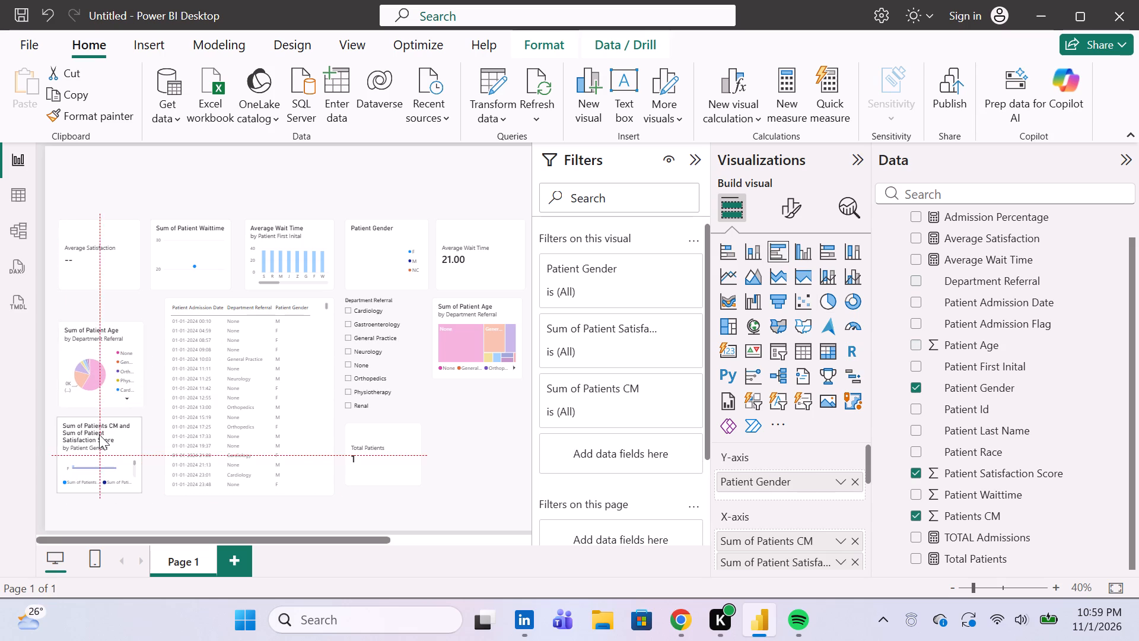
{"action": "left_click_drag", "start_coordinate": [99, 434], "coordinate": [100, 434]}
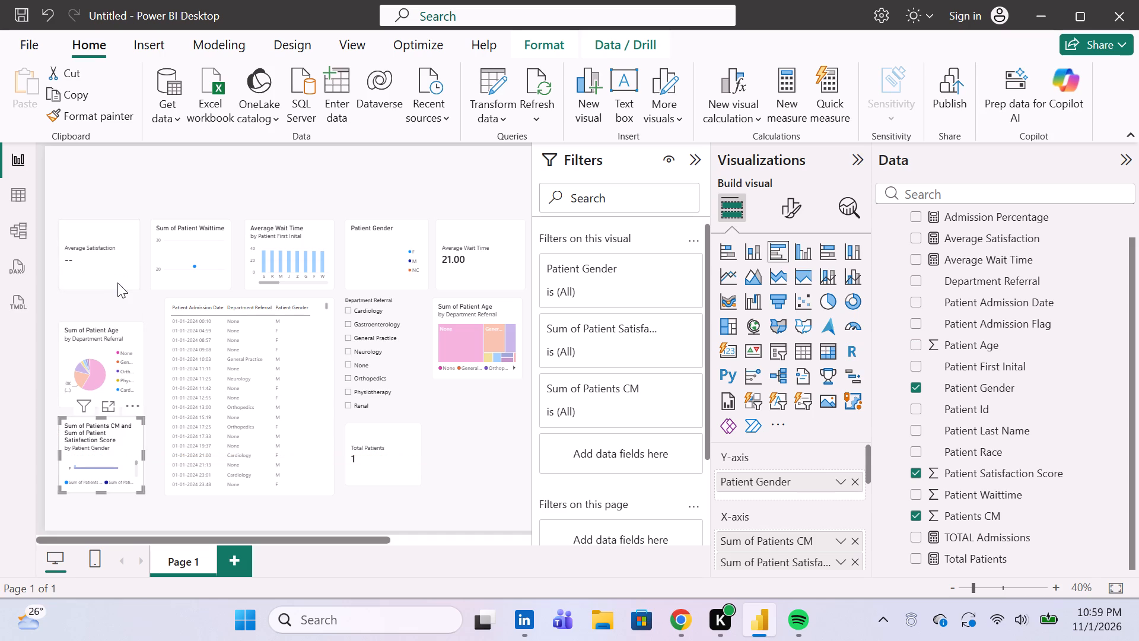
Extend the pie chart's top edge upward to line up with the tops of the table and treemap.
{"action": "left_click", "coordinate": [106, 337]}
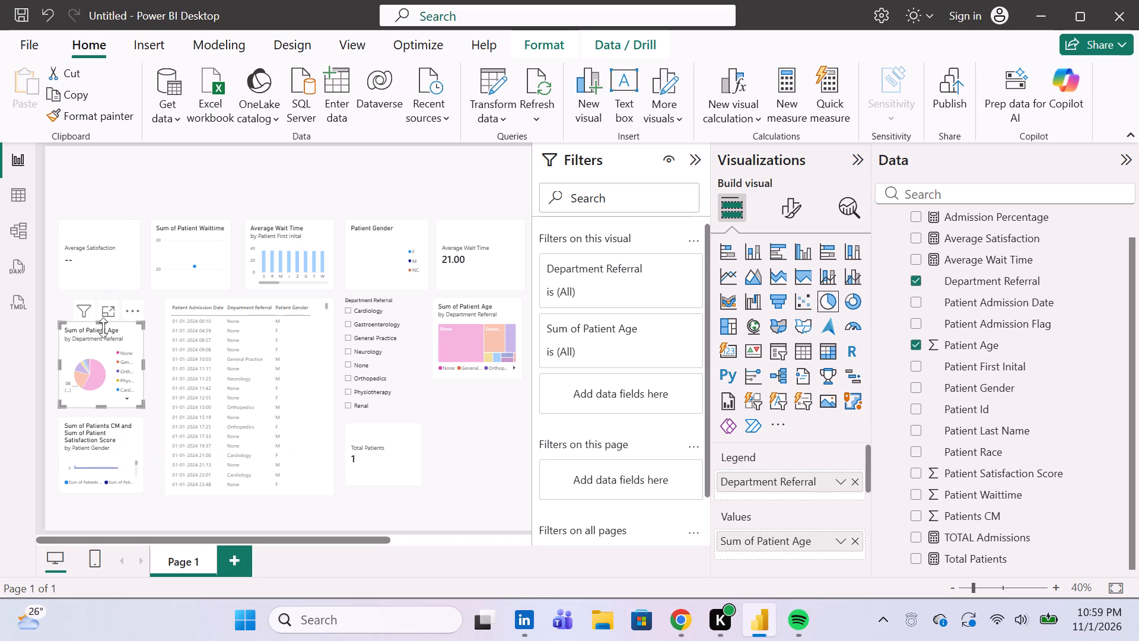
{"action": "left_click_drag", "start_coordinate": [103, 326], "coordinate": [107, 309]}
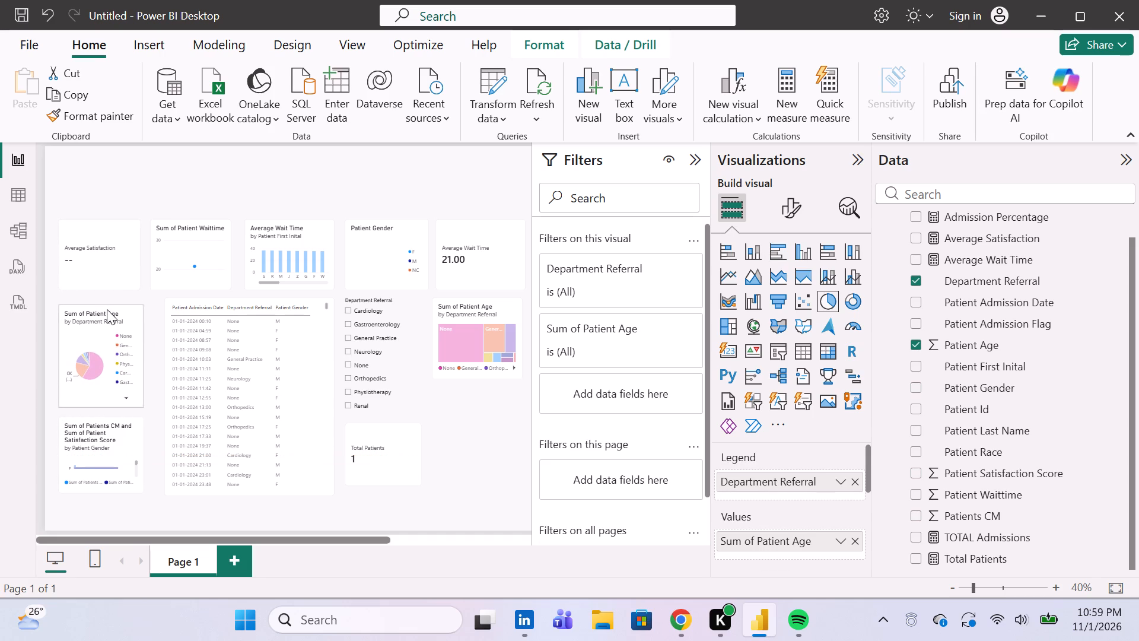
{"action": "left_click_drag", "start_coordinate": [107, 309], "coordinate": [106, 309]}
{"action": "left_click_drag", "start_coordinate": [106, 309], "coordinate": [106, 307]}
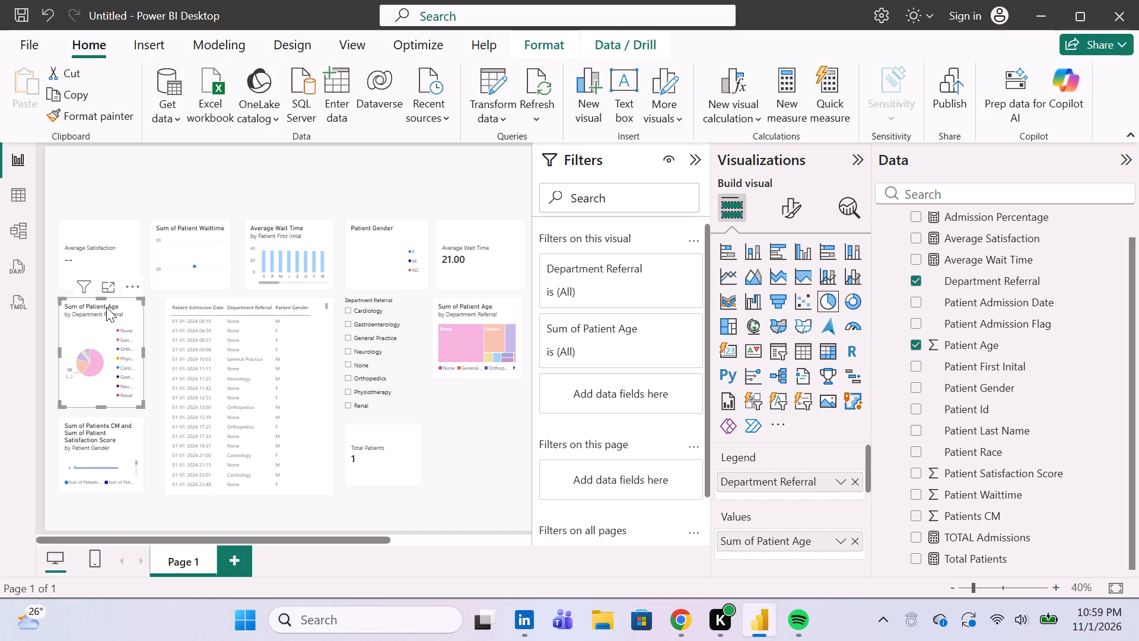
Extend the Sum of Patient Age treemap's bottom edge downward to line up with the pie chart's bottom edge.
{"action": "left_click", "coordinate": [459, 351]}
{"action": "left_click_drag", "start_coordinate": [475, 375], "coordinate": [478, 401]}
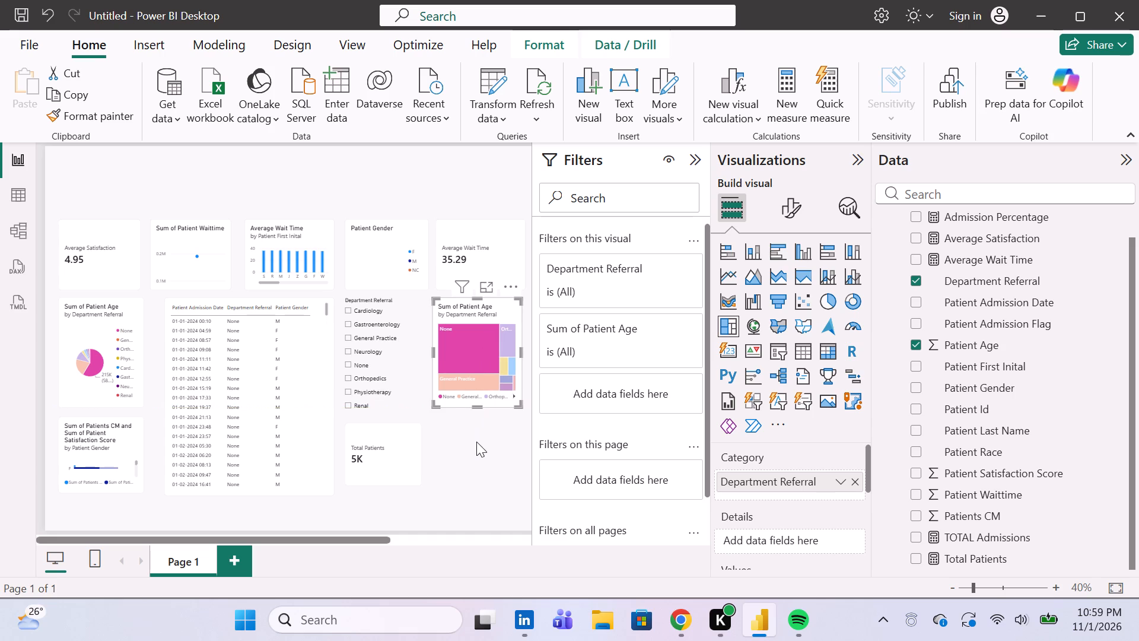
{"action": "left_click", "coordinate": [476, 442]}
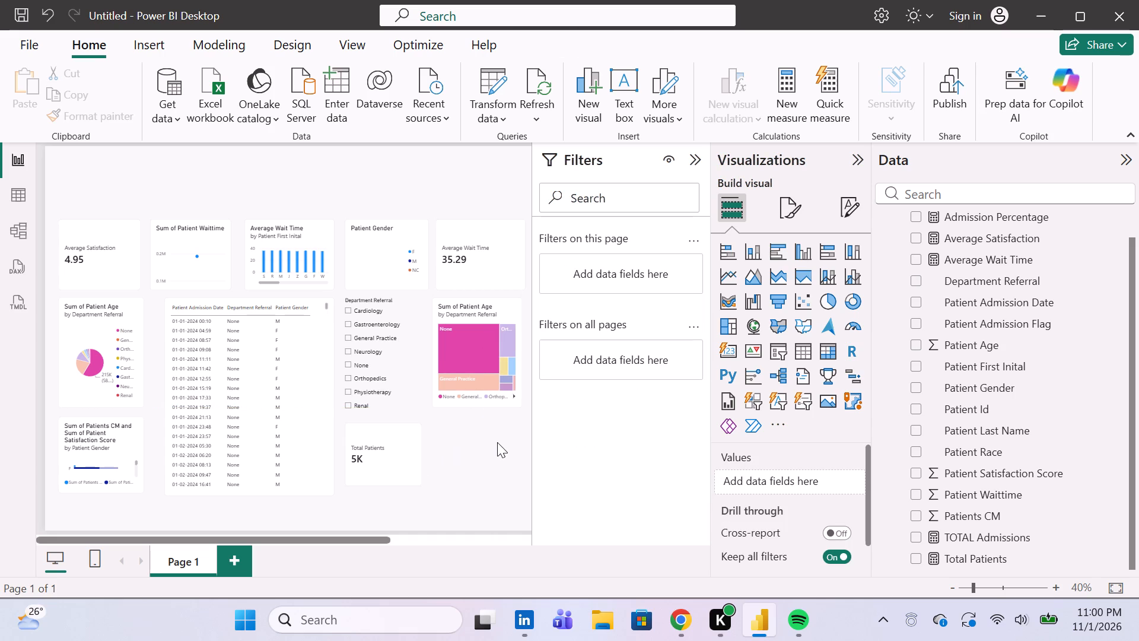
{"action": "left_click", "coordinate": [563, 455]}
Add a decomposition tree to the report page with Patient Age as the analyzed field.
{"action": "left_click", "coordinate": [780, 373]}
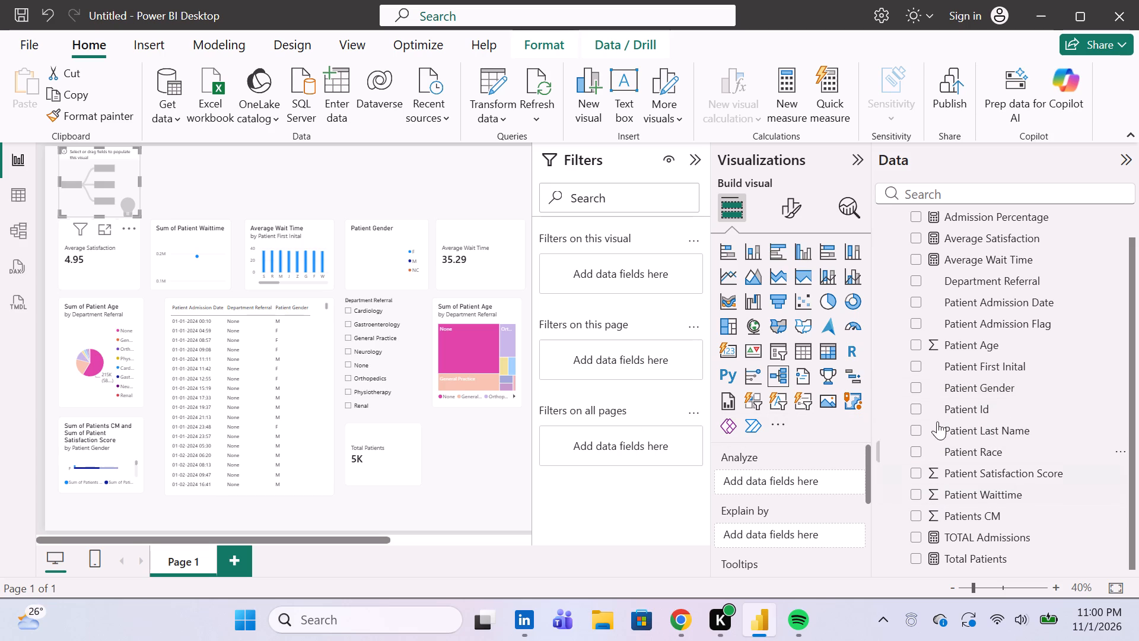
{"action": "left_click", "coordinate": [919, 344]}
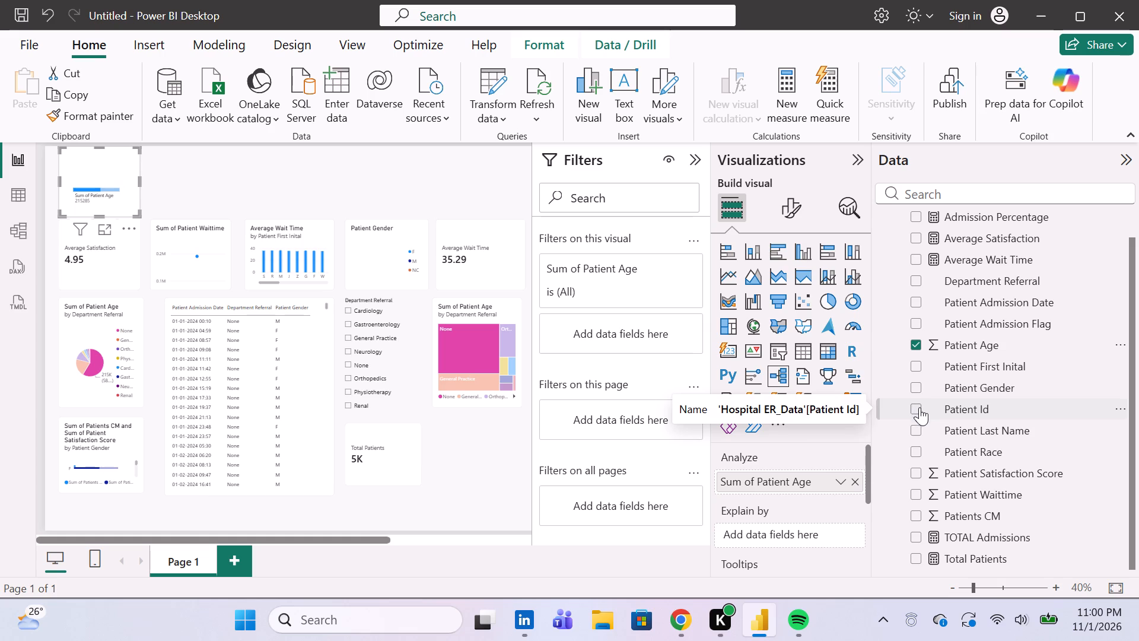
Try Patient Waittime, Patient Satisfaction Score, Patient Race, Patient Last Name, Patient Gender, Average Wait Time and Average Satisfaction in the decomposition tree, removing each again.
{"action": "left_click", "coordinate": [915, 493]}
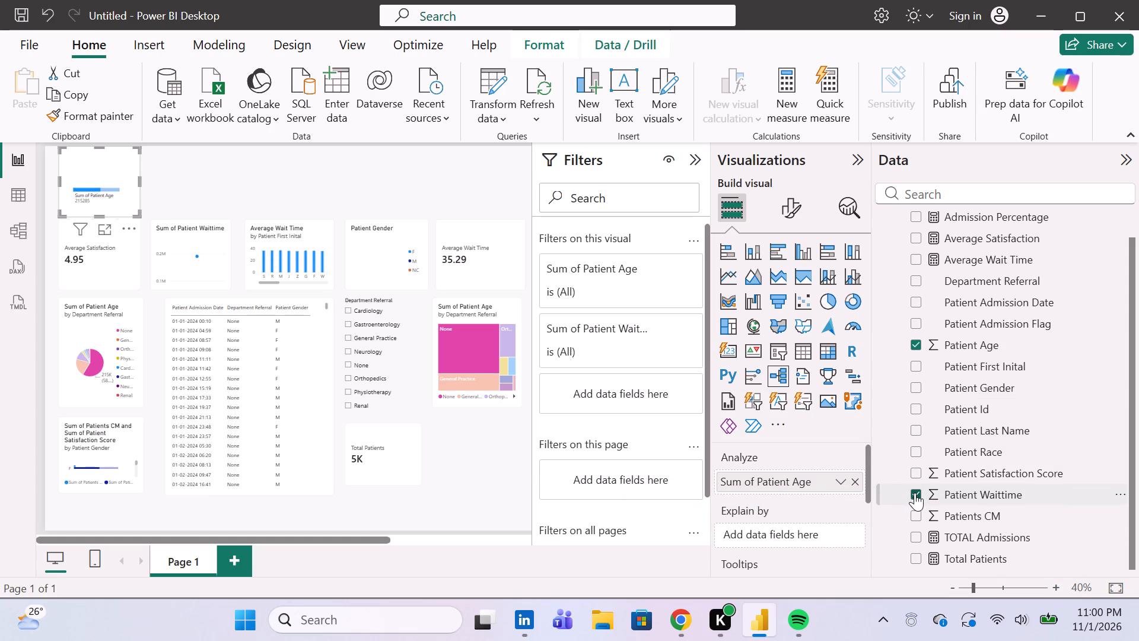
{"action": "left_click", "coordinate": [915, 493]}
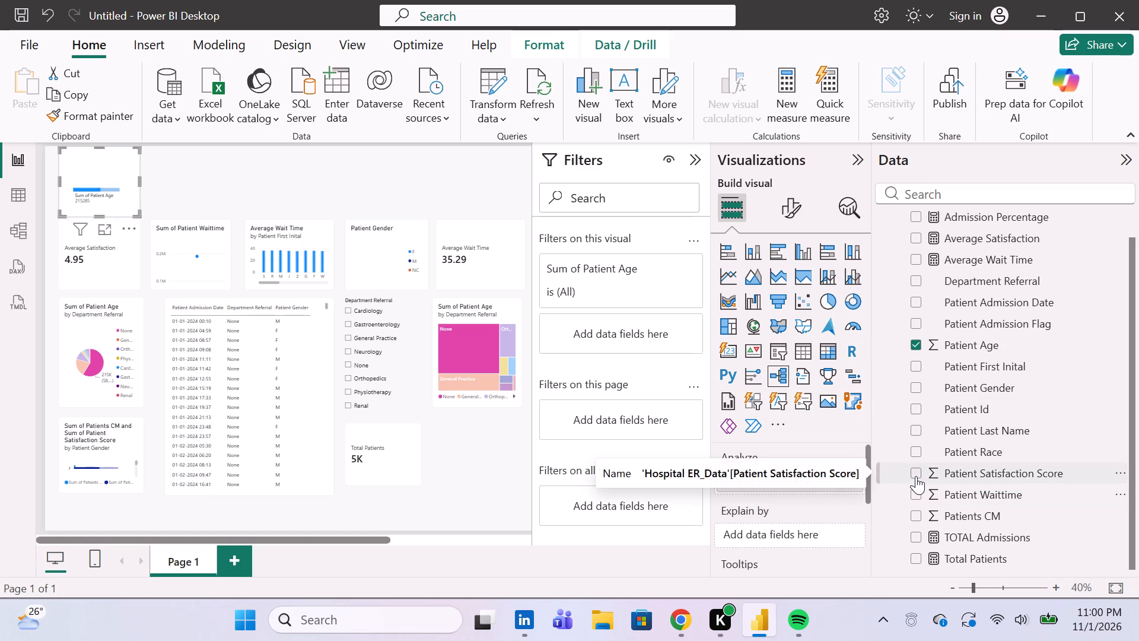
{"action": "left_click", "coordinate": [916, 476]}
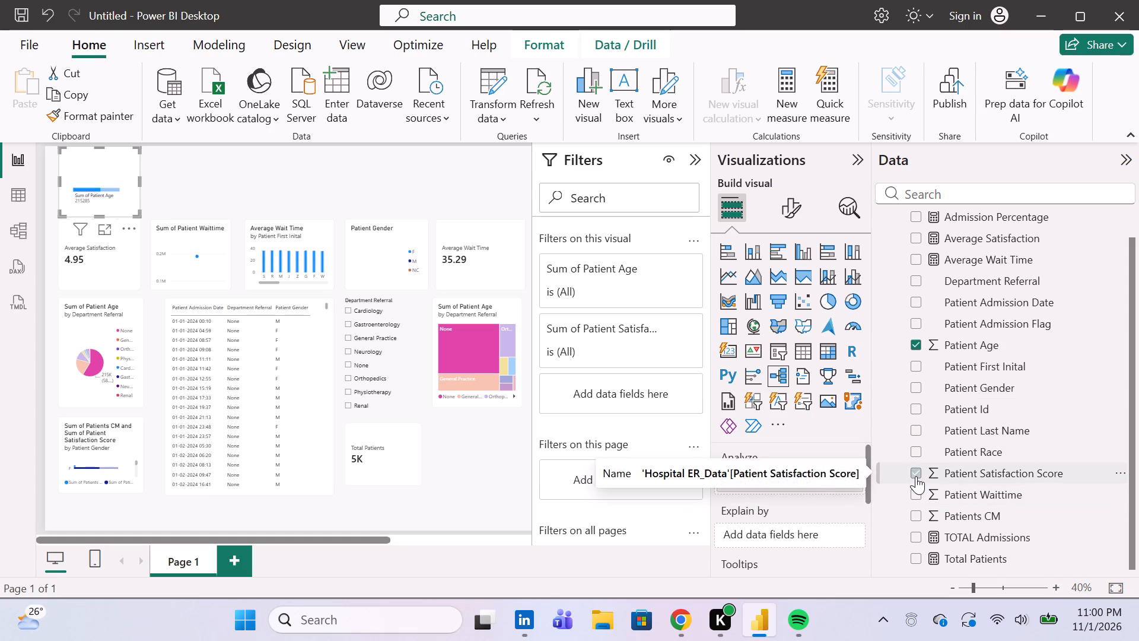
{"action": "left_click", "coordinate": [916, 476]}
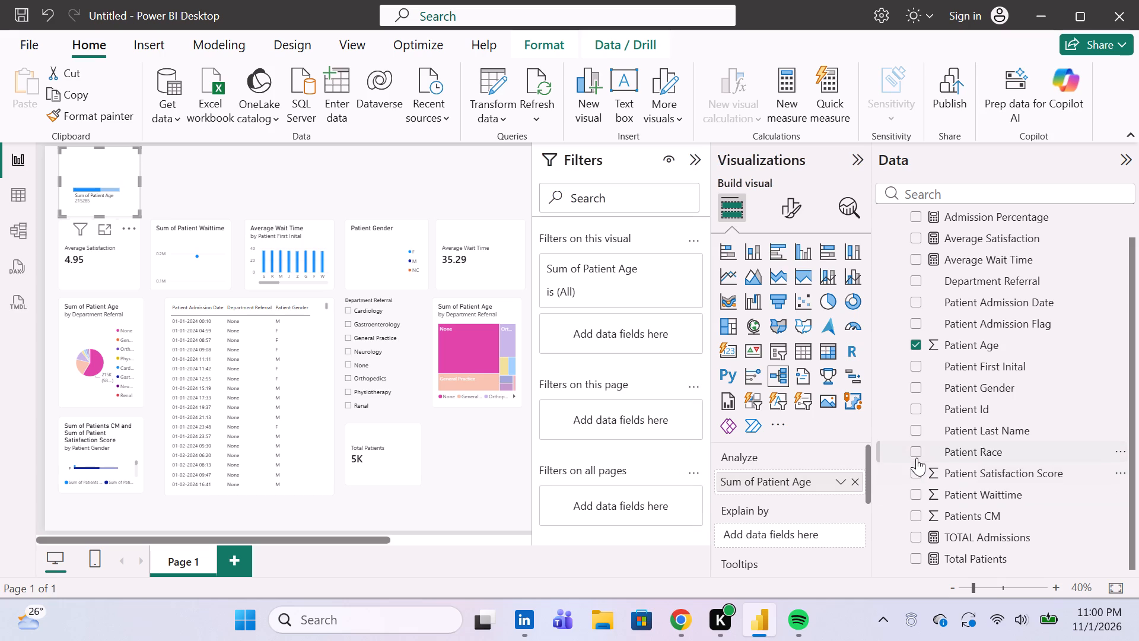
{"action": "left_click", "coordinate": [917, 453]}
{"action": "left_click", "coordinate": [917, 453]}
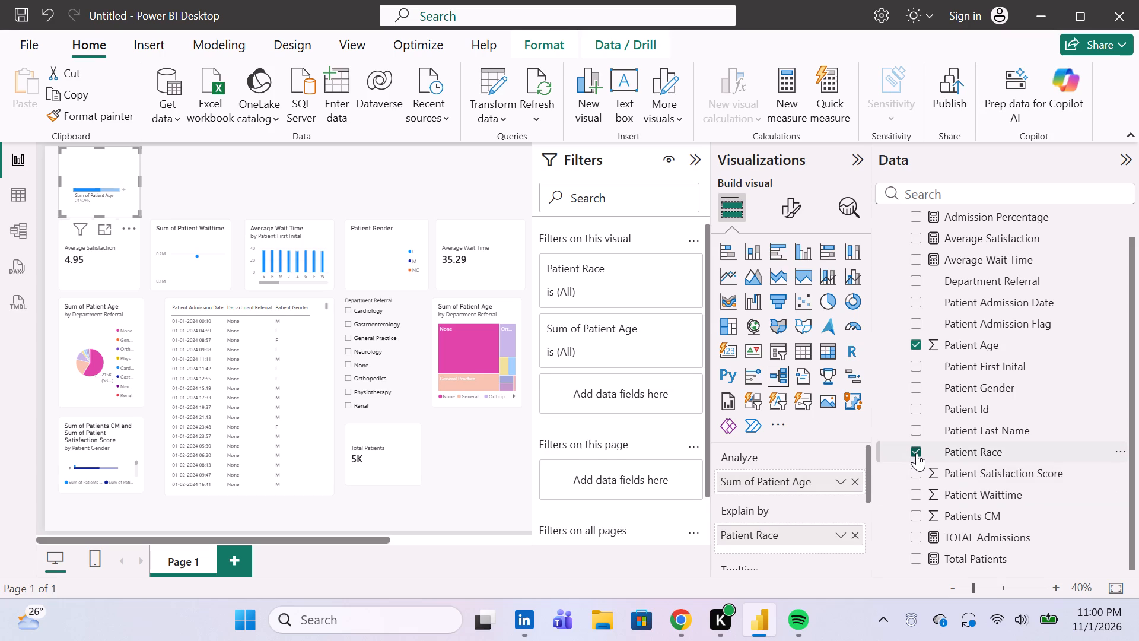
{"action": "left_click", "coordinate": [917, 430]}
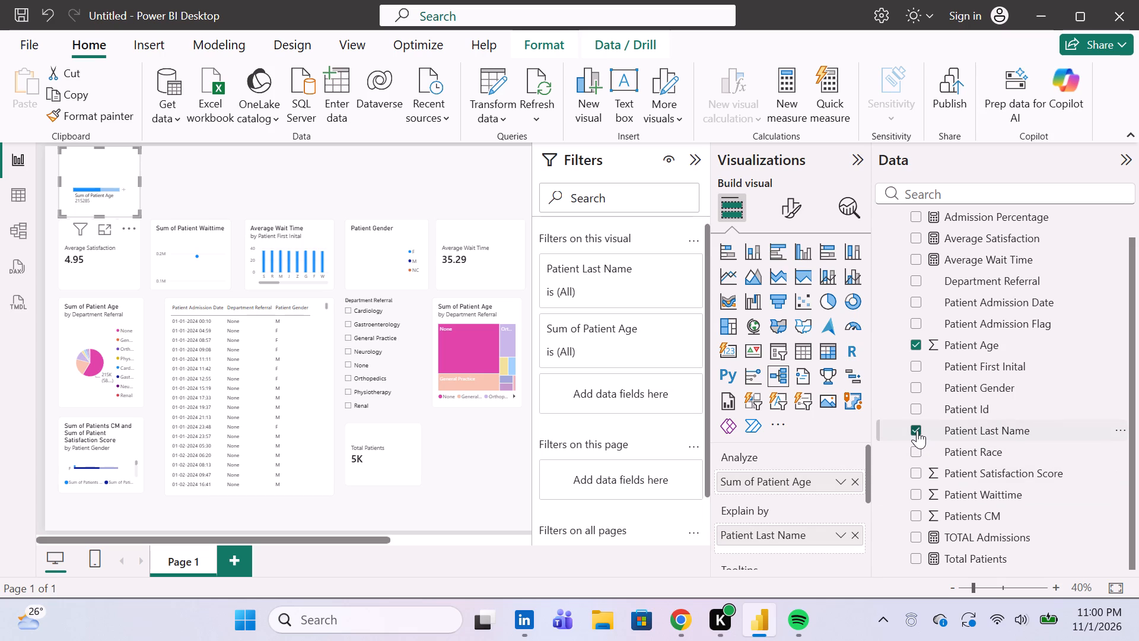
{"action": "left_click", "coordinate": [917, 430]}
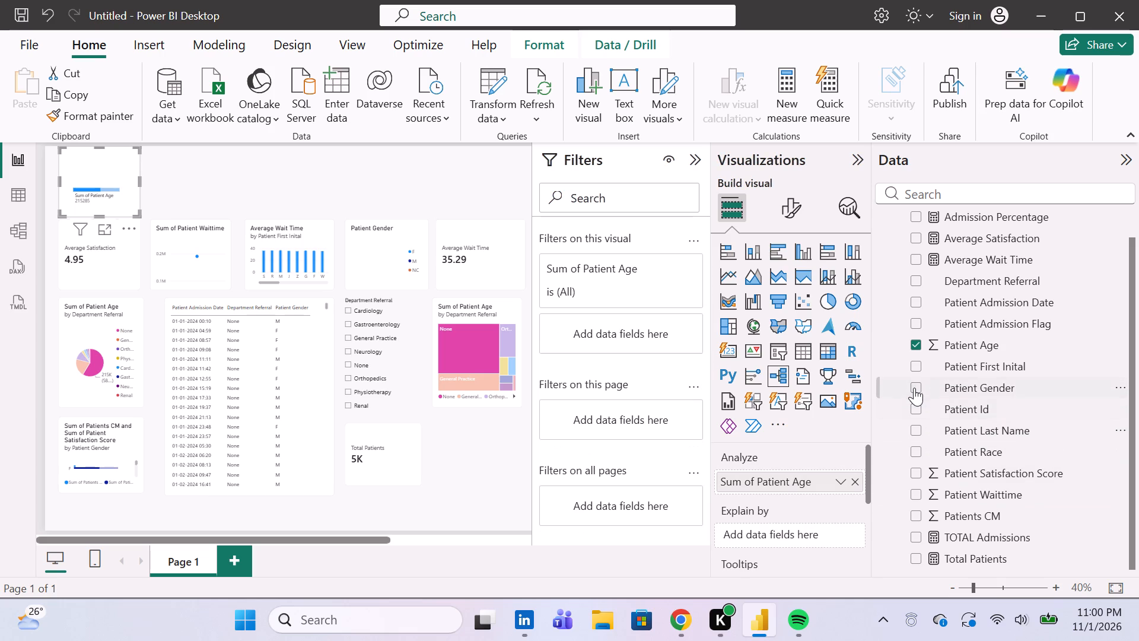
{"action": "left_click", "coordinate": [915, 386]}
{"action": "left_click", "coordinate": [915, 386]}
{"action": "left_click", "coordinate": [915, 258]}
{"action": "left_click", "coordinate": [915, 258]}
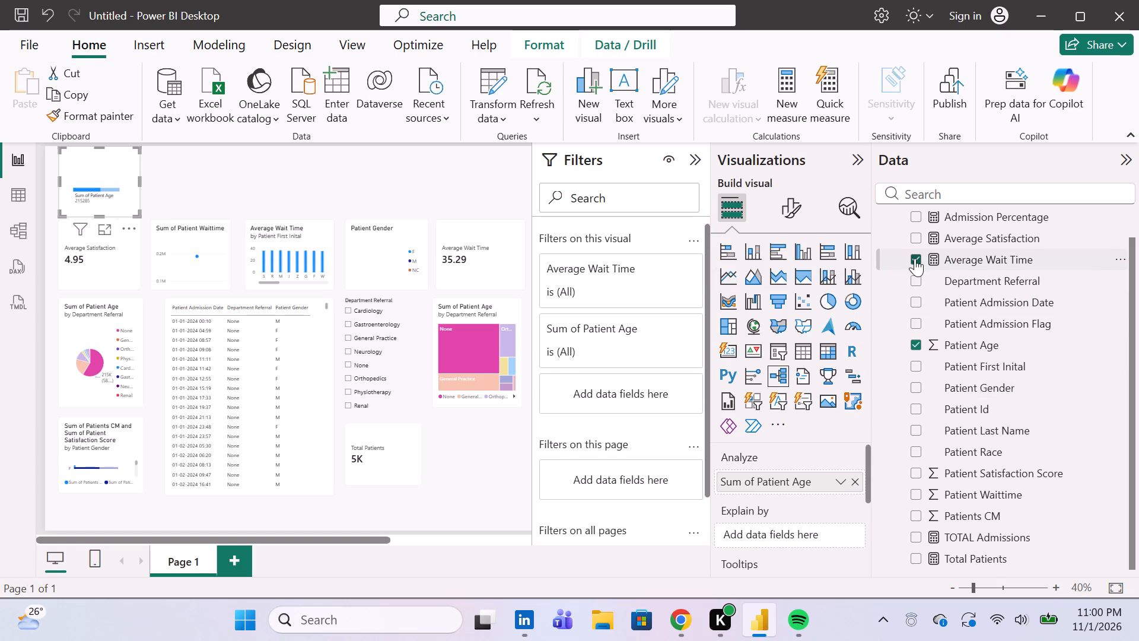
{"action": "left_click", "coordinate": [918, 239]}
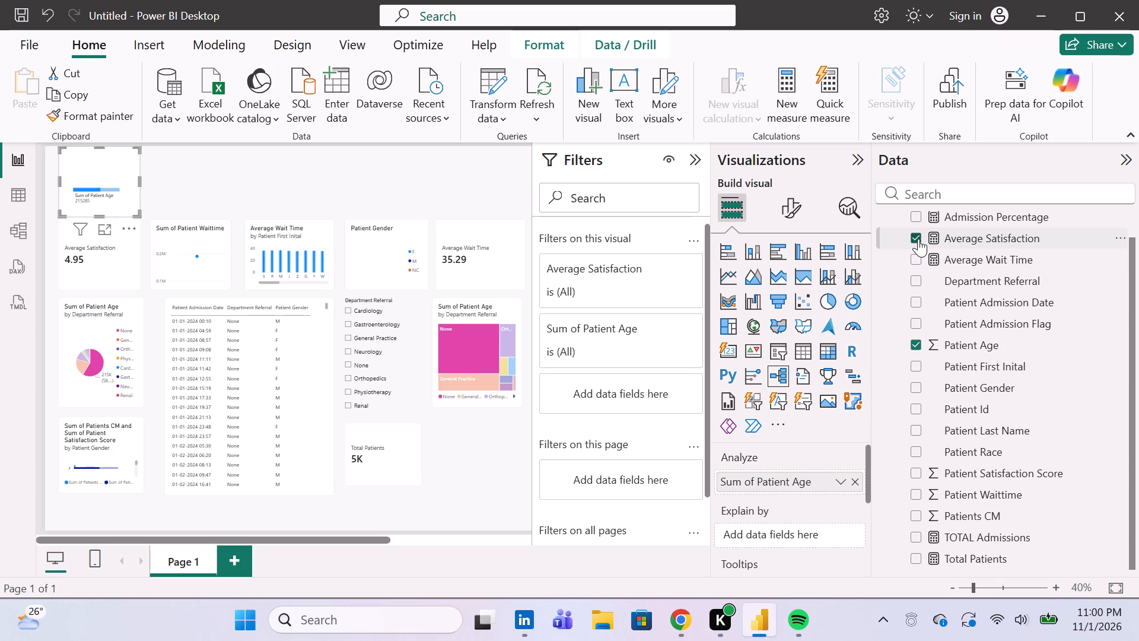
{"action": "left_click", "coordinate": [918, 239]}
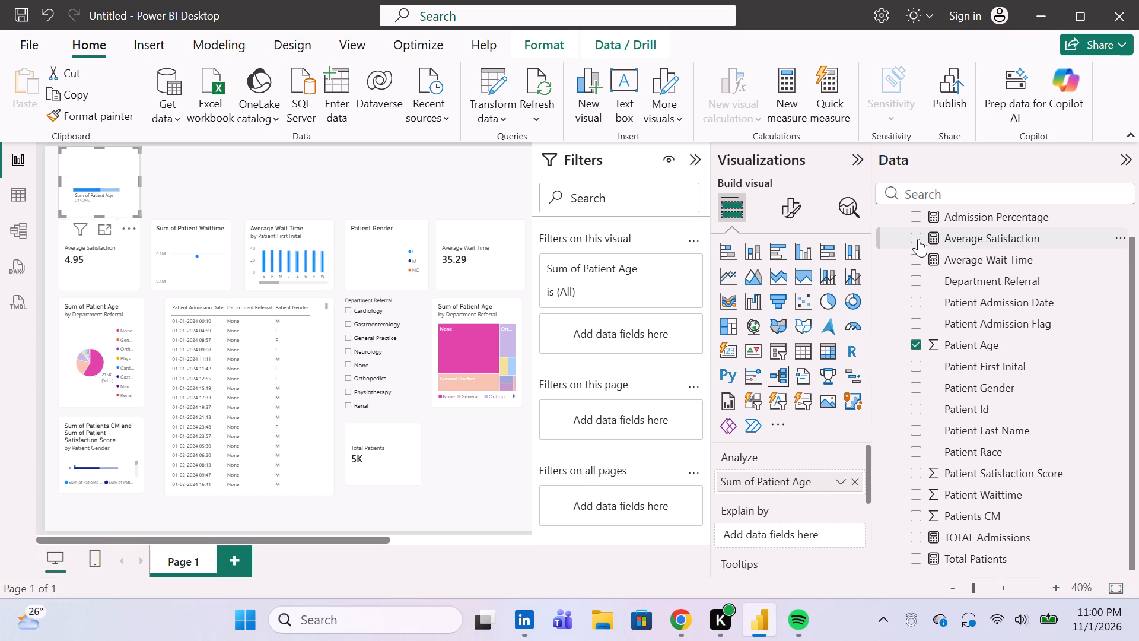
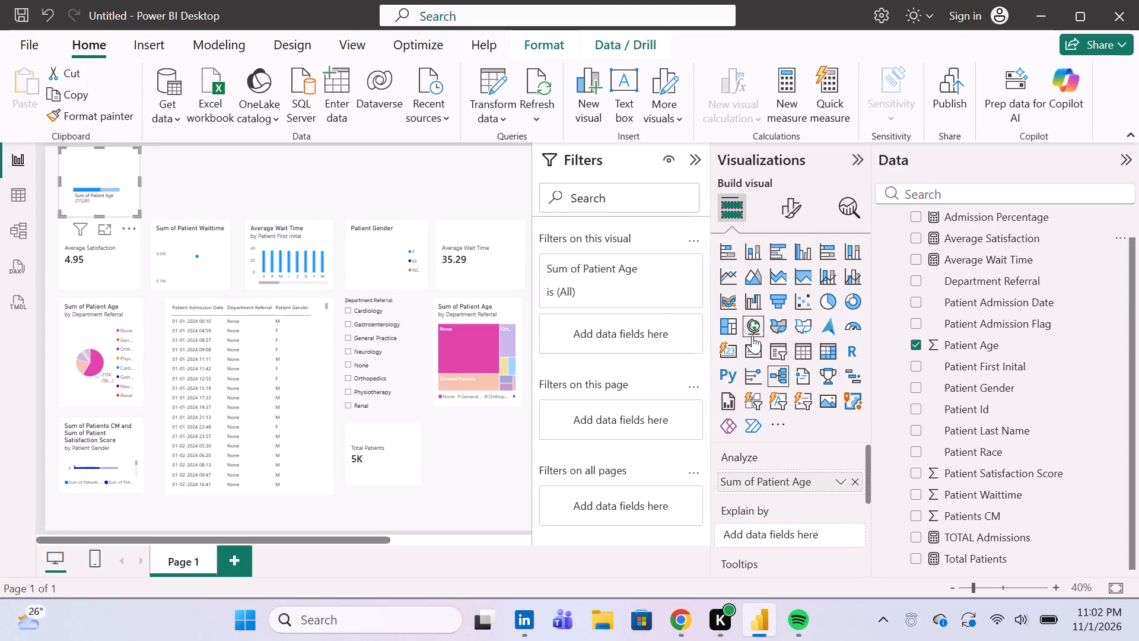
Replace Patient Age with Patient Satisfaction Score as the decomposition tree's analyzed field, trying Patient Admission Date and Patient Id first.
{"action": "left_click", "coordinate": [917, 339]}
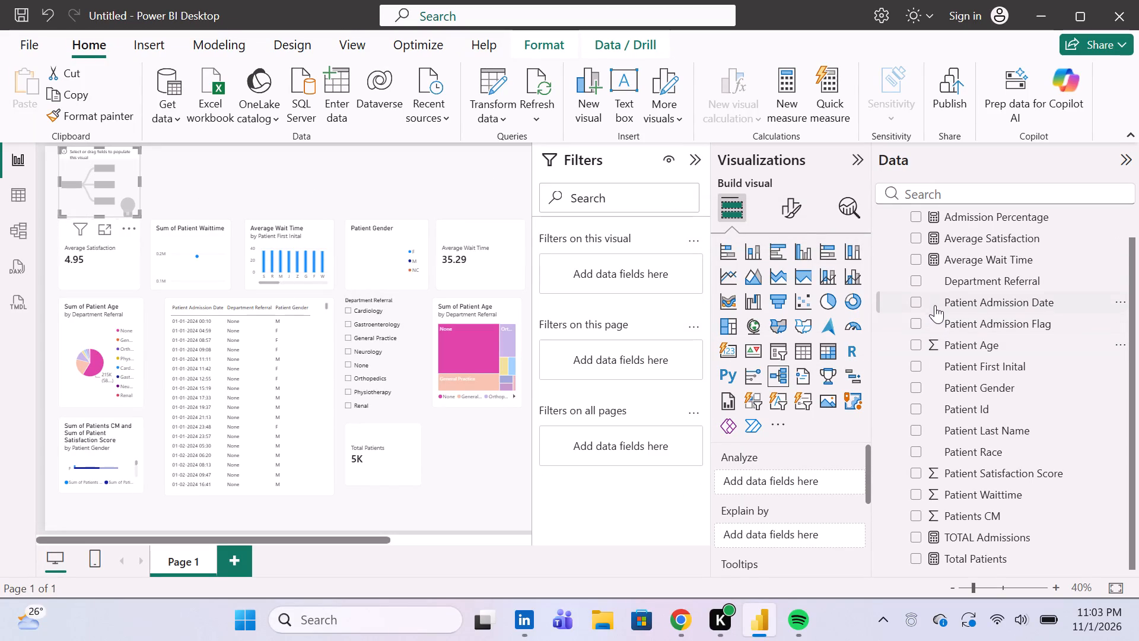
{"action": "left_click", "coordinate": [918, 301]}
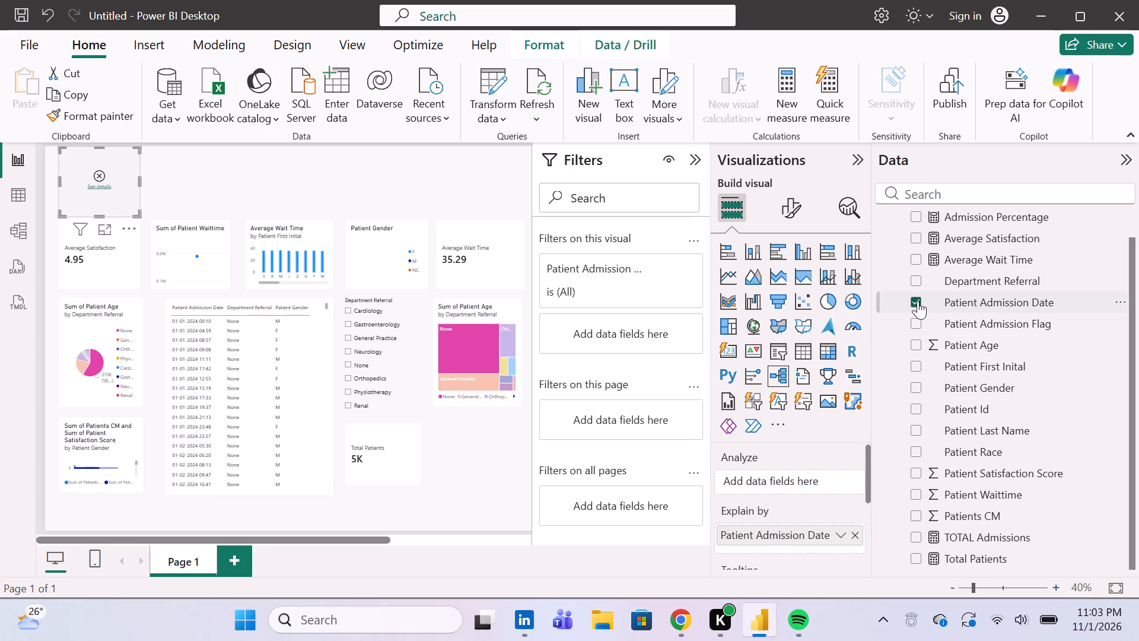
{"action": "left_click", "coordinate": [918, 301]}
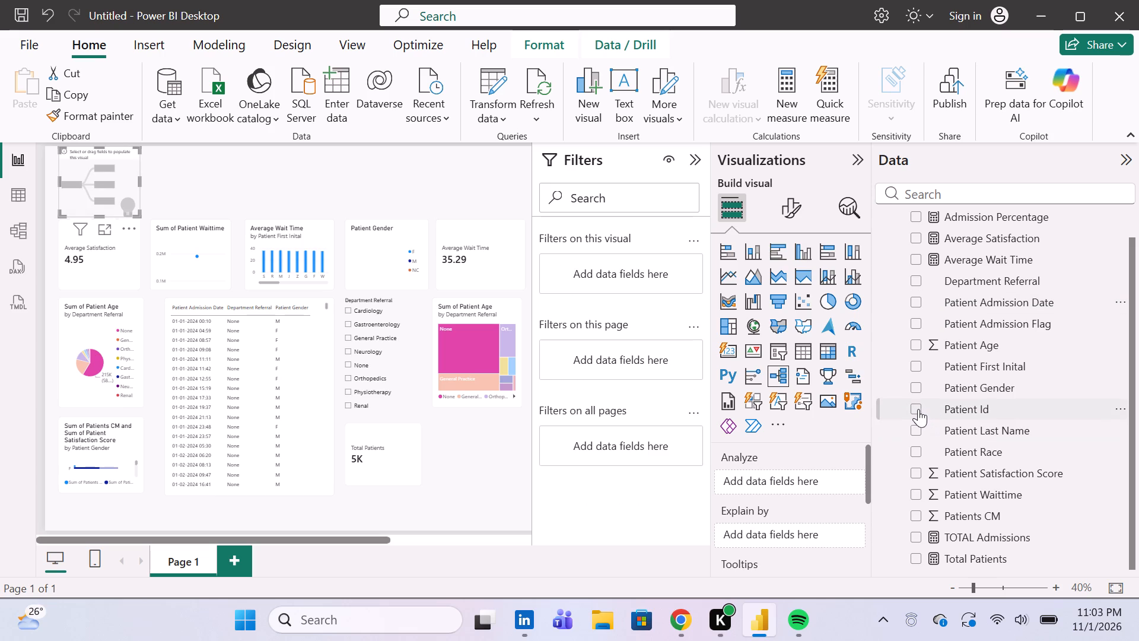
{"action": "left_click", "coordinate": [917, 408]}
{"action": "left_click", "coordinate": [917, 408]}
{"action": "left_click", "coordinate": [916, 471]}
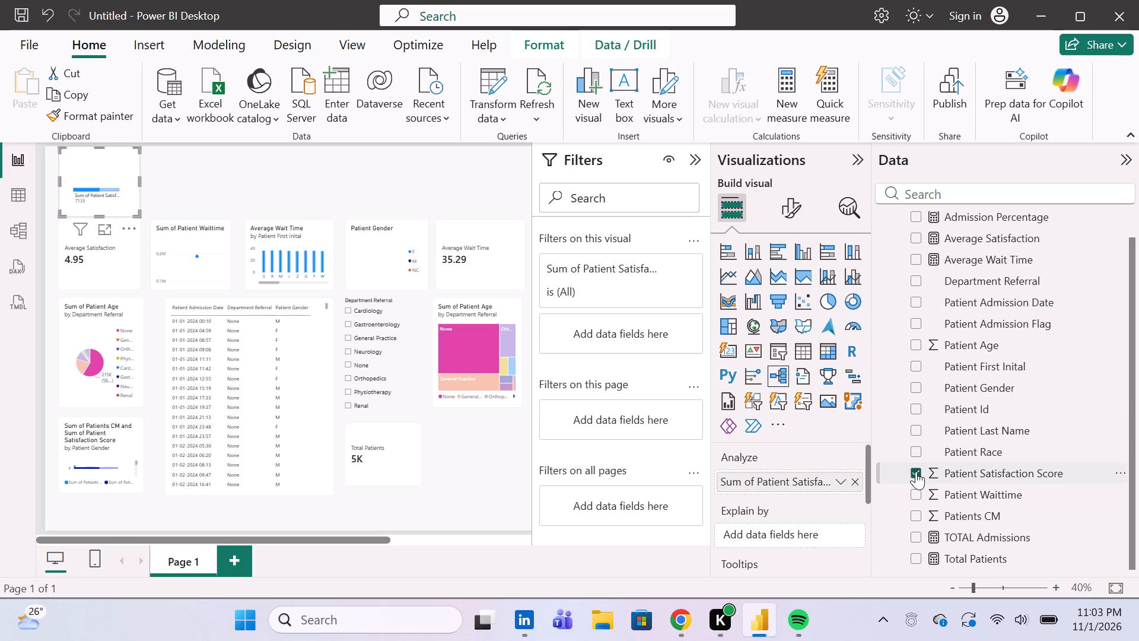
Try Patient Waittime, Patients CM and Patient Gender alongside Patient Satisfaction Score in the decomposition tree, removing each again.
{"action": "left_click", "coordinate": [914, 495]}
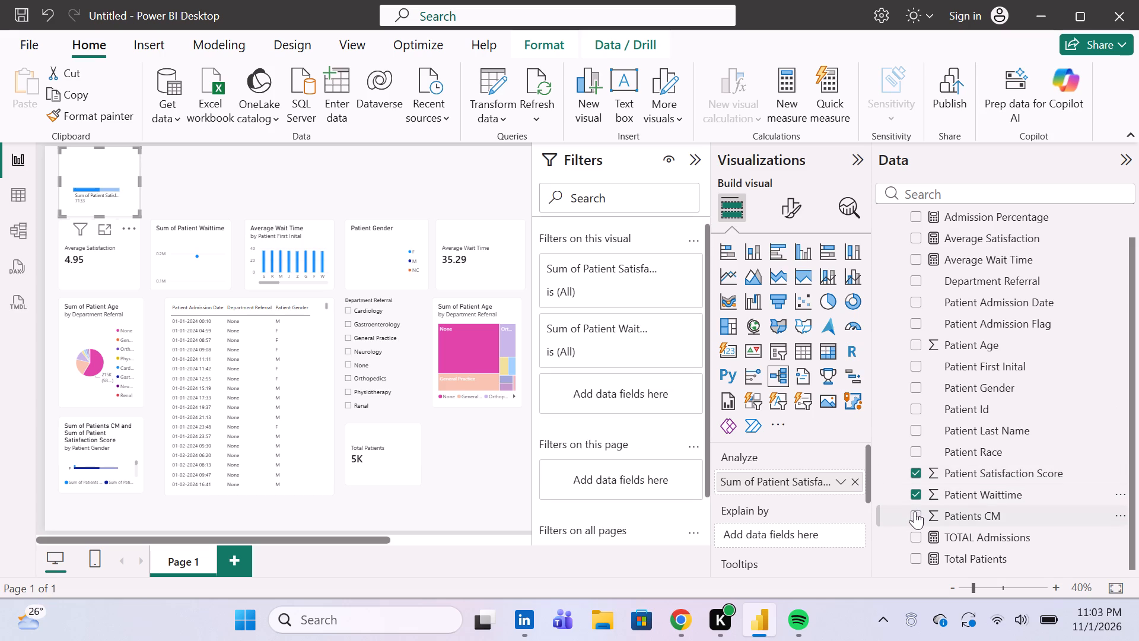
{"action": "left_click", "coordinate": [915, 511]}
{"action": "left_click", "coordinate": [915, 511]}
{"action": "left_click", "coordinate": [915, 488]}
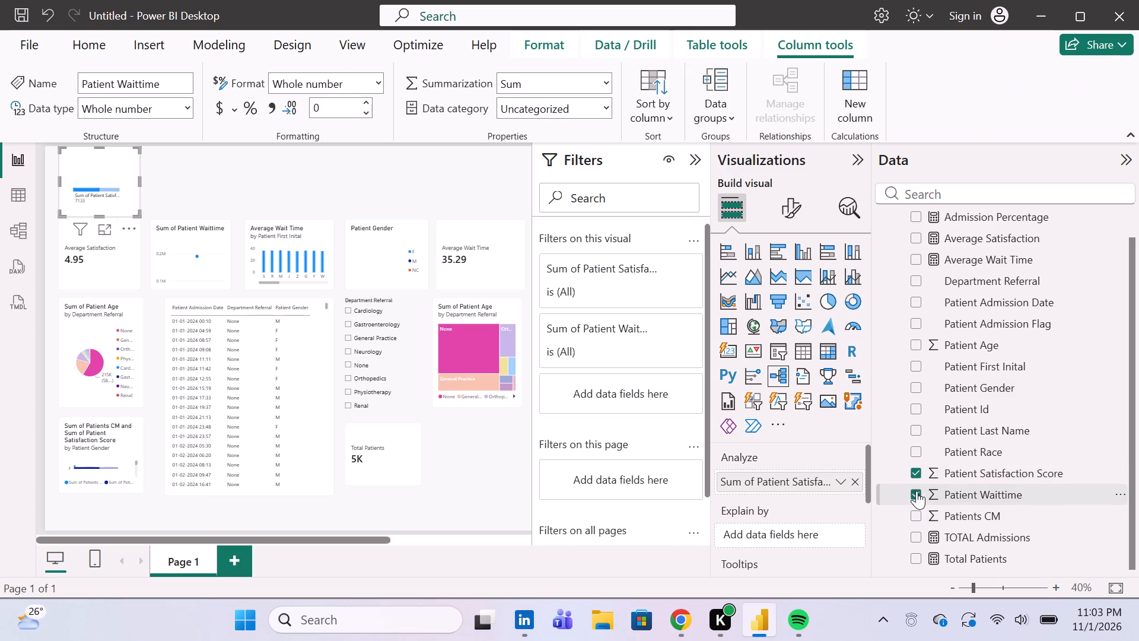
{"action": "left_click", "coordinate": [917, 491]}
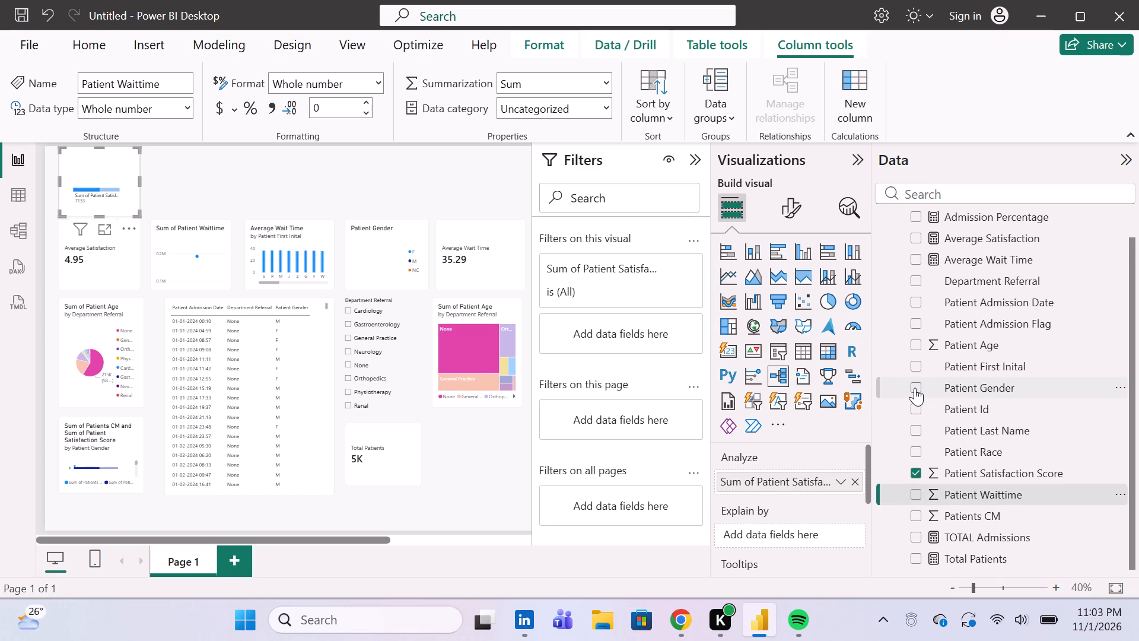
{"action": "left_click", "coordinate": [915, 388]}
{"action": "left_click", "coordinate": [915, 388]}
Convert the decomposition tree into a funnel chart of Patient Satisfaction Score with Patient Gender as the category.
{"action": "left_click", "coordinate": [773, 299]}
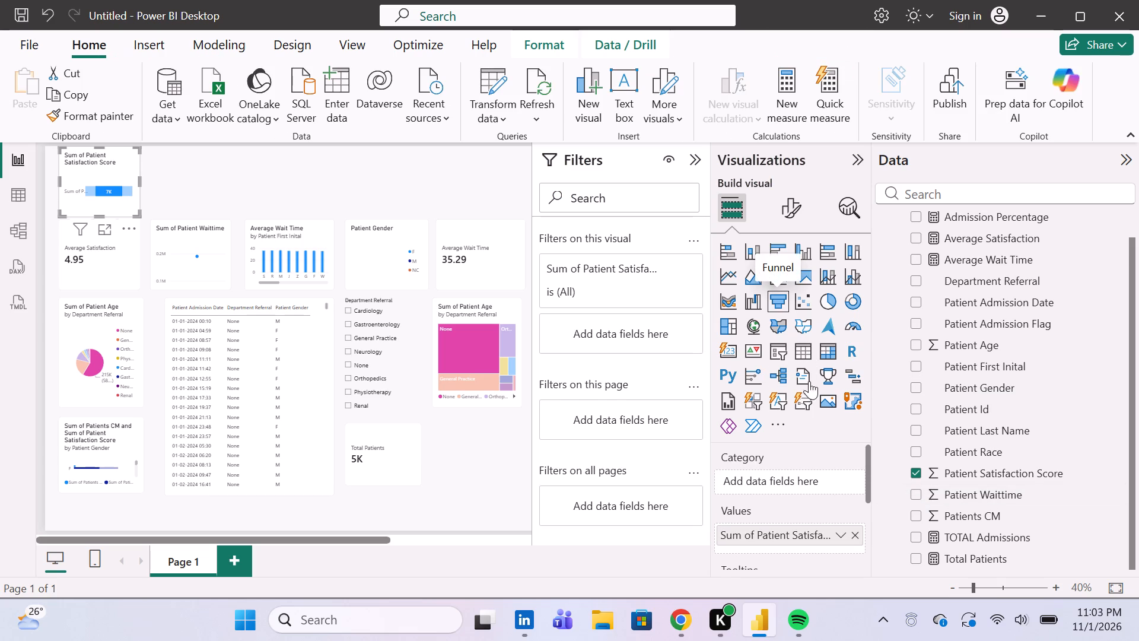
{"action": "left_click", "coordinate": [914, 387]}
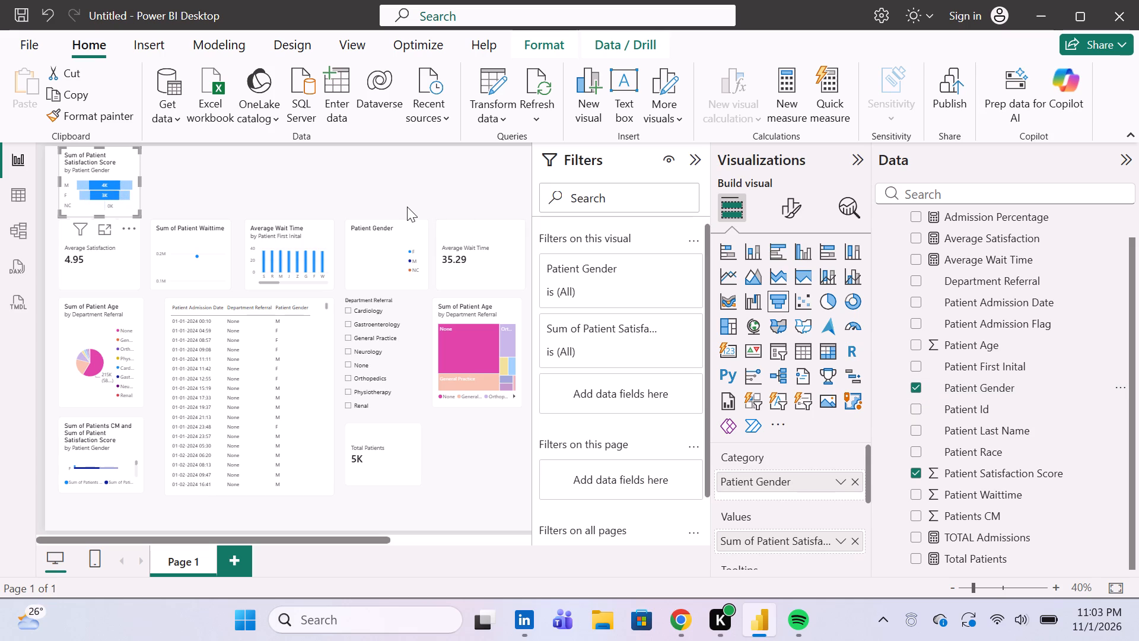
Move the Patient Satisfaction Score funnel chart into the free space below the treemap.
{"action": "left_click_drag", "start_coordinate": [93, 172], "coordinate": [291, 275]}
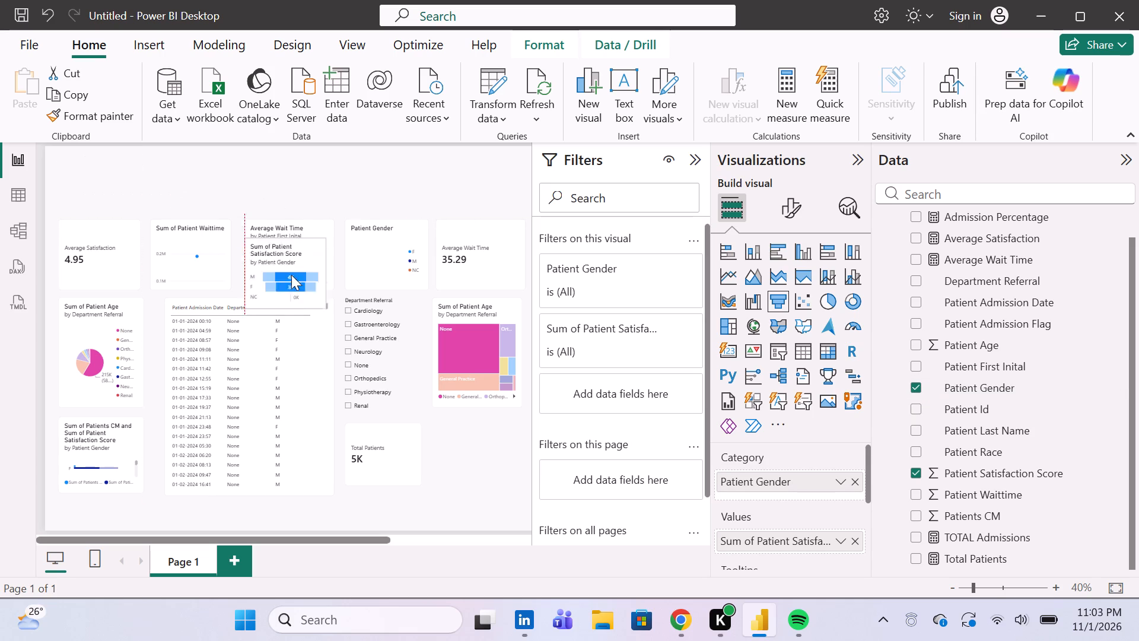
{"action": "left_click_drag", "start_coordinate": [291, 275], "coordinate": [471, 441]}
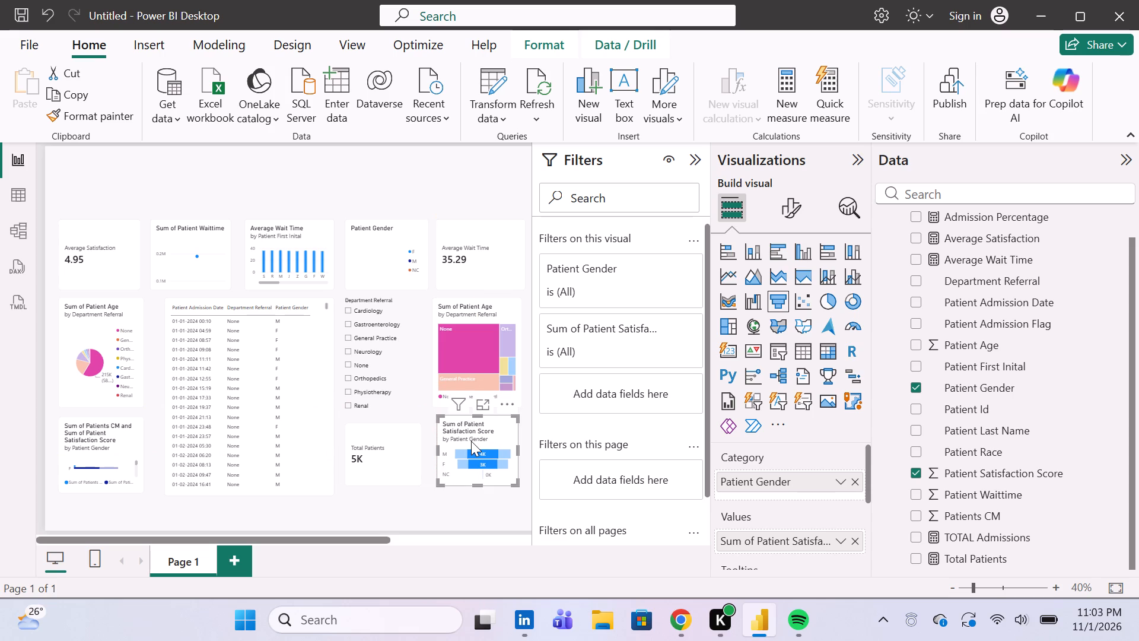
Swap the Total Patients card and the Sum of Patient Waittime line chart, placing the card beside Average Satisfaction and the chart below the slicer.
{"action": "left_click_drag", "start_coordinate": [386, 459], "coordinate": [144, 196]}
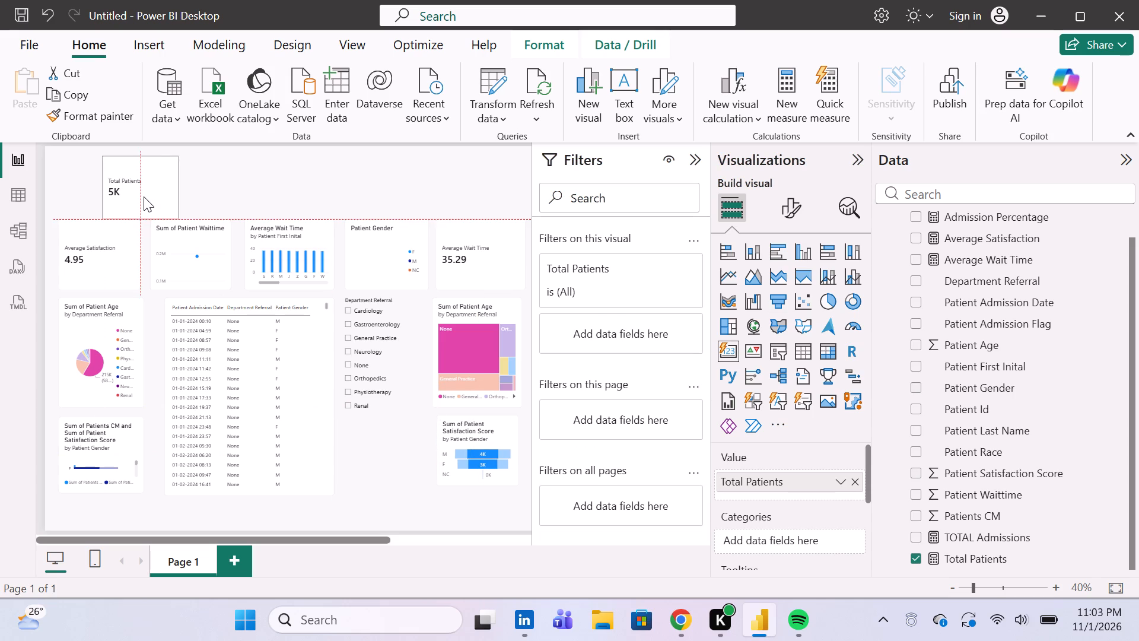
{"action": "left_click_drag", "start_coordinate": [144, 196], "coordinate": [142, 197]}
{"action": "left_click_drag", "start_coordinate": [194, 233], "coordinate": [314, 322]}
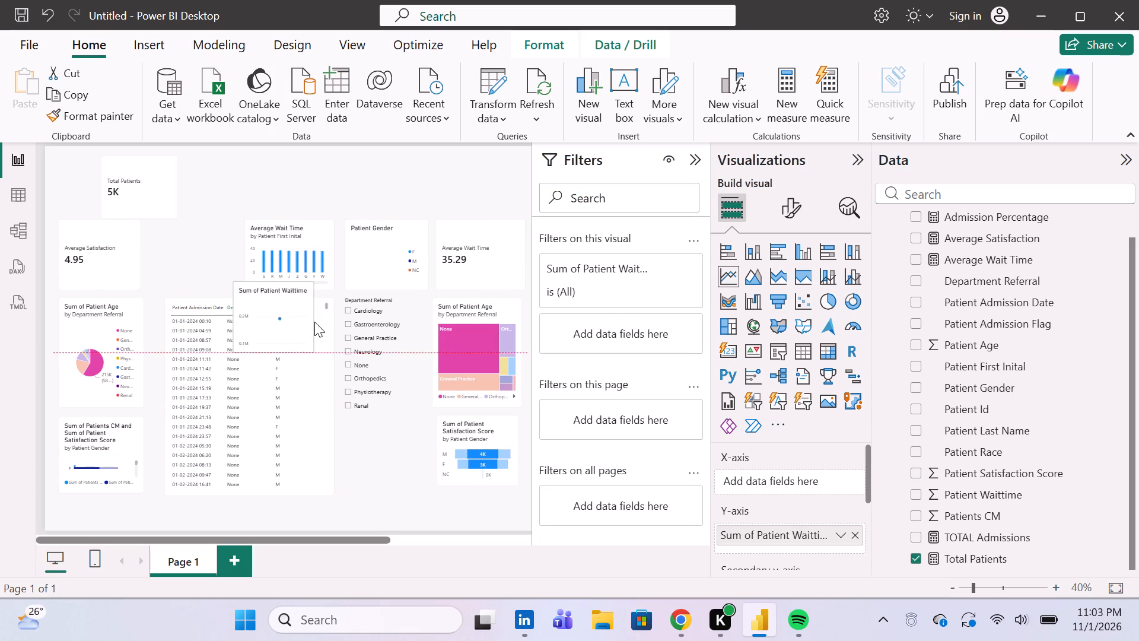
{"action": "left_click_drag", "start_coordinate": [314, 322], "coordinate": [391, 435]}
{"action": "left_click_drag", "start_coordinate": [127, 174], "coordinate": [193, 235]}
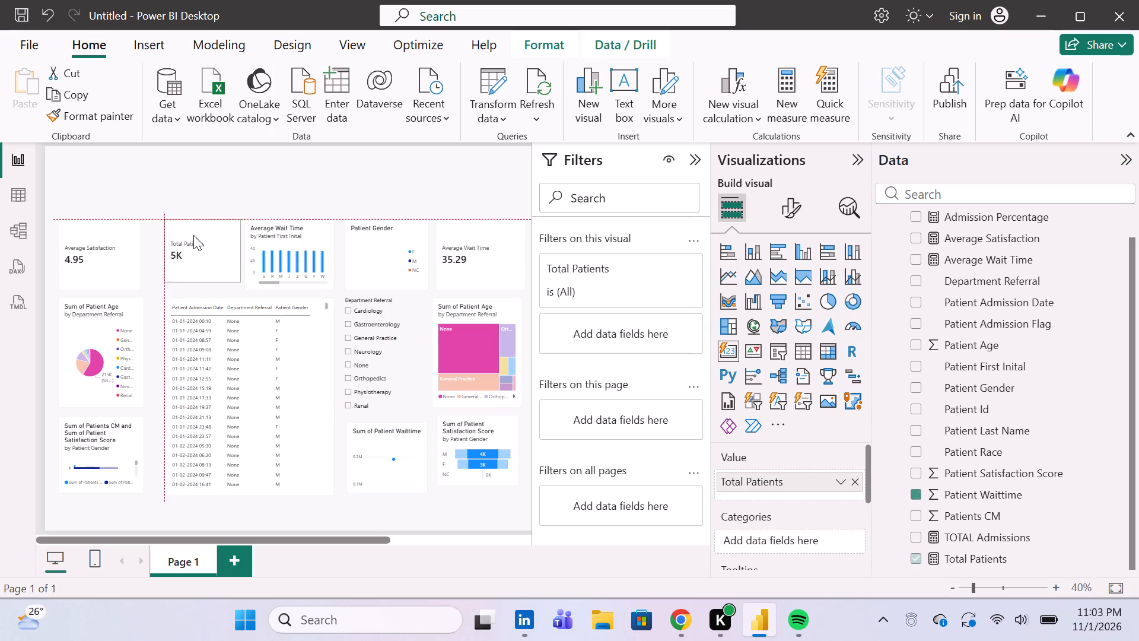
{"action": "left_click_drag", "start_coordinate": [193, 235], "coordinate": [186, 240]}
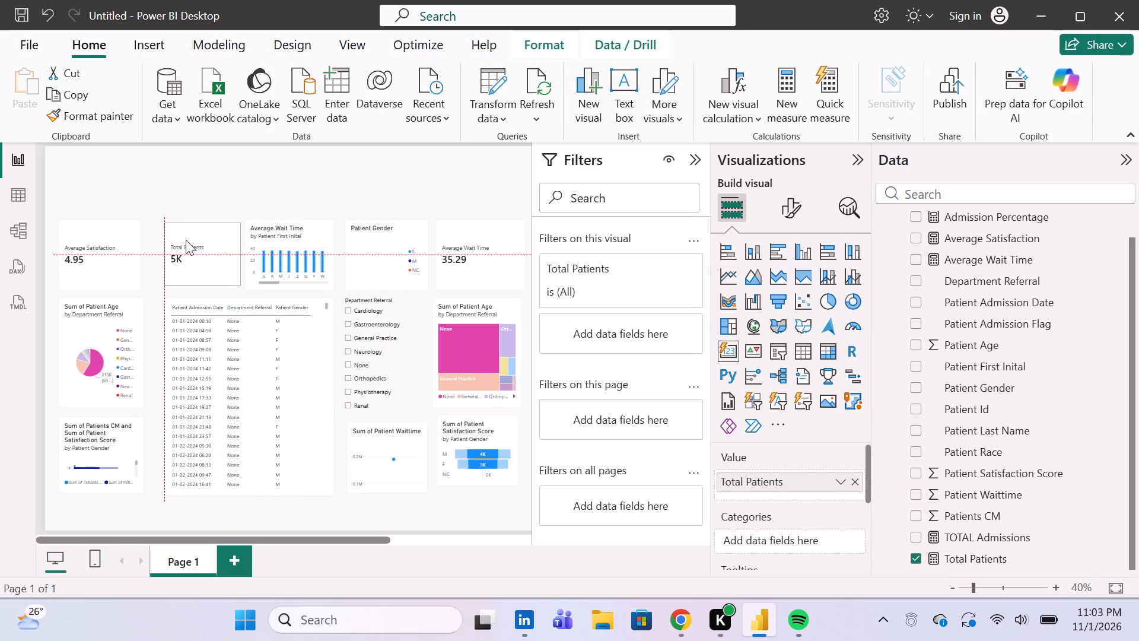
{"action": "left_click_drag", "start_coordinate": [186, 240], "coordinate": [182, 240]}
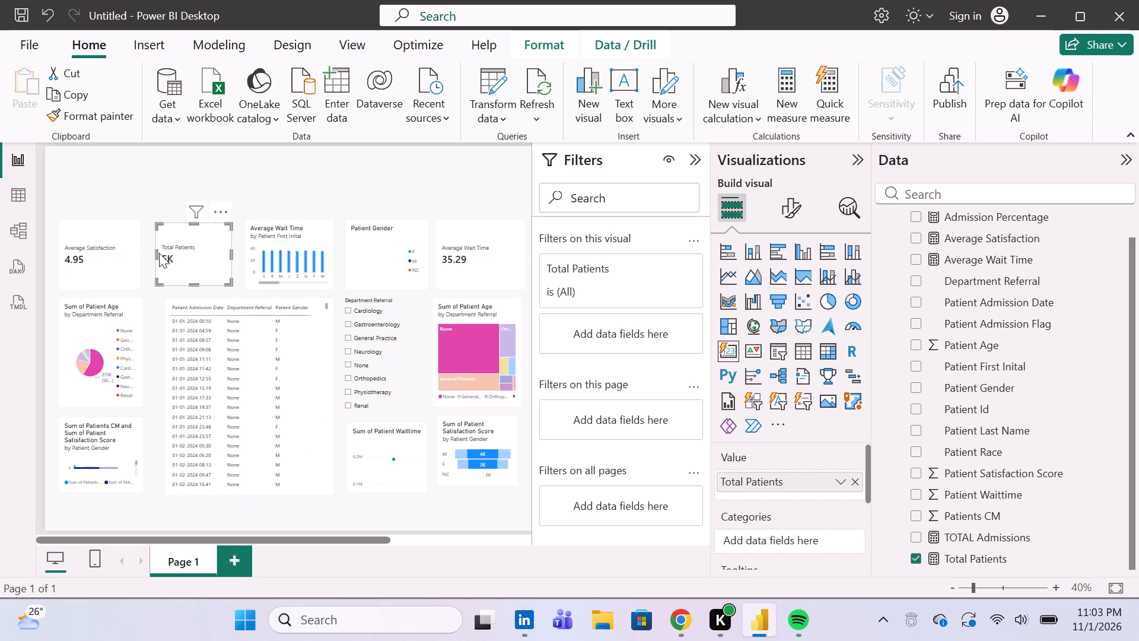
{"action": "left_click", "coordinate": [157, 253]}
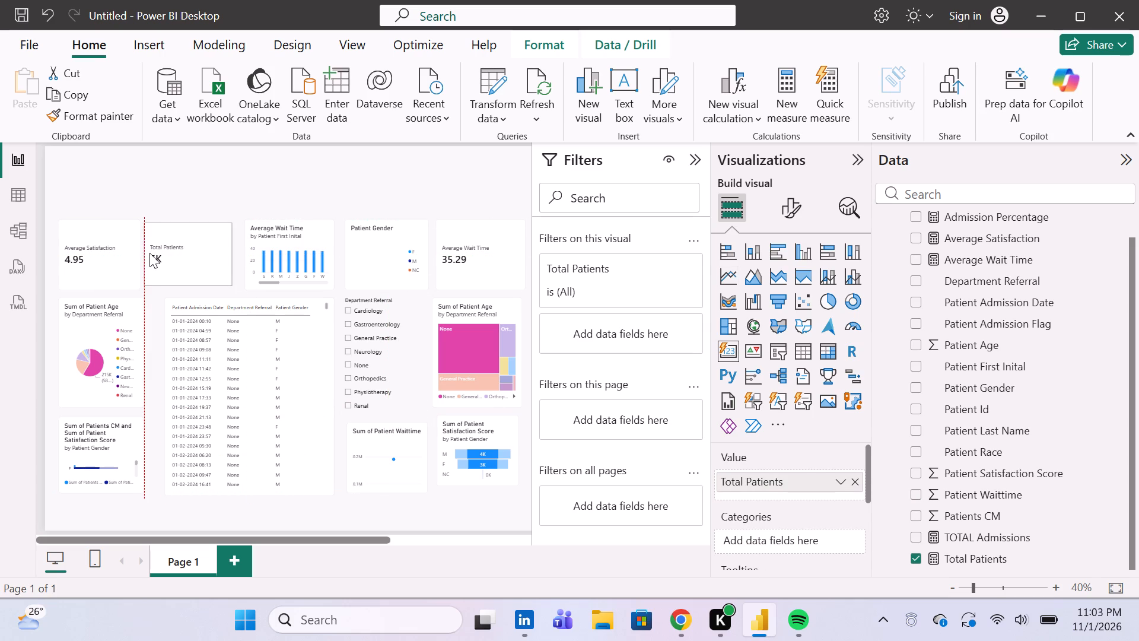
{"action": "left_click", "coordinate": [294, 161]}
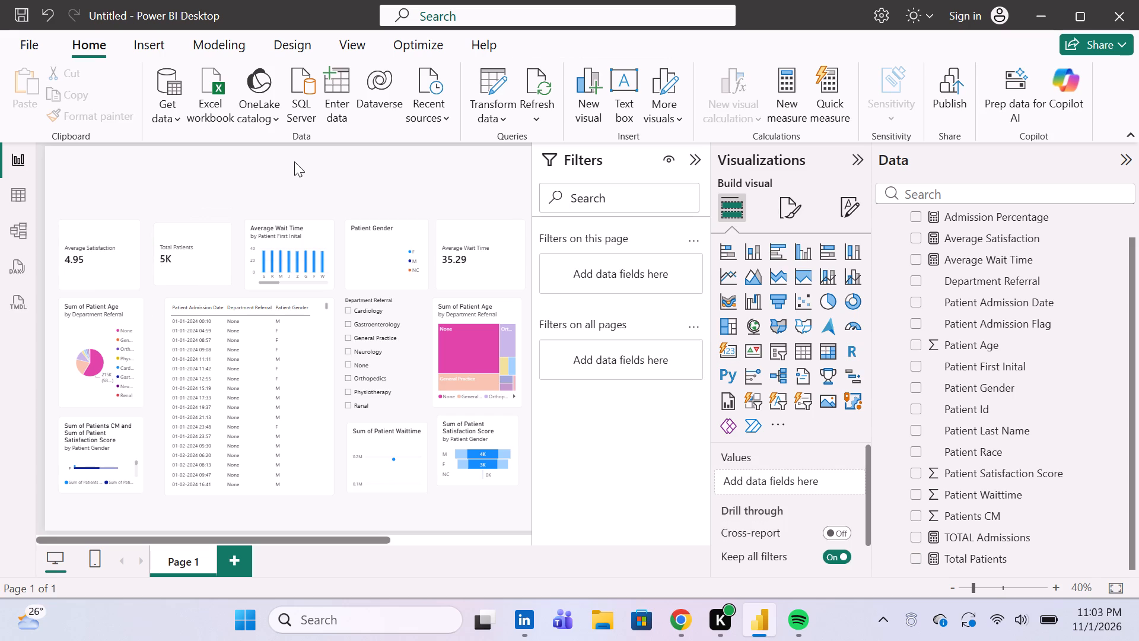
Insert a text box above the top row of visuals and resize it into a shallow banner from above Average Satisfaction to above Average Wait Time.
{"action": "left_click", "coordinate": [616, 82]}
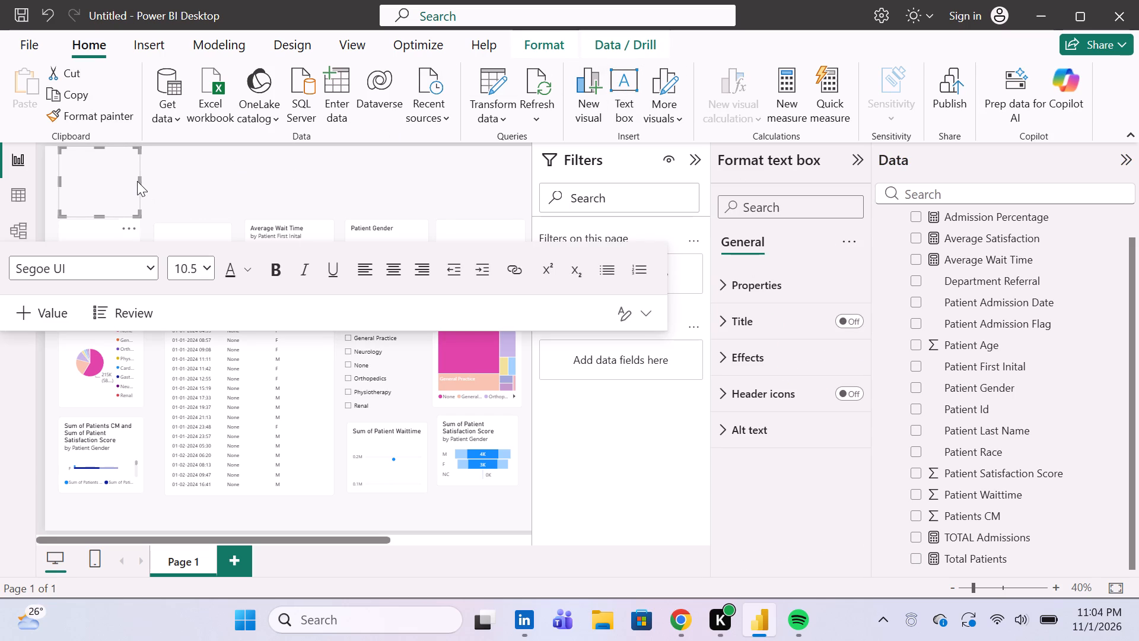
{"action": "left_click_drag", "start_coordinate": [138, 180], "coordinate": [457, 194]}
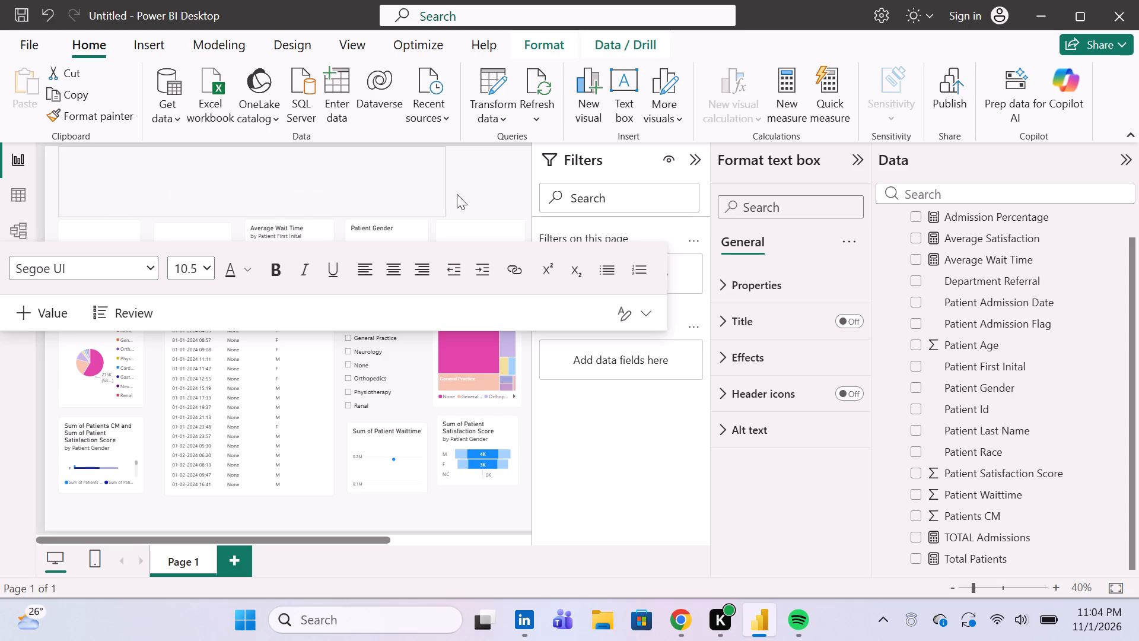
{"action": "left_click_drag", "start_coordinate": [457, 194], "coordinate": [498, 195]}
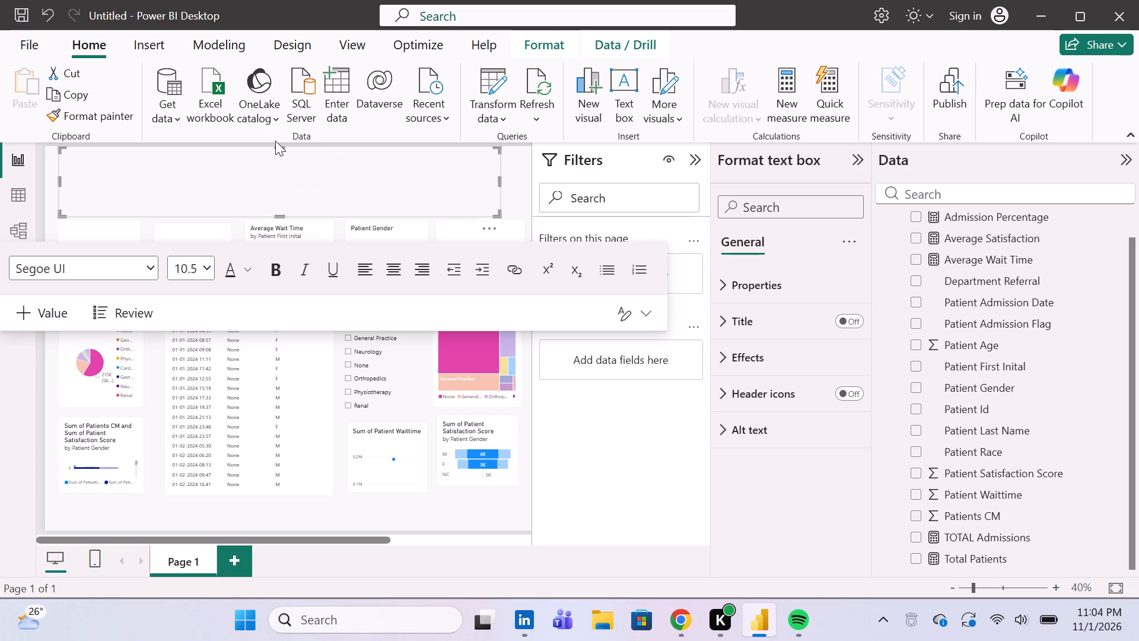
{"action": "left_click_drag", "start_coordinate": [281, 148], "coordinate": [281, 156]}
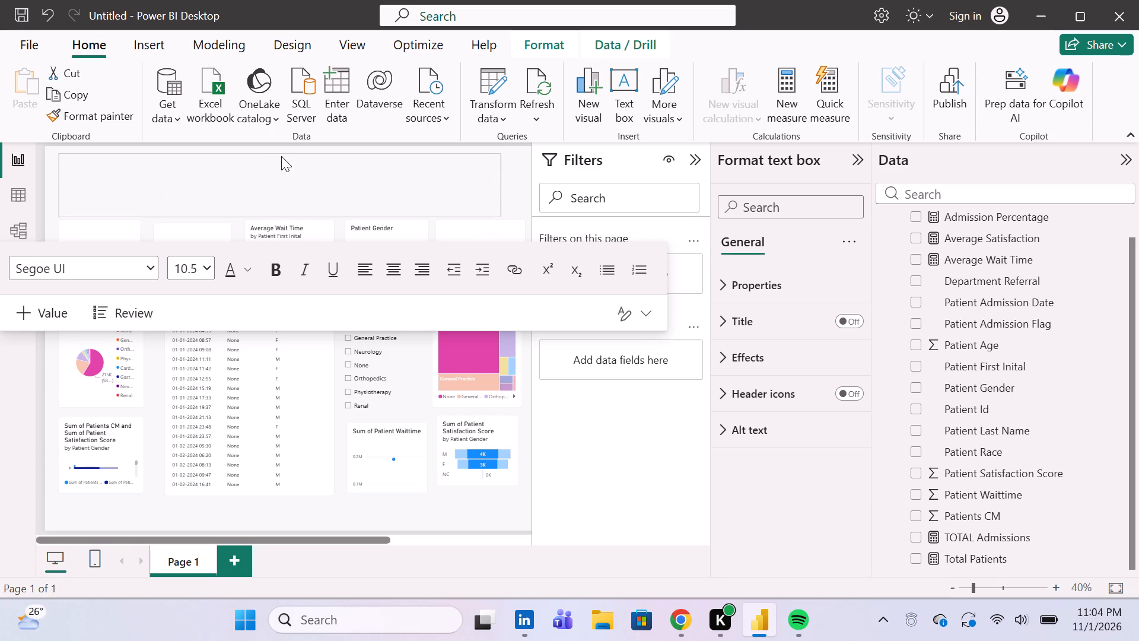
{"action": "left_click_drag", "start_coordinate": [281, 156], "coordinate": [284, 160]}
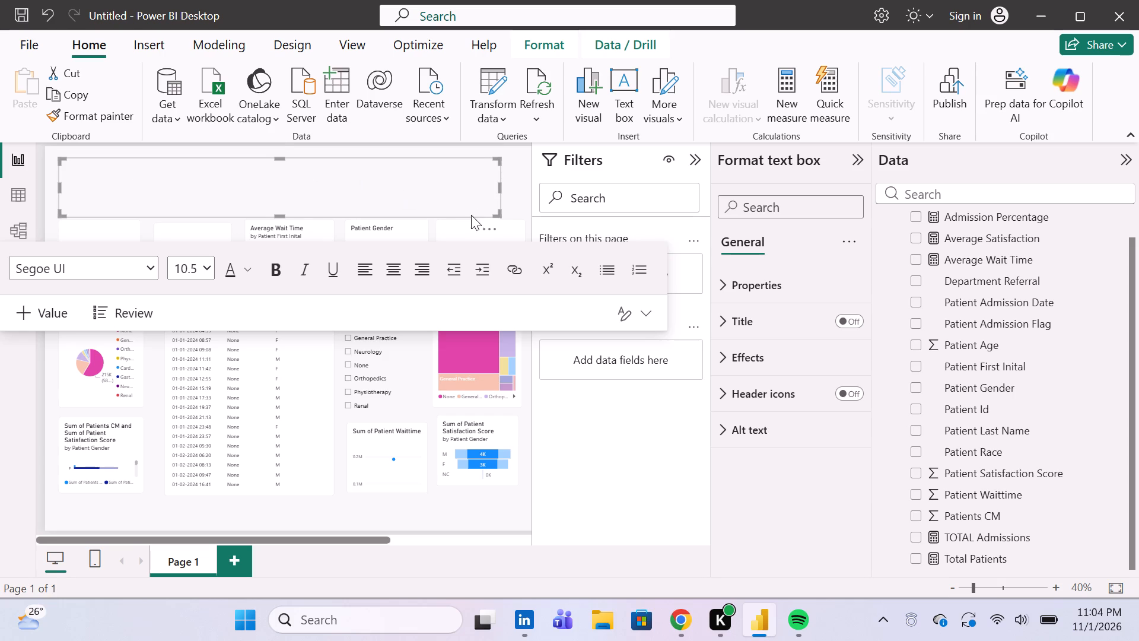
{"action": "left_click_drag", "start_coordinate": [499, 191], "coordinate": [510, 191]}
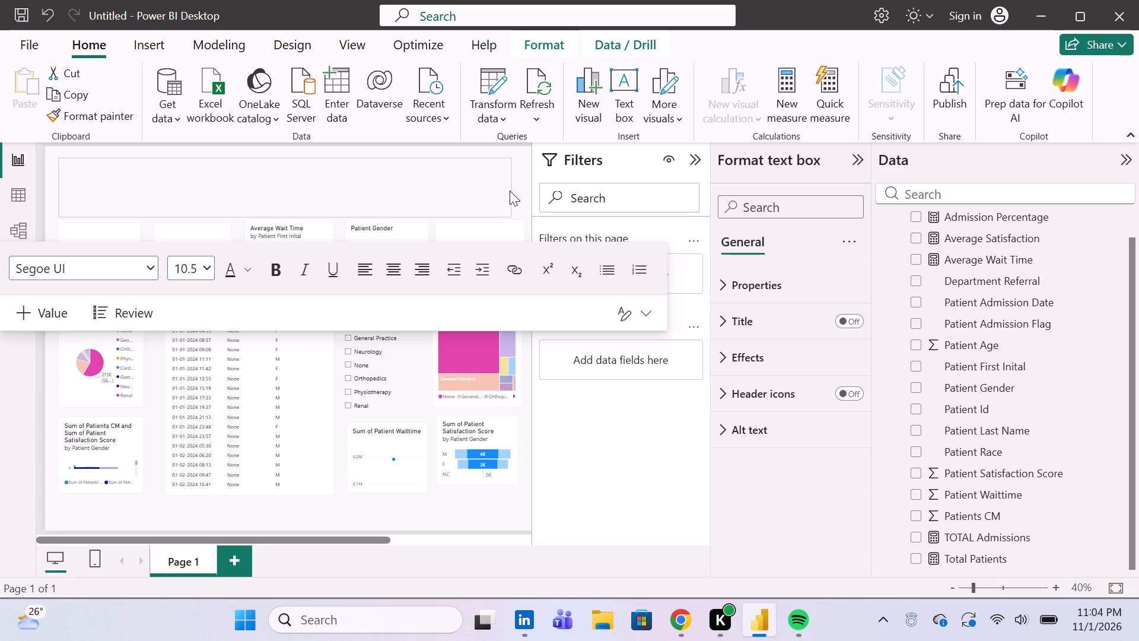
{"action": "left_click_drag", "start_coordinate": [510, 191], "coordinate": [514, 190]}
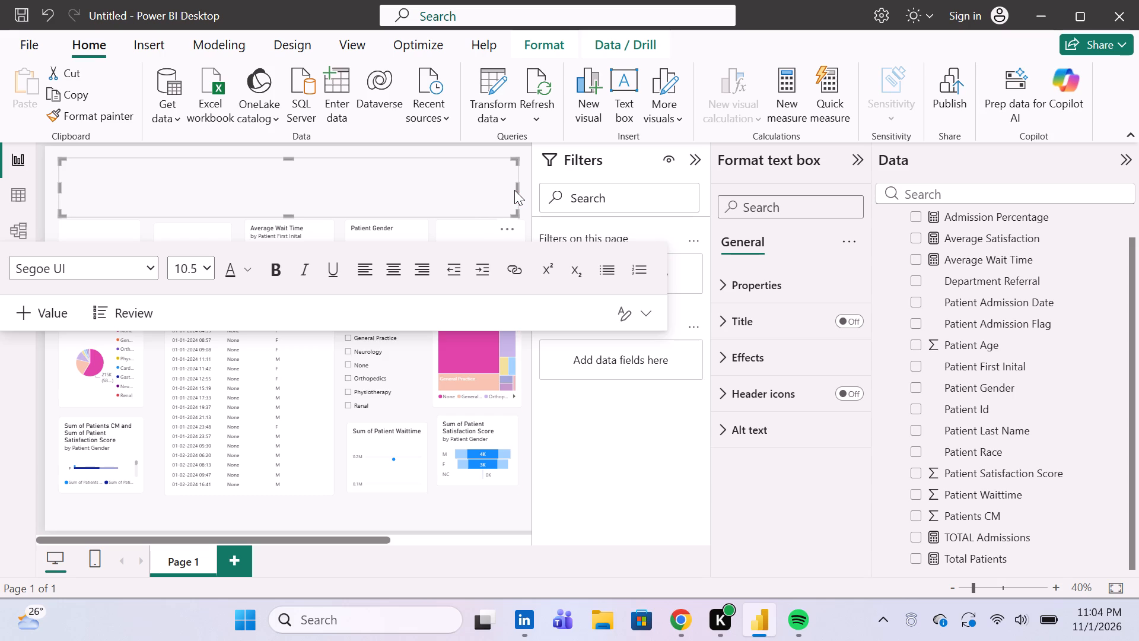
{"action": "left_click_drag", "start_coordinate": [291, 213], "coordinate": [292, 204]}
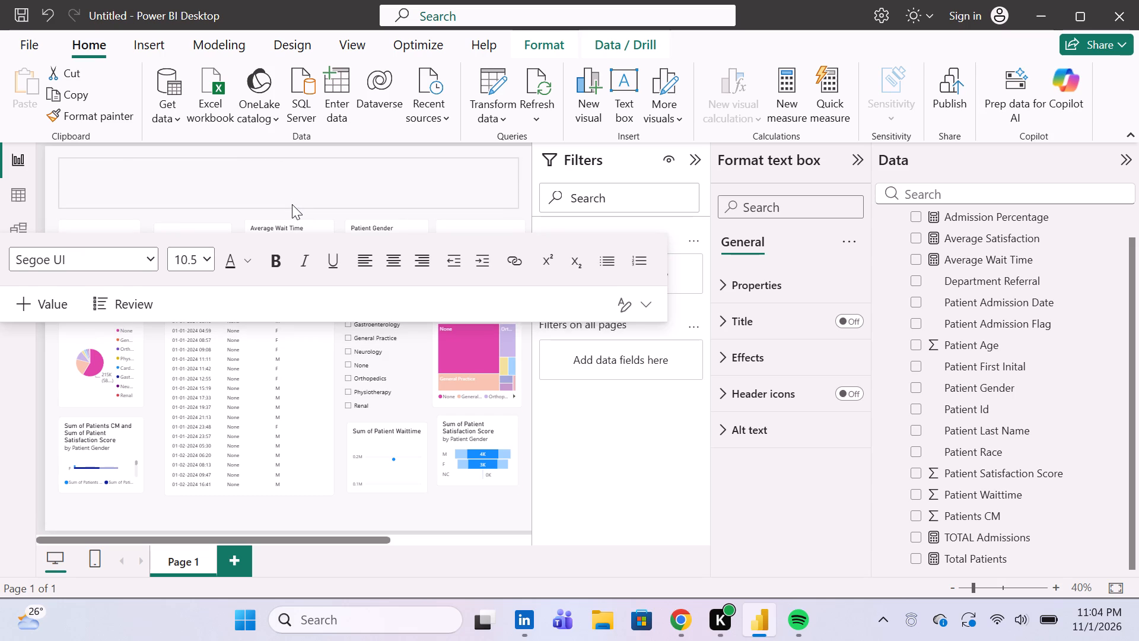
{"action": "left_click_drag", "start_coordinate": [292, 204], "coordinate": [294, 200]}
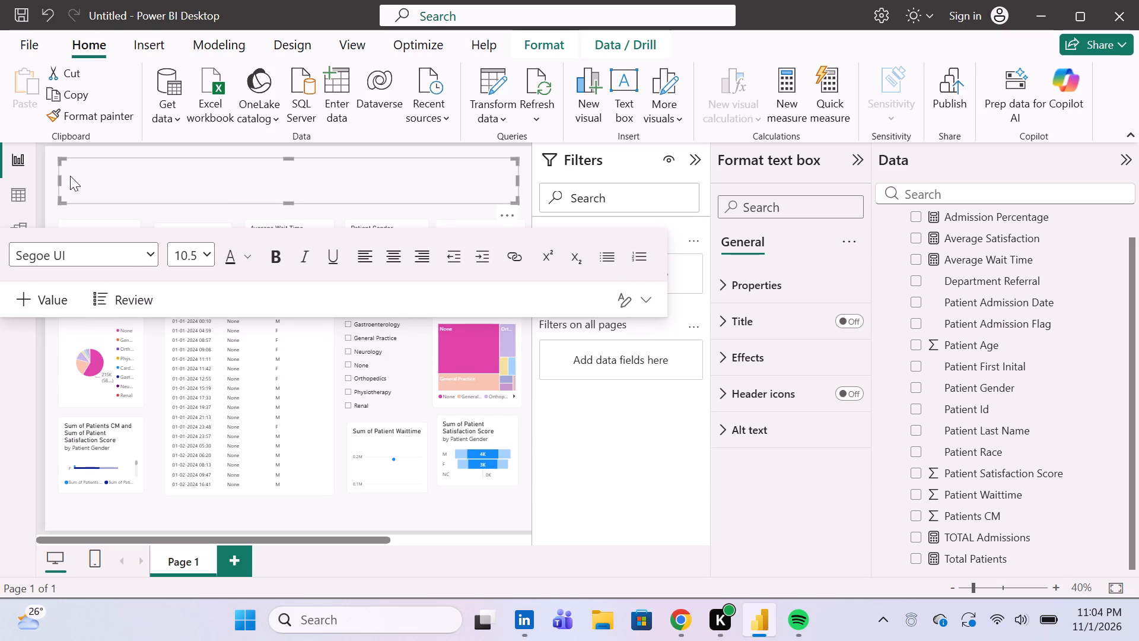
{"action": "left_click_drag", "start_coordinate": [59, 179], "coordinate": [144, 192]}
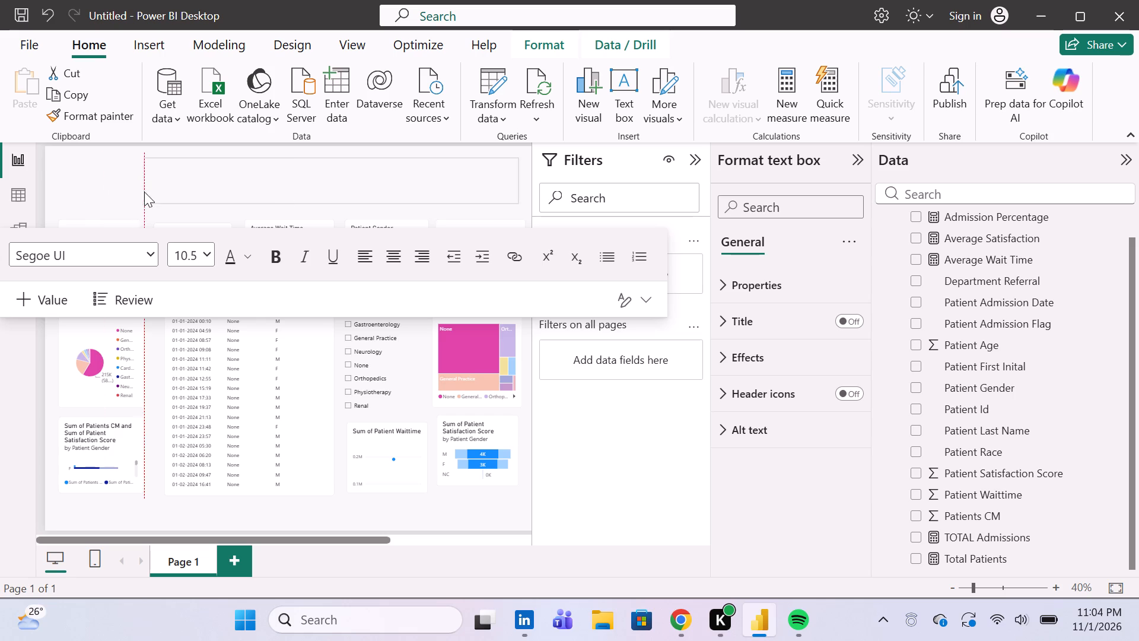
{"action": "left_click_drag", "start_coordinate": [144, 192], "coordinate": [120, 194]}
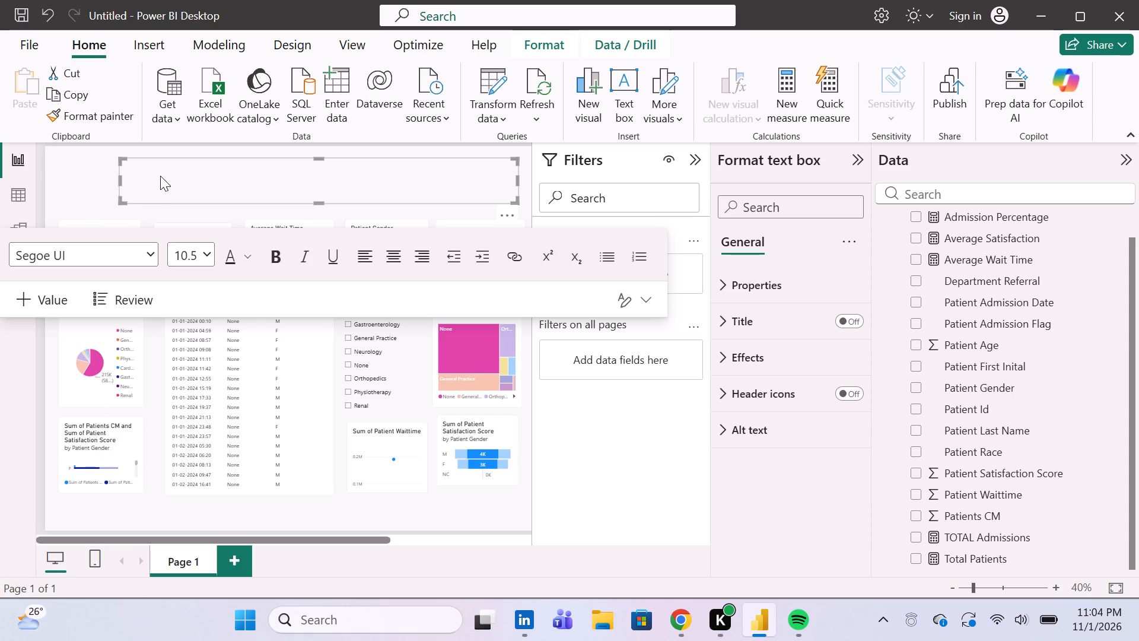
Set the font size to 16 in the empty banner text box.
{"action": "left_click", "coordinate": [160, 176]}
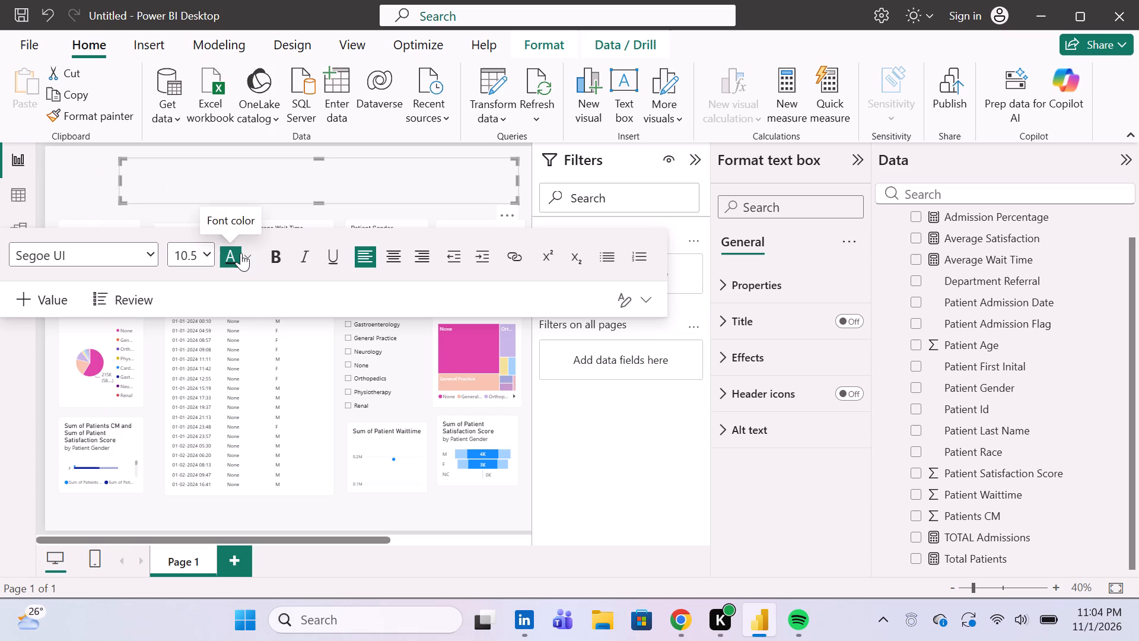
{"action": "left_click", "coordinate": [241, 253]}
{"action": "left_click", "coordinate": [241, 253]}
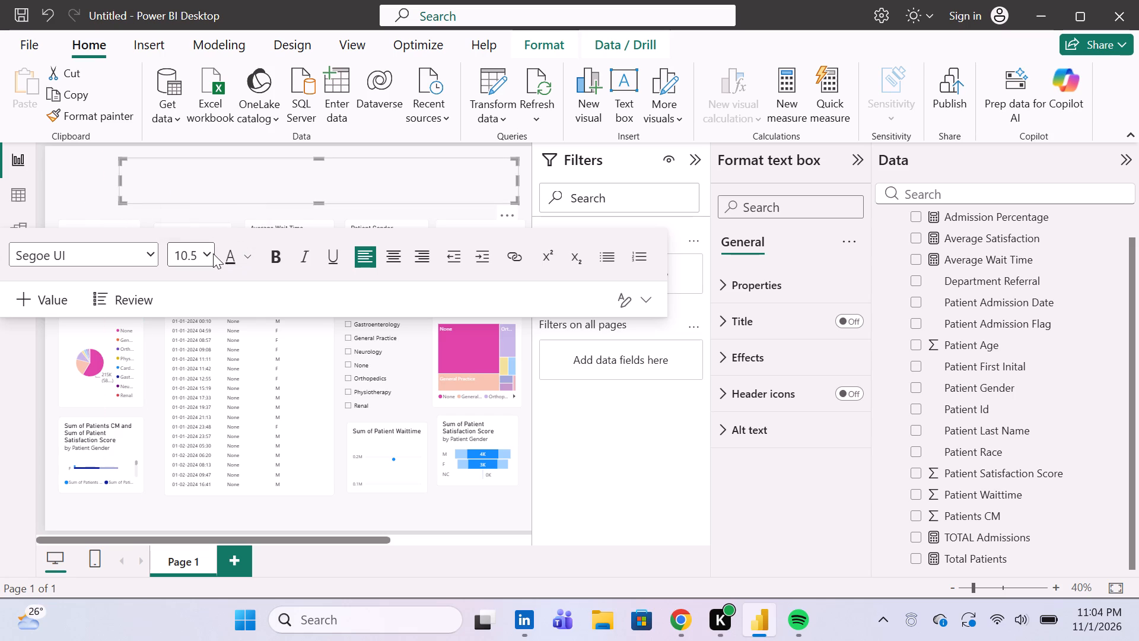
{"action": "left_click", "coordinate": [211, 253]}
{"action": "left_click", "coordinate": [183, 444]}
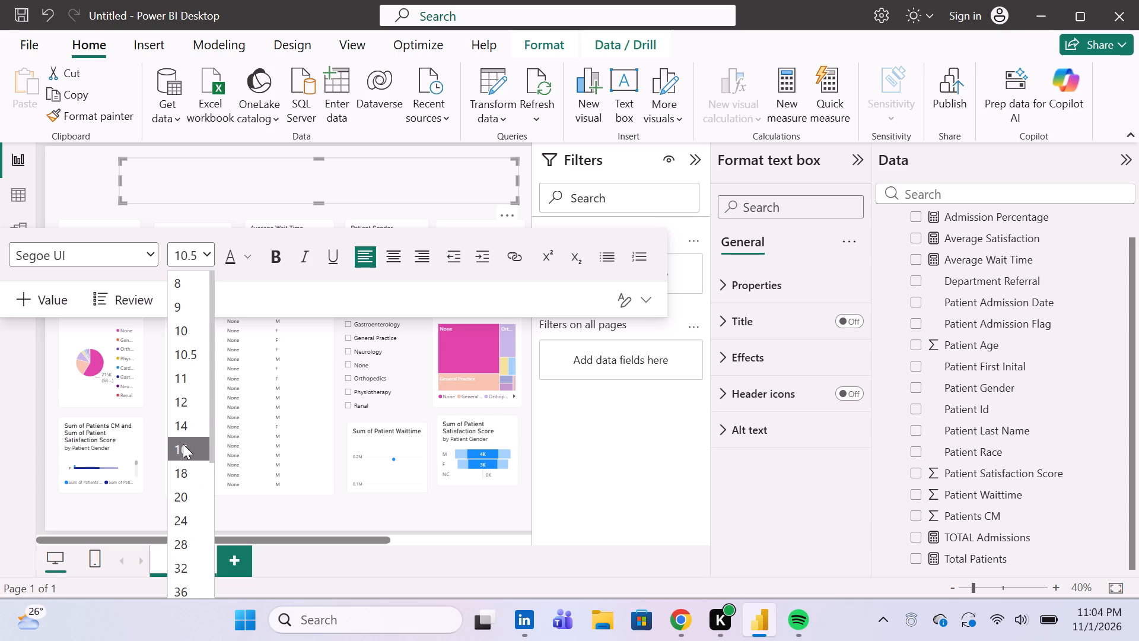
Set the banner text box's font size to 54 and clear the trial letter from it.
{"action": "left_click", "coordinate": [160, 167]}
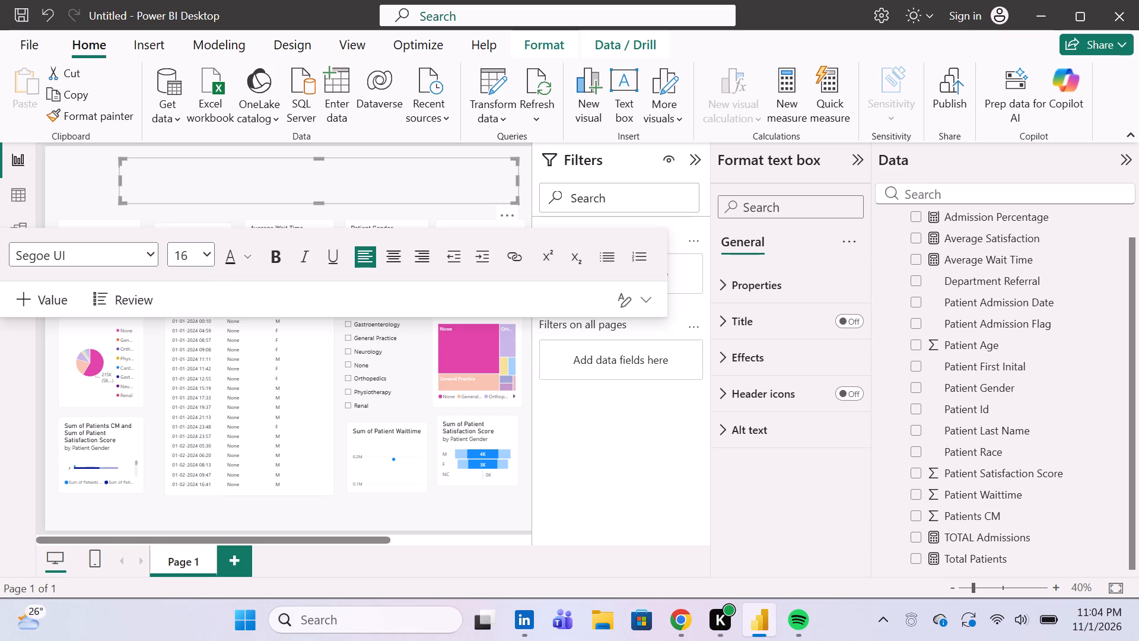
{"action": "key", "text": "shift+h"}
{"action": "left_click", "coordinate": [196, 259]}
{"action": "left_click", "coordinate": [204, 569]}
{"action": "left_click", "coordinate": [195, 246]}
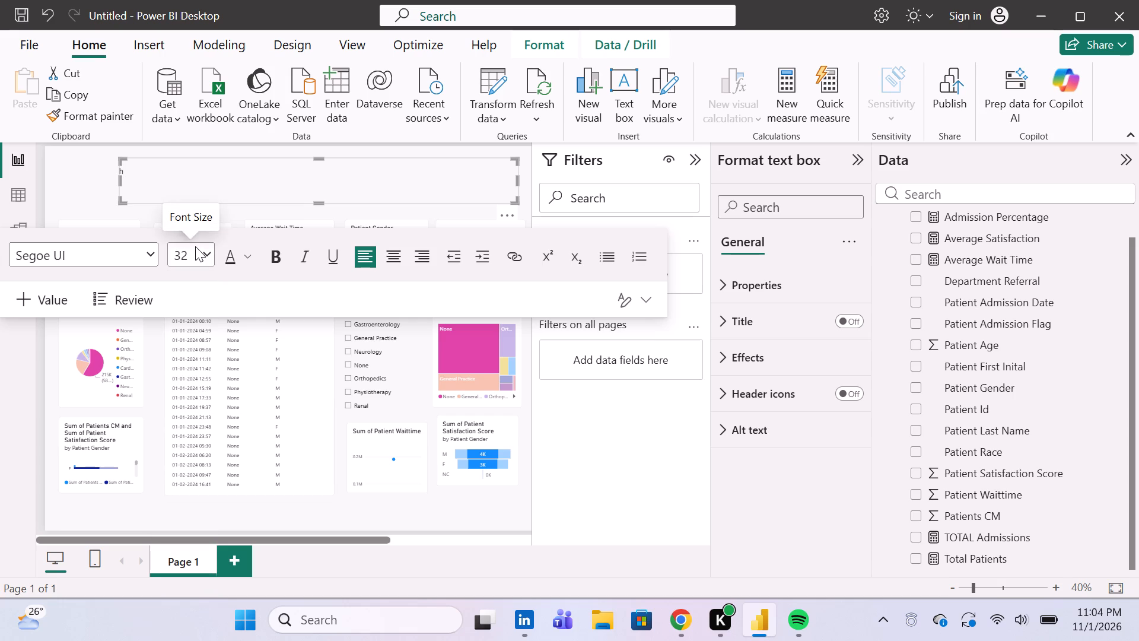
{"action": "scroll", "coordinate": [177, 500], "scroll_direction": "down", "scroll_amount": 2}
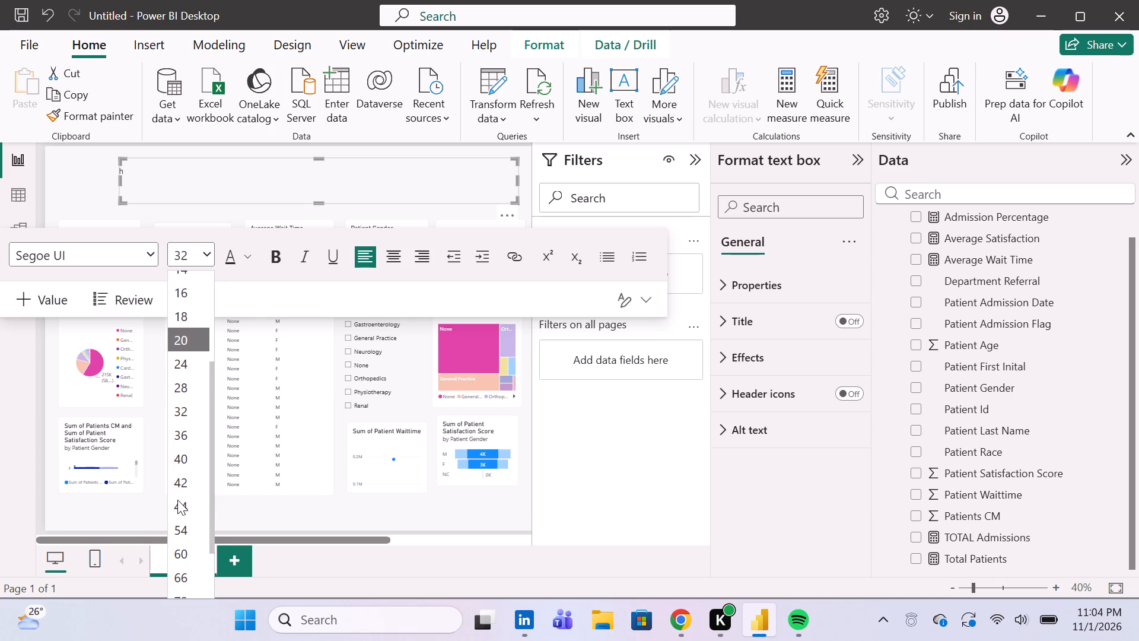
{"action": "scroll", "coordinate": [177, 500], "scroll_direction": "down", "scroll_amount": 1}
{"action": "left_click", "coordinate": [177, 494]}
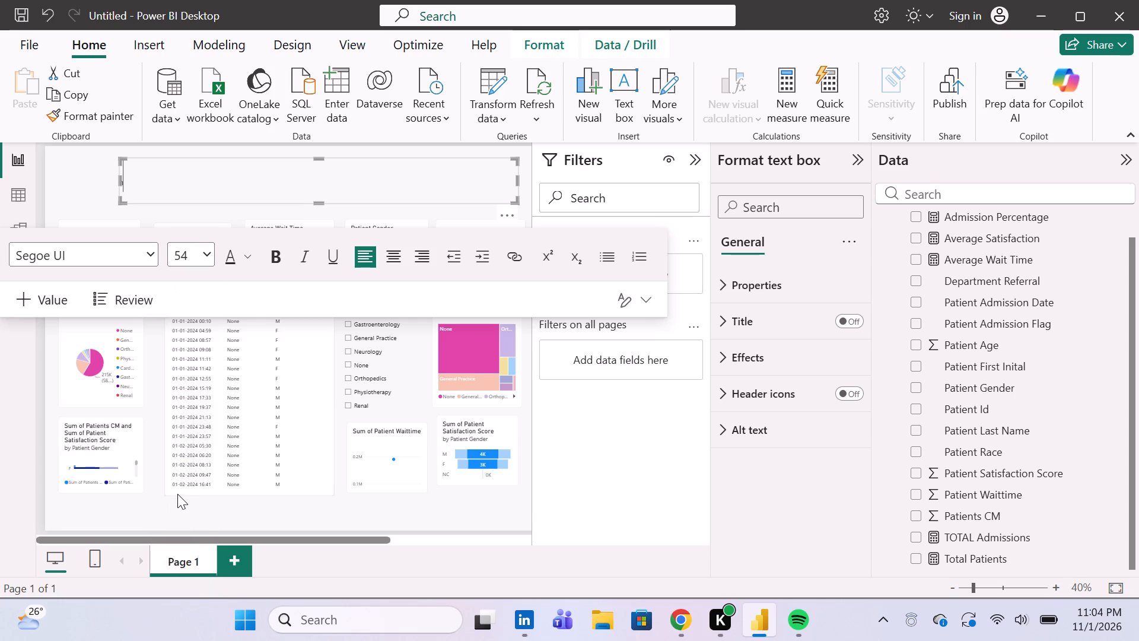
{"action": "key", "text": "BackSpace"}
Enter the title "HOSPITAL ANALYSIS DASHBOARD" in the banner text box and deselect it.
{"action": "key", "text": "h"}
{"action": "type", "text": "OS"}
{"action": "type", "text": "PITAL"}
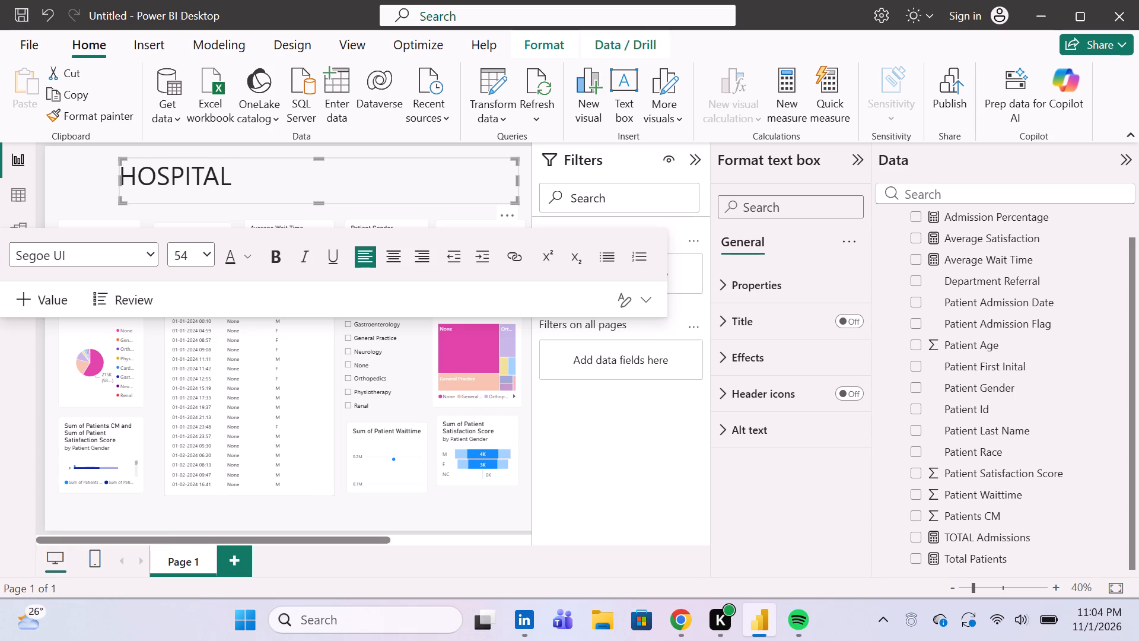
{"action": "key", "text": "space"}
{"action": "type", "text": "ANALYSIS"}
{"action": "key", "text": "space"}
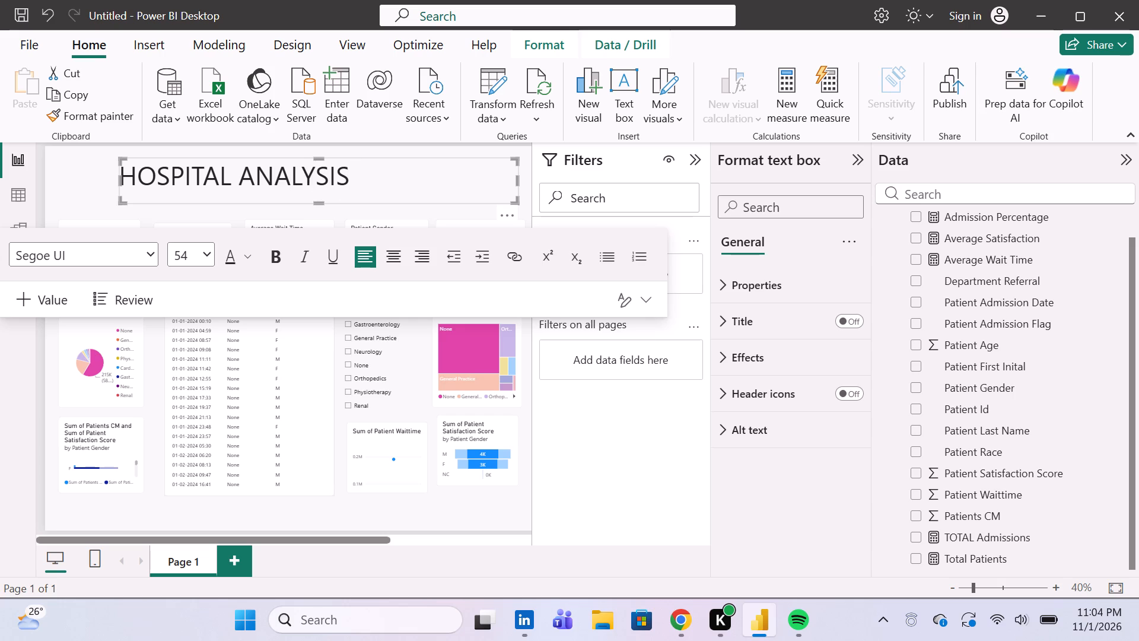
{"action": "type", "text": "DASHBOARD"}
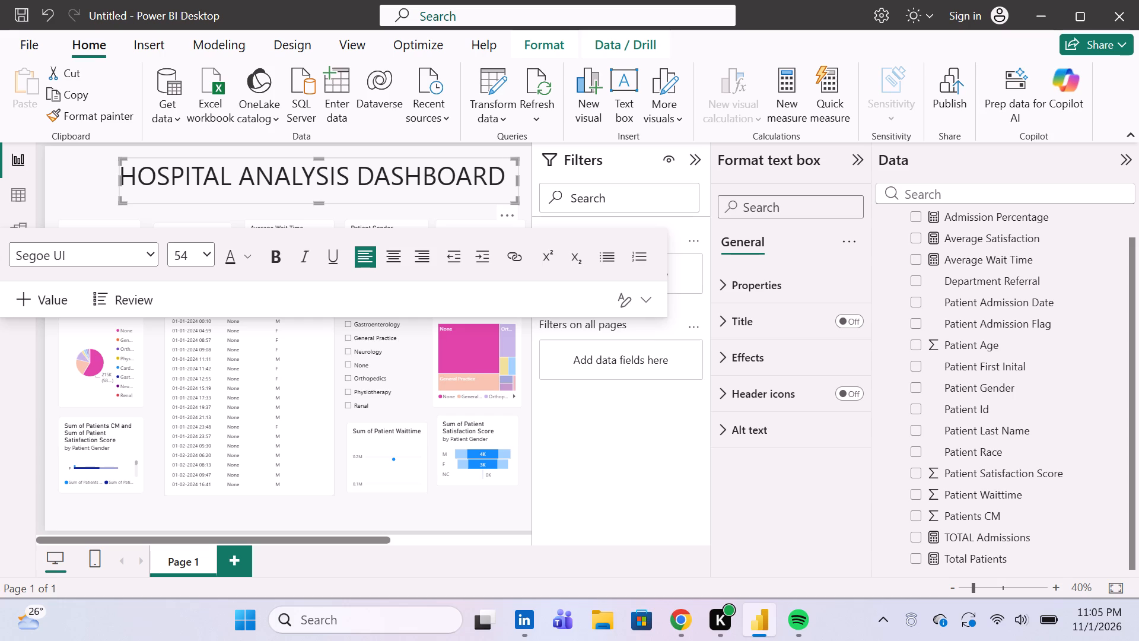
{"action": "left_click", "coordinate": [105, 196]}
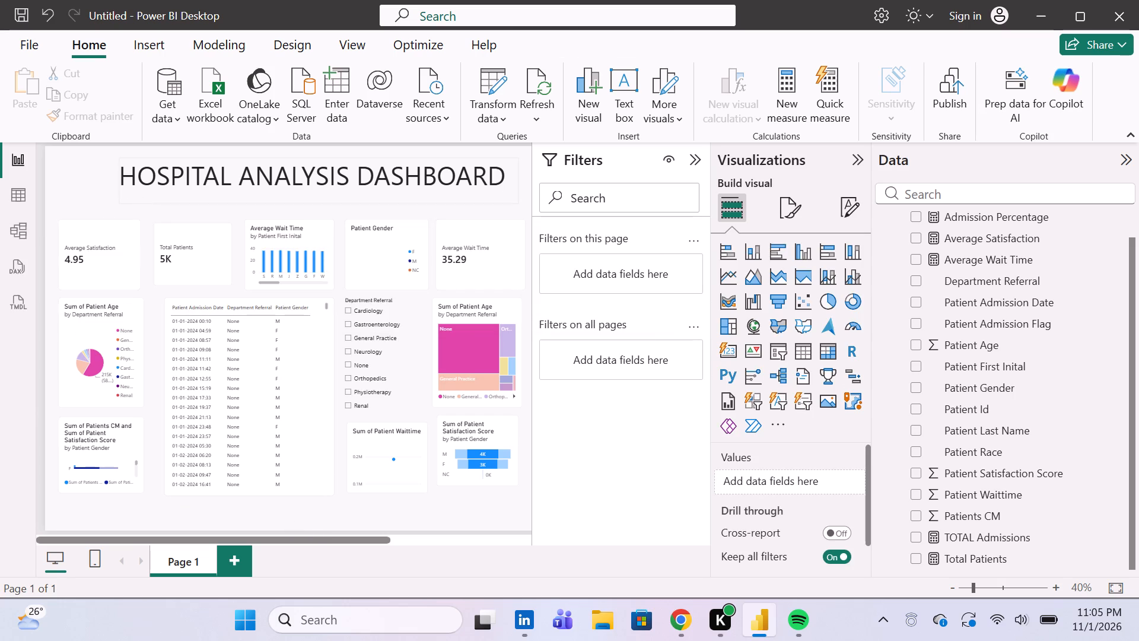
{"action": "left_click", "coordinate": [151, 188]}
{"action": "left_click", "coordinate": [75, 177]}
Insert an image element onto the report page.
{"action": "left_click", "coordinate": [152, 53]}
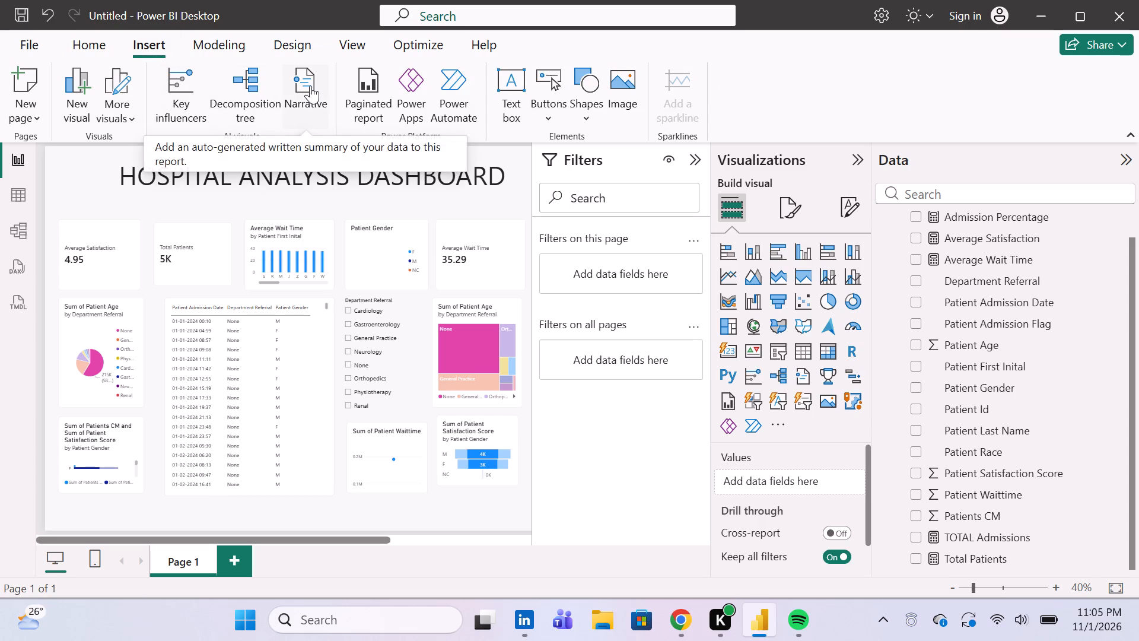
{"action": "left_click", "coordinate": [632, 82]}
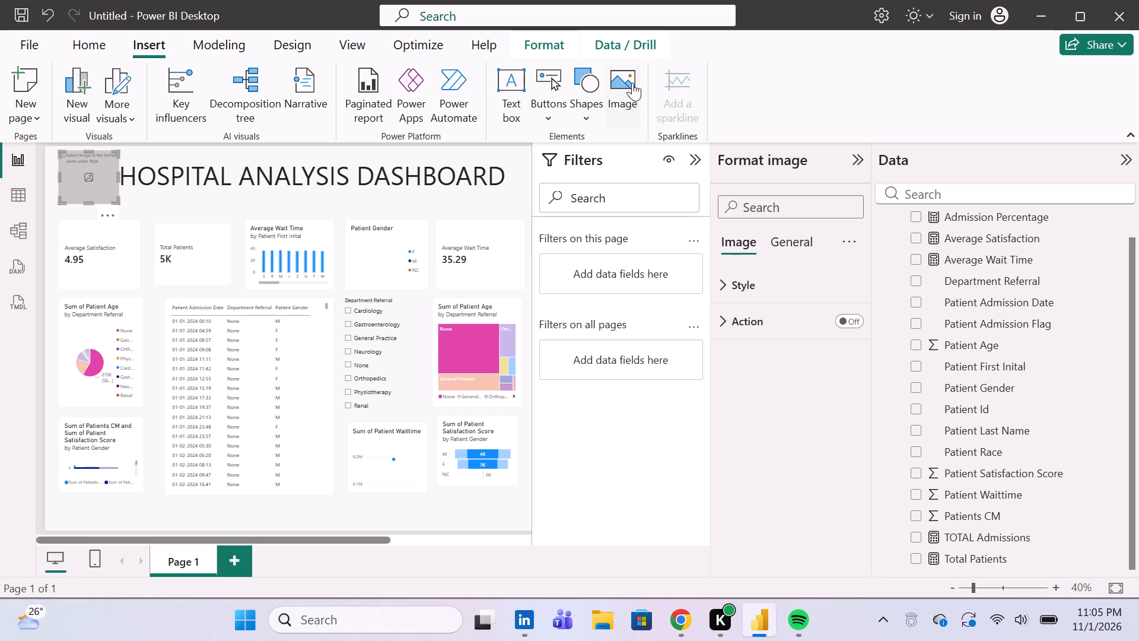
Upload the "hospital" picture from the Downloads folder as the image element's source.
{"action": "left_click", "coordinate": [790, 246]}
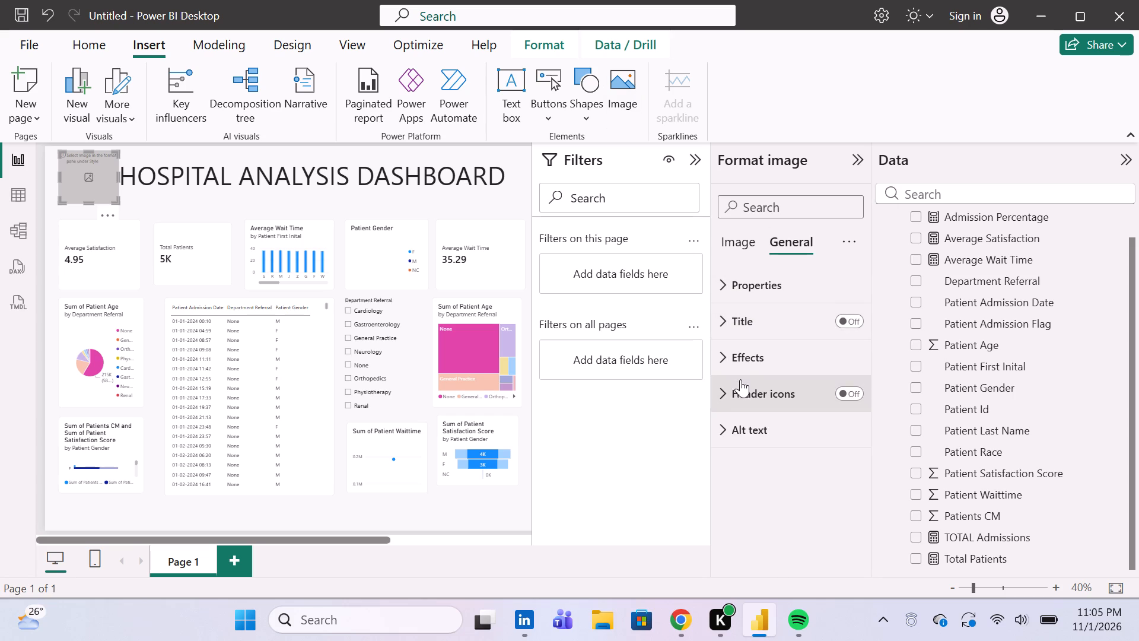
{"action": "left_click", "coordinate": [753, 239]}
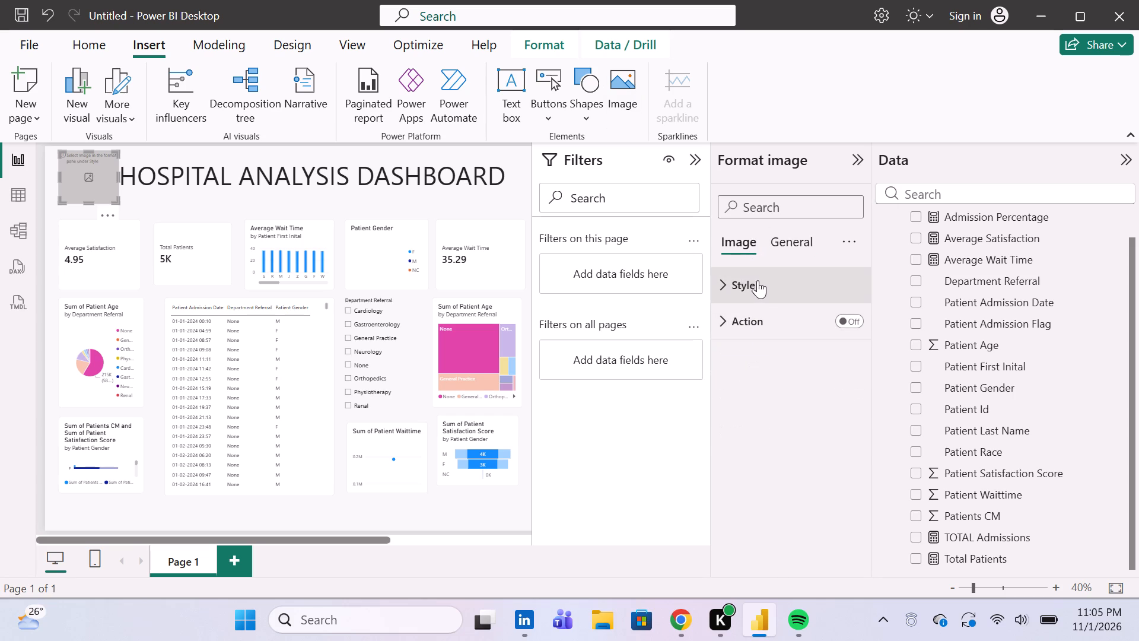
{"action": "left_click", "coordinate": [758, 283]}
{"action": "scroll", "coordinate": [757, 310], "scroll_direction": "down", "scroll_amount": 1}
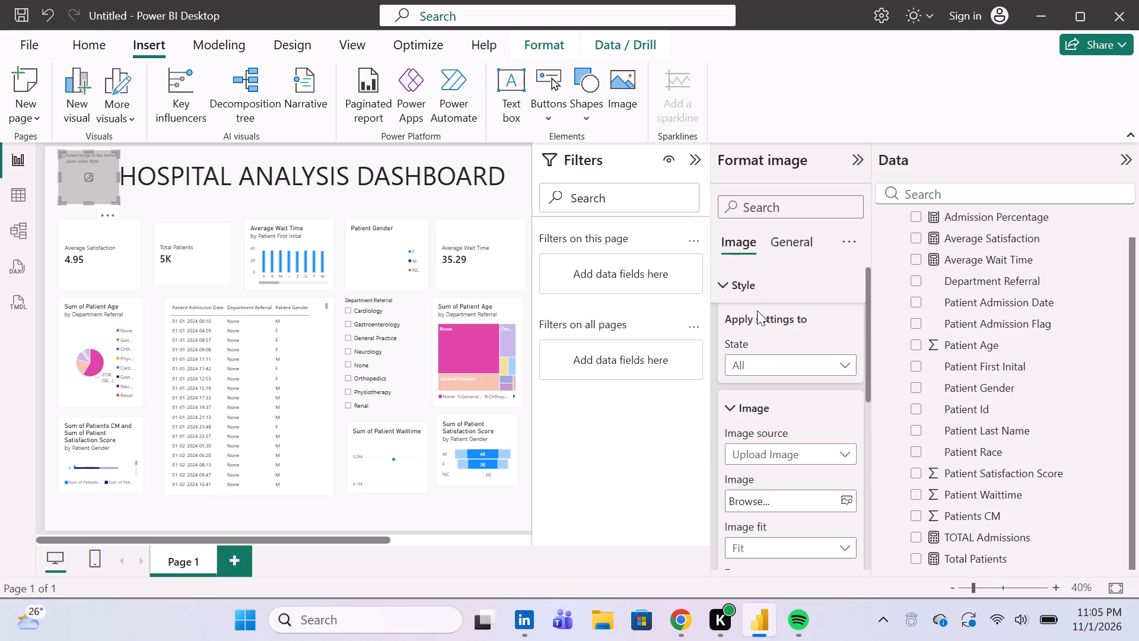
{"action": "scroll", "coordinate": [757, 310], "scroll_direction": "down", "scroll_amount": 1}
{"action": "left_click", "coordinate": [763, 346]}
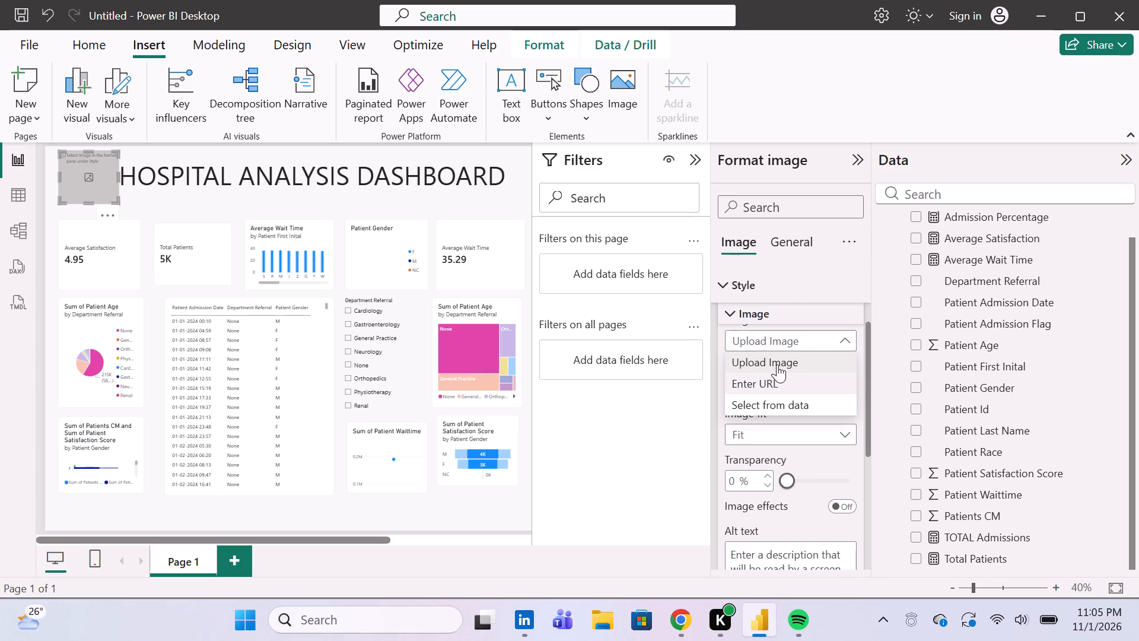
{"action": "left_click", "coordinate": [777, 364]}
{"action": "left_click", "coordinate": [784, 345]}
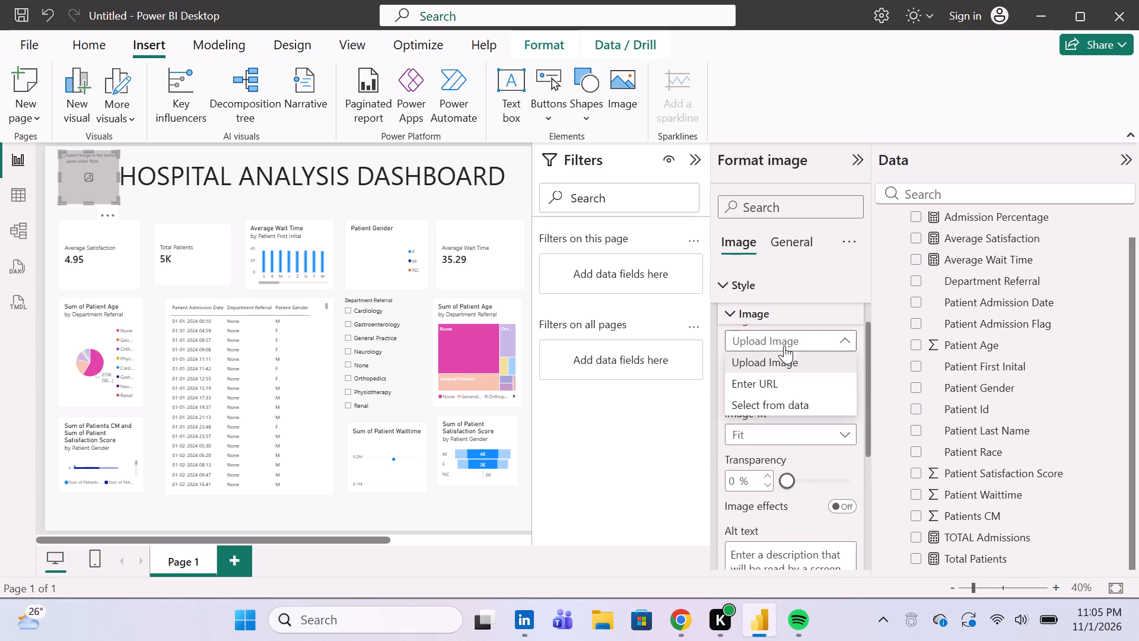
{"action": "left_click", "coordinate": [786, 338]}
{"action": "left_click", "coordinate": [812, 389]}
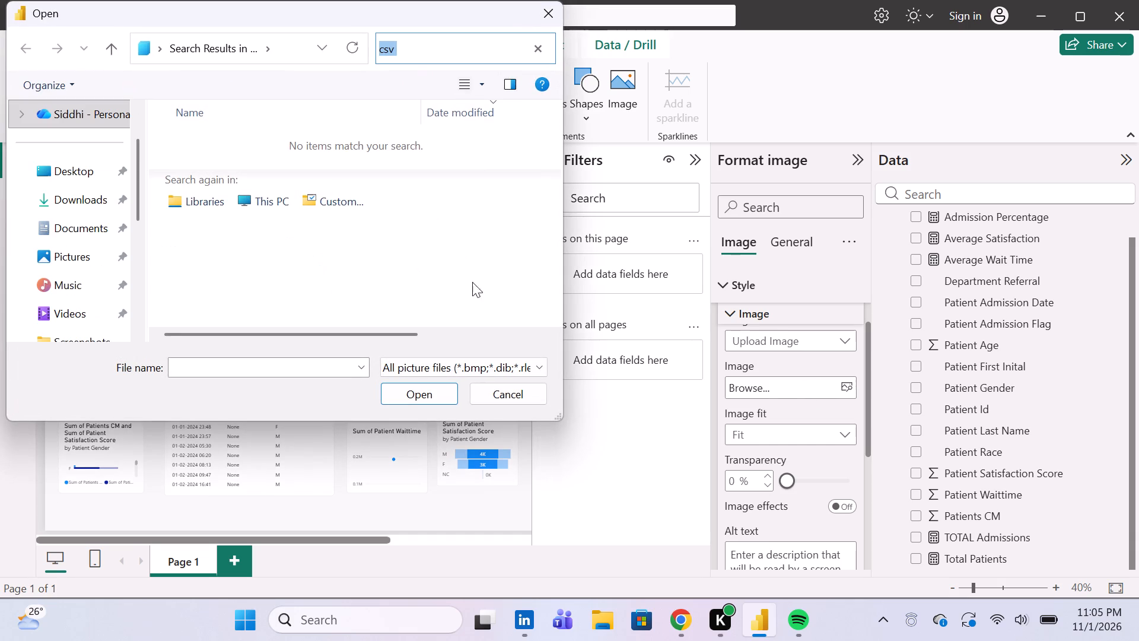
{"action": "left_click", "coordinate": [76, 195]}
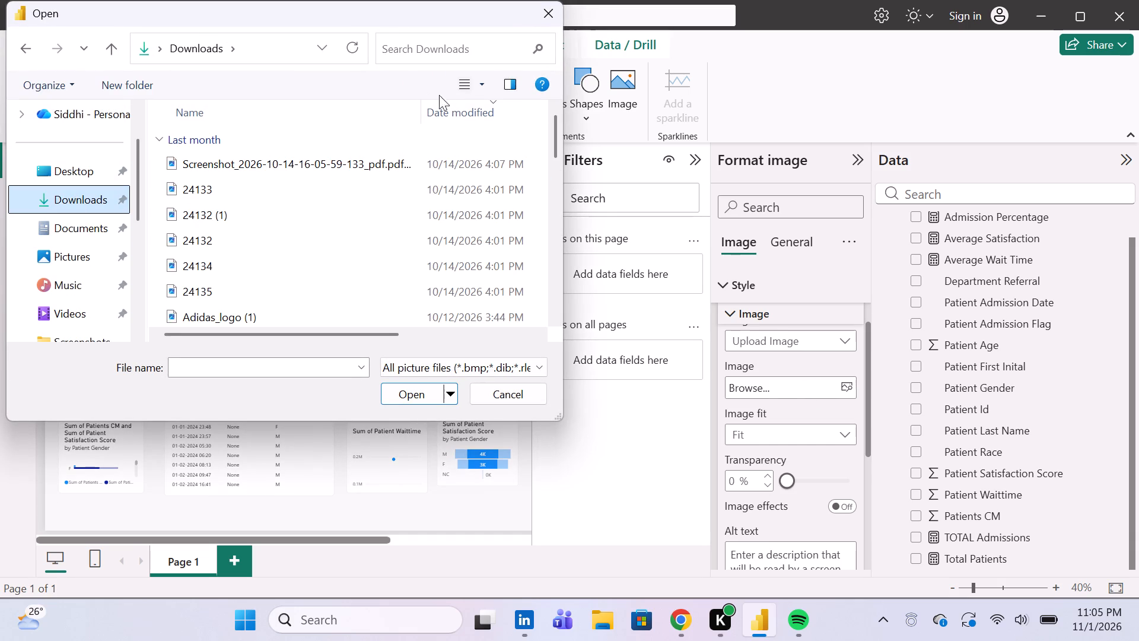
{"action": "left_click", "coordinate": [467, 51]}
{"action": "type", "text": "HO"}
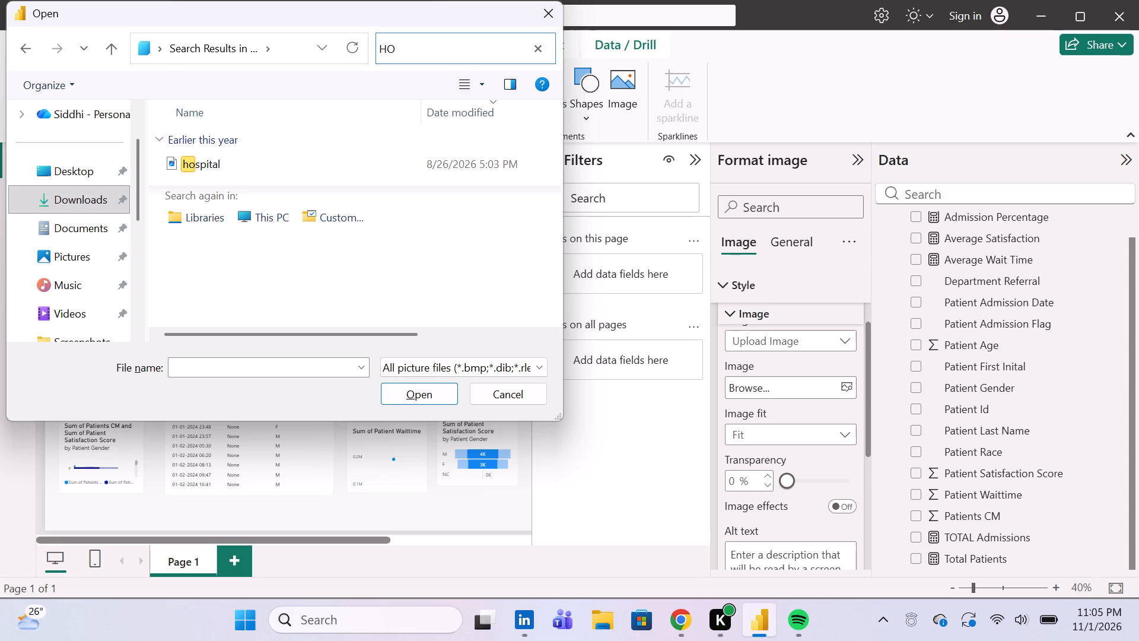
{"action": "left_click", "coordinate": [265, 169]}
{"action": "left_click", "coordinate": [405, 391]}
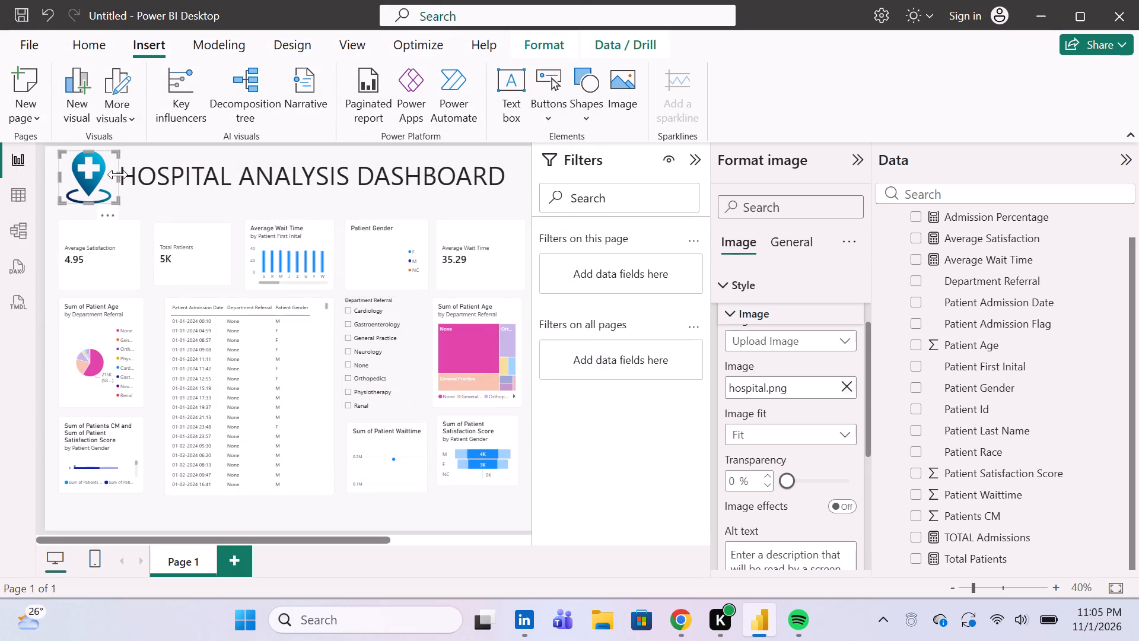
Narrow the hospital logo and reposition it just before the title, above the Average Satisfaction card.
{"action": "left_click_drag", "start_coordinate": [118, 174], "coordinate": [102, 173]}
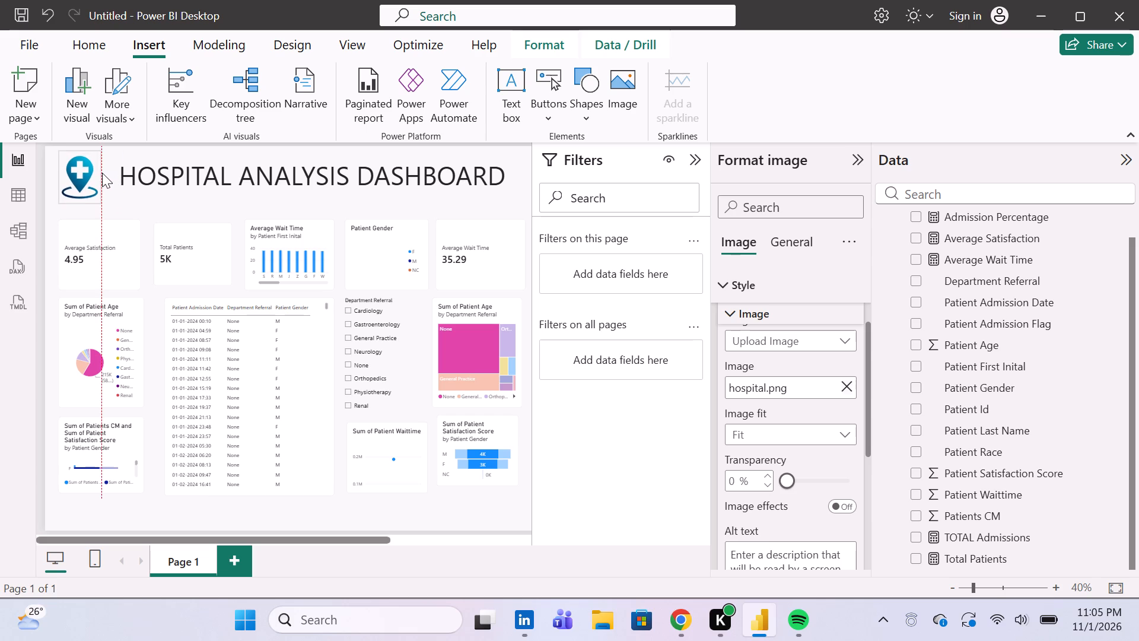
{"action": "left_click_drag", "start_coordinate": [102, 173], "coordinate": [104, 173]}
{"action": "left_click_drag", "start_coordinate": [74, 174], "coordinate": [80, 177]}
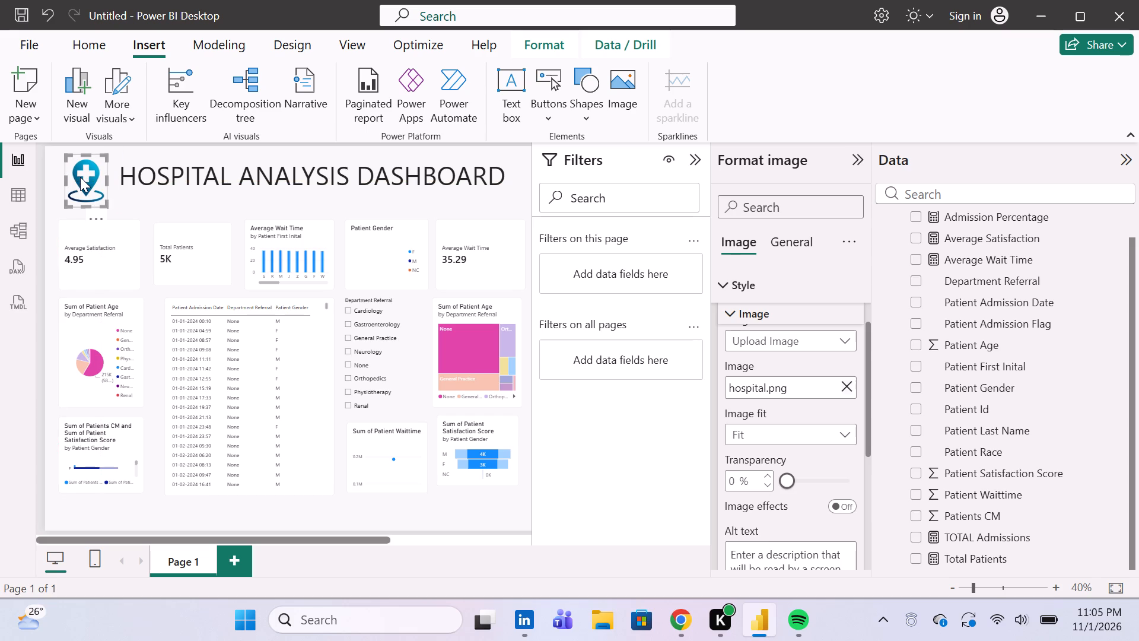
{"action": "left_click", "coordinate": [627, 414]}
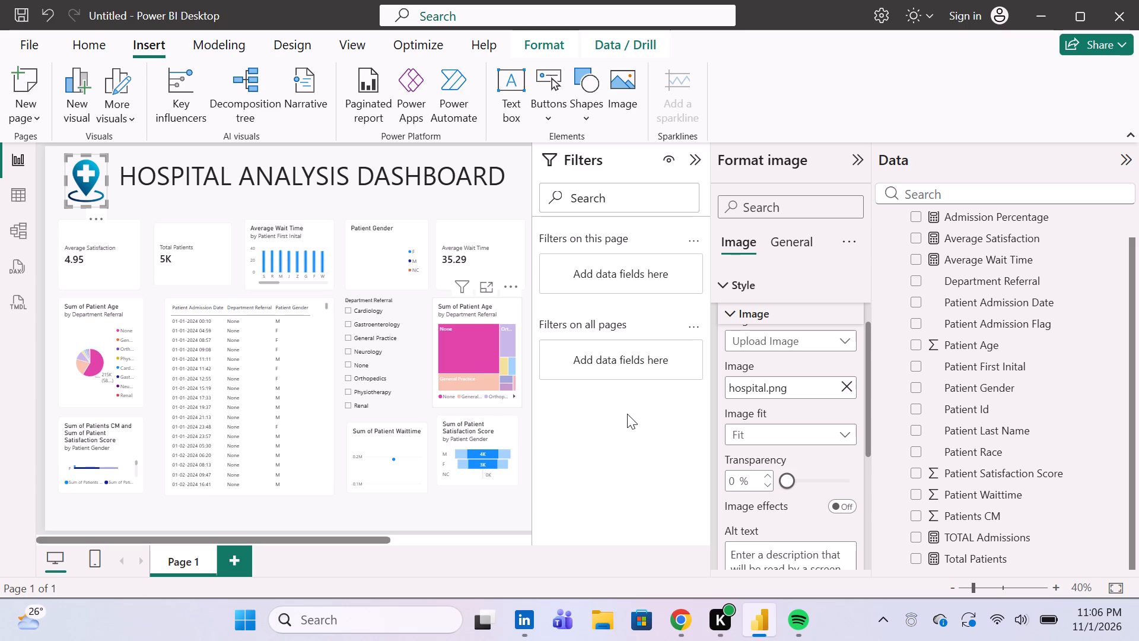
{"action": "left_click", "coordinate": [627, 414]}
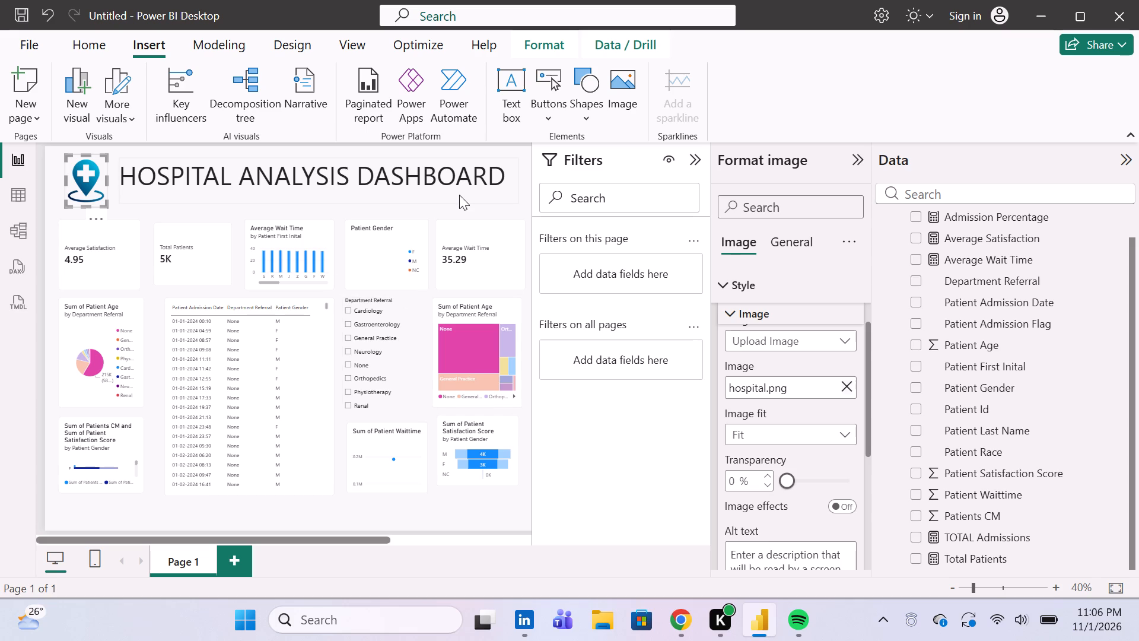
{"action": "left_click", "coordinate": [456, 208]}
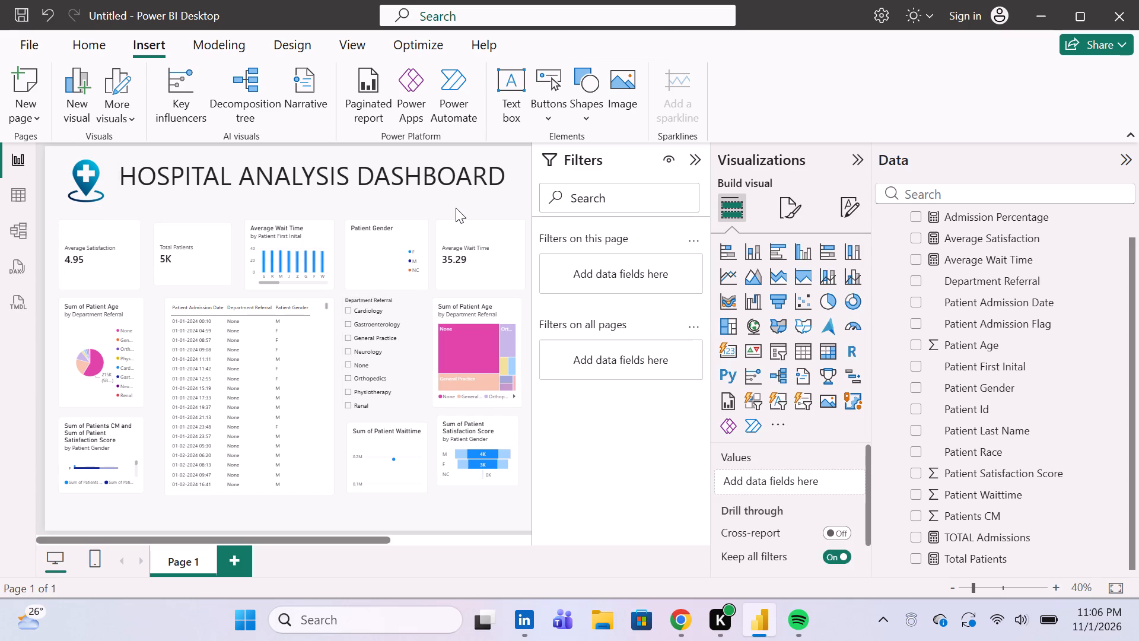
Turn on the title text box's background effect with 19% transparency.
{"action": "left_click", "coordinate": [182, 164]}
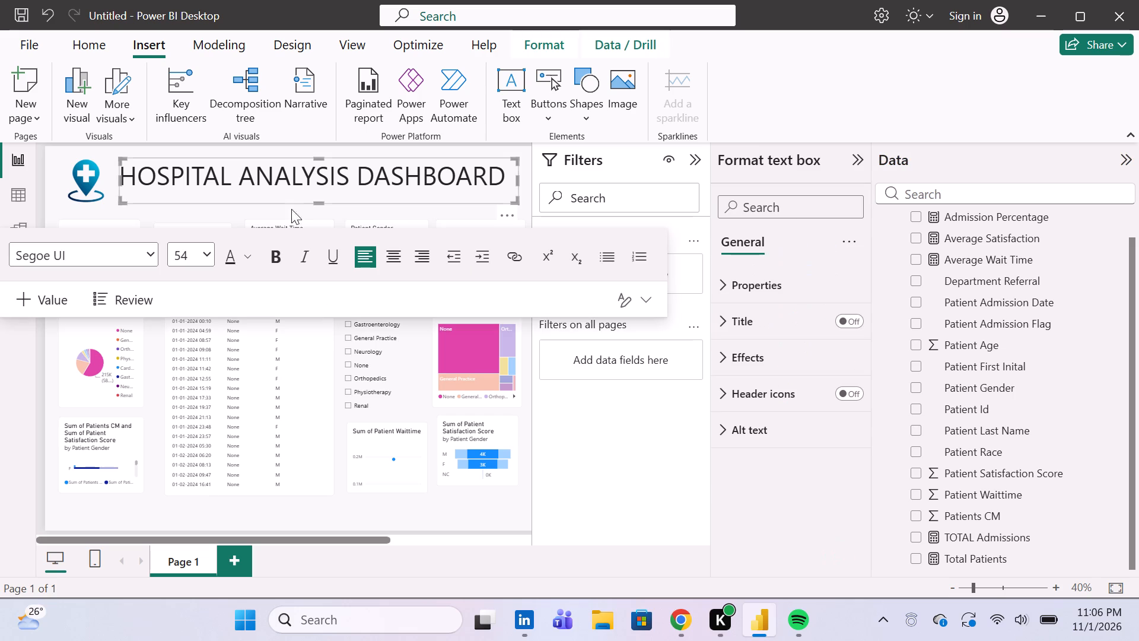
{"action": "left_click", "coordinate": [775, 358]}
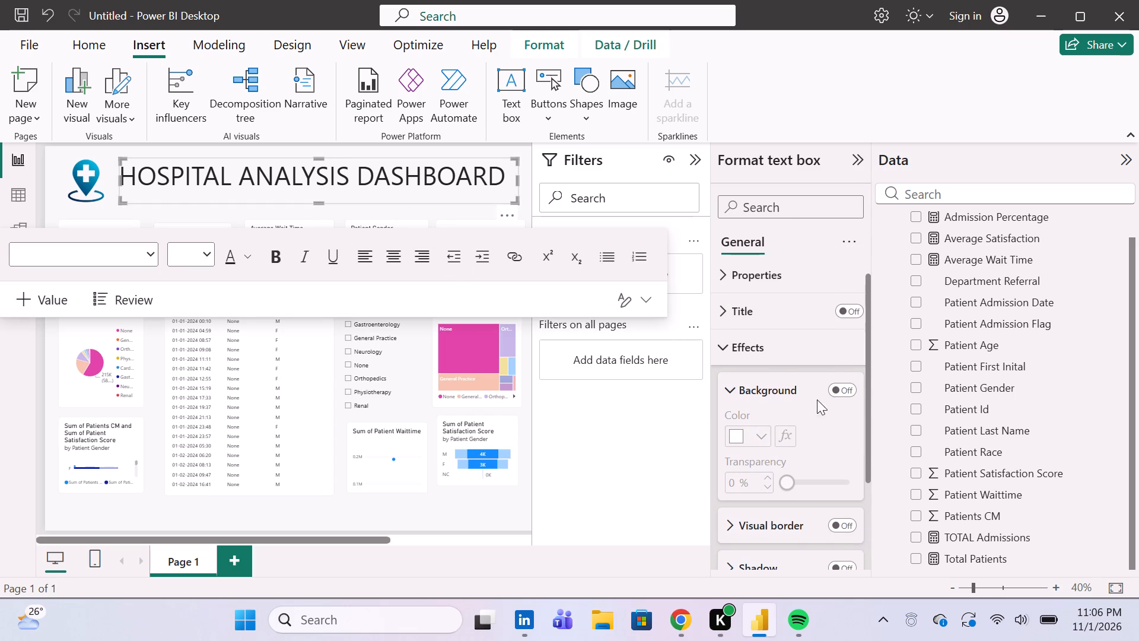
{"action": "left_click", "coordinate": [842, 390]}
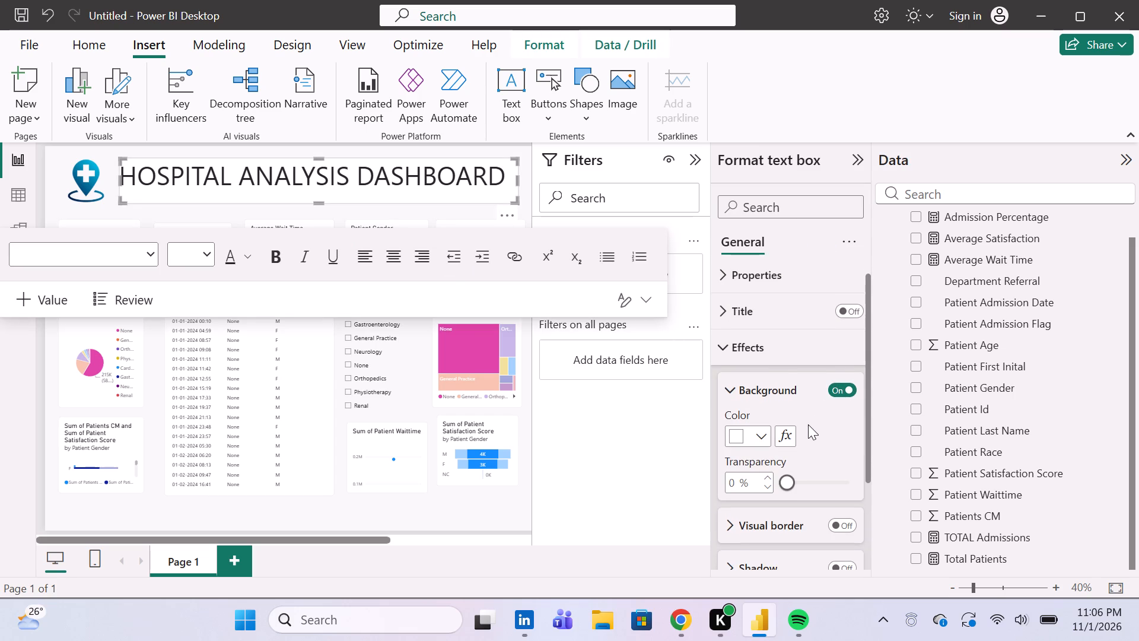
{"action": "scroll", "coordinate": [808, 424], "scroll_direction": "down", "scroll_amount": 1}
{"action": "left_click_drag", "start_coordinate": [789, 456], "coordinate": [798, 486]}
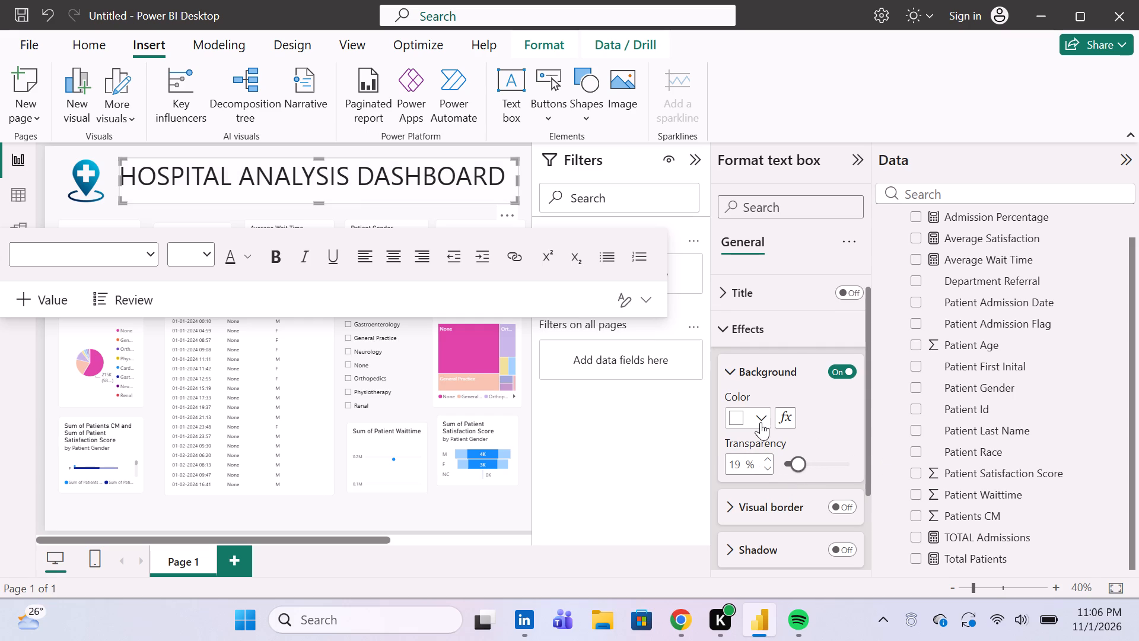
{"action": "left_click", "coordinate": [761, 422]}
{"action": "left_click", "coordinate": [761, 422]}
Turn on the visual border for the title text box.
{"action": "scroll", "coordinate": [761, 422], "scroll_direction": "down", "scroll_amount": 1}
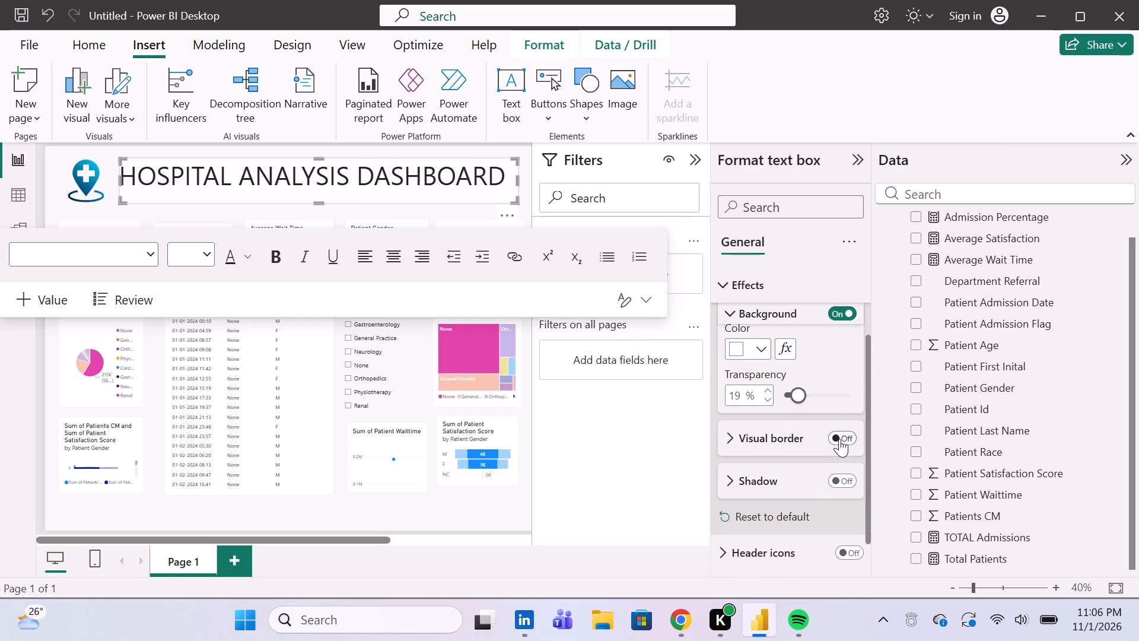
{"action": "left_click", "coordinate": [841, 437]}
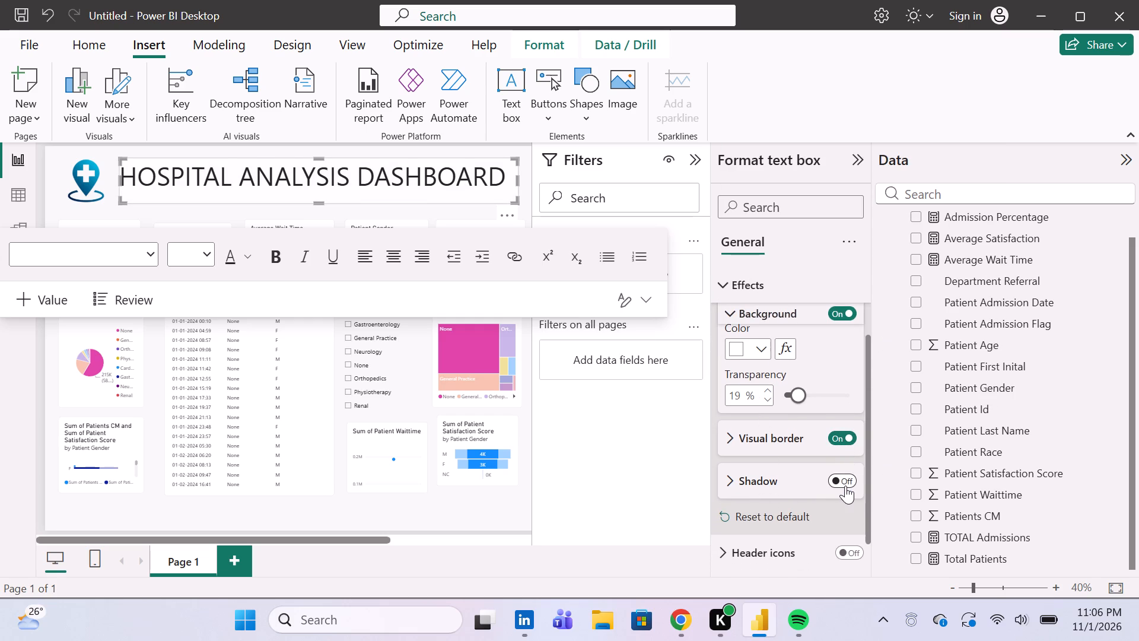
Turn on the shadow and the header icons for the title text box.
{"action": "left_click", "coordinate": [845, 485]}
{"action": "scroll", "coordinate": [845, 485], "scroll_direction": "down", "scroll_amount": 1}
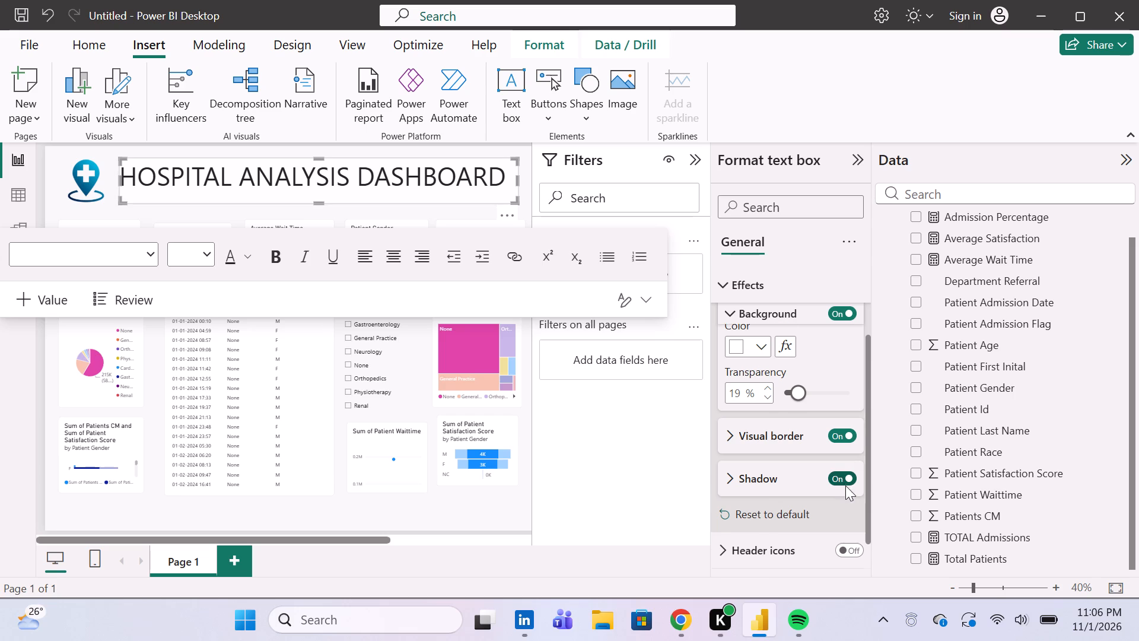
{"action": "scroll", "coordinate": [845, 485], "scroll_direction": "down", "scroll_amount": 1}
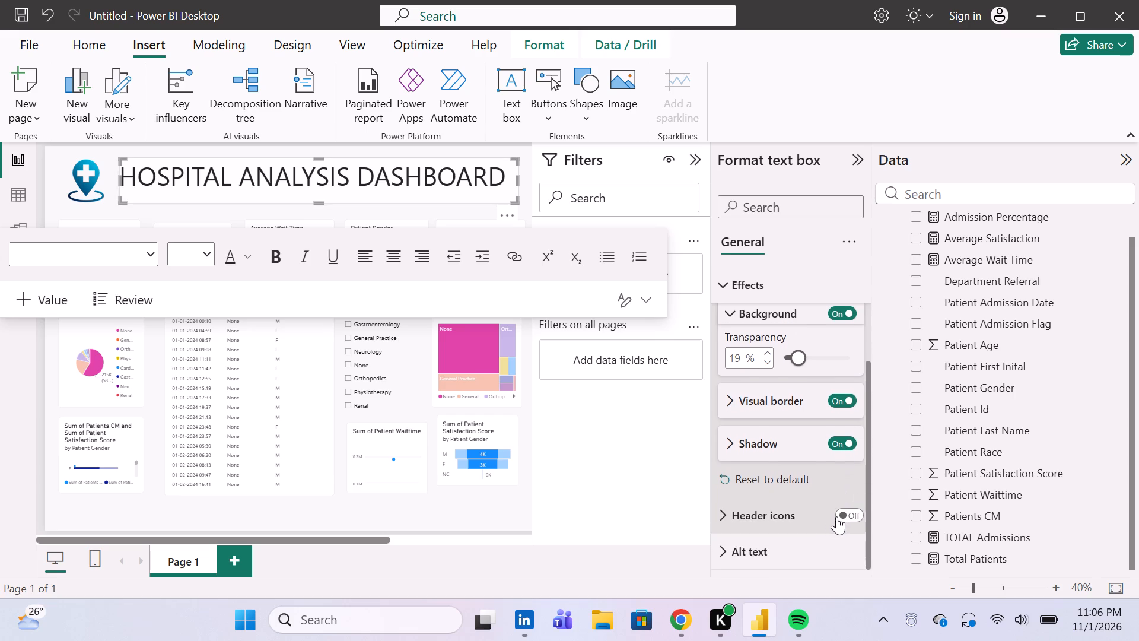
{"action": "left_click", "coordinate": [847, 516]}
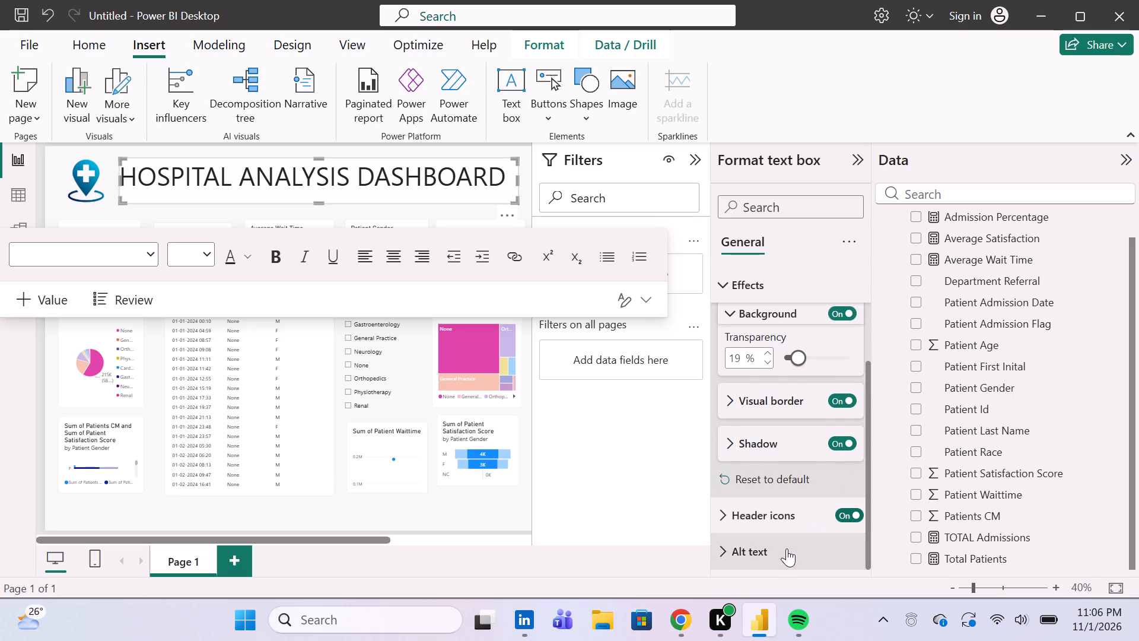
Look through the title text box's alt text, title and properties settings.
{"action": "left_click", "coordinate": [785, 549]}
{"action": "scroll", "coordinate": [785, 549], "scroll_direction": "down", "scroll_amount": 2}
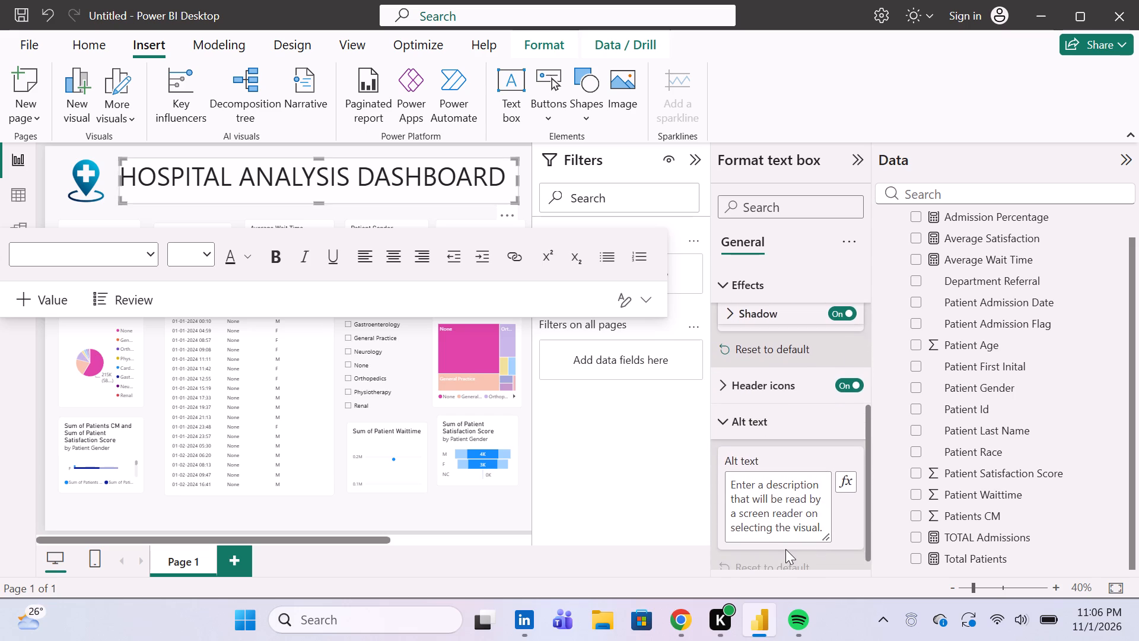
{"action": "scroll", "coordinate": [785, 549], "scroll_direction": "up", "scroll_amount": 3}
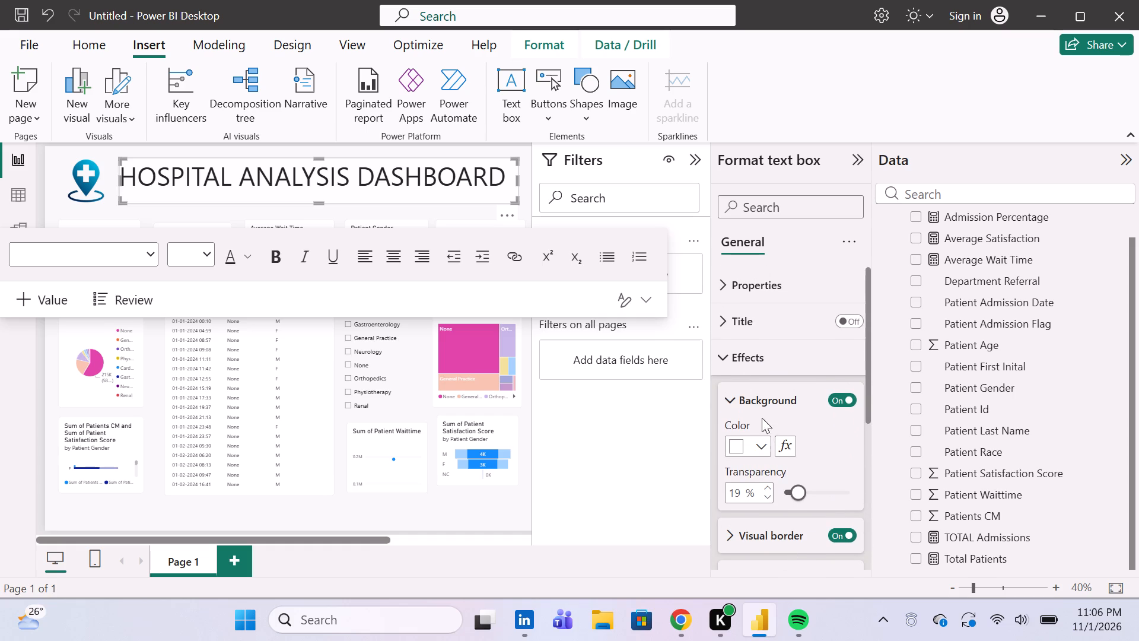
{"action": "left_click", "coordinate": [740, 366]}
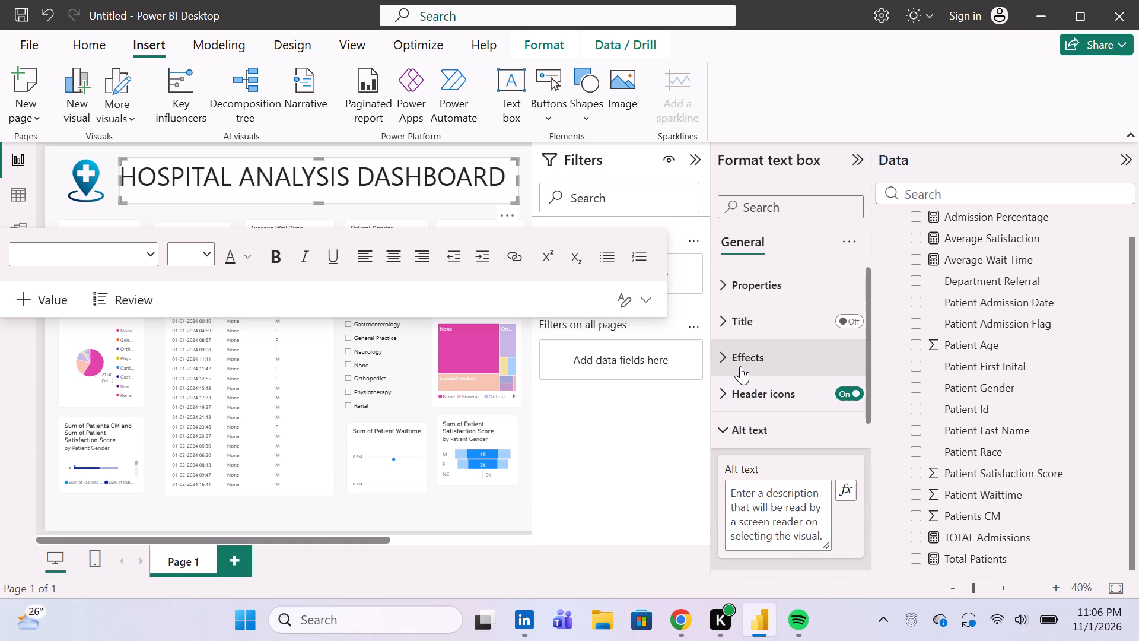
{"action": "scroll", "coordinate": [761, 438], "scroll_direction": "down", "scroll_amount": 1}
{"action": "left_click", "coordinate": [723, 320]}
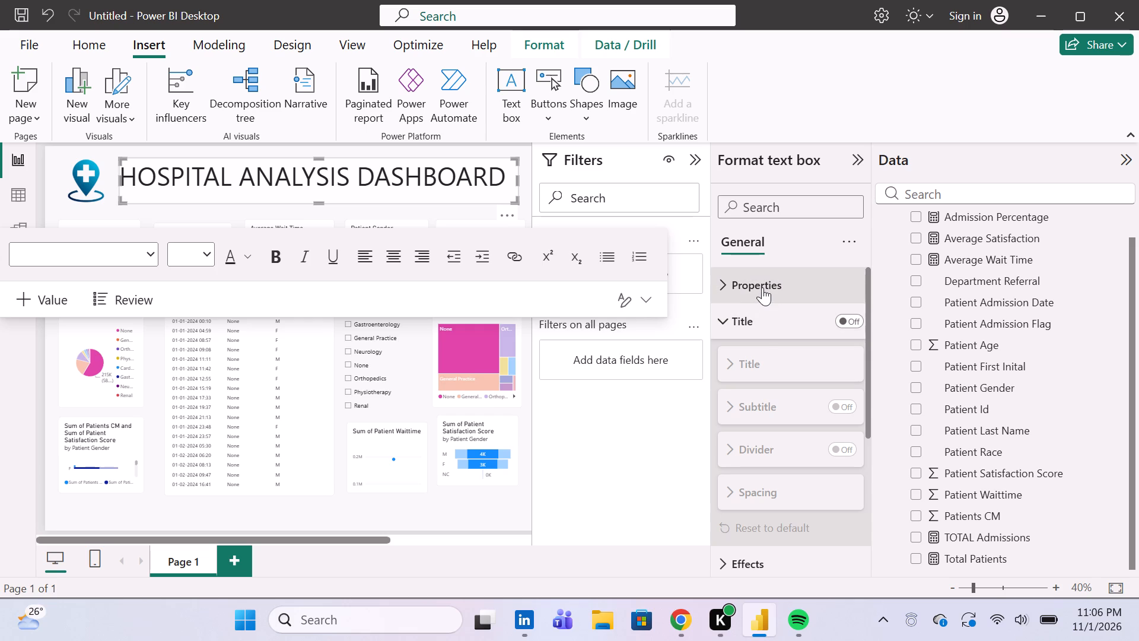
{"action": "left_click", "coordinate": [762, 287]}
{"action": "scroll", "coordinate": [809, 376], "scroll_direction": "down", "scroll_amount": 1}
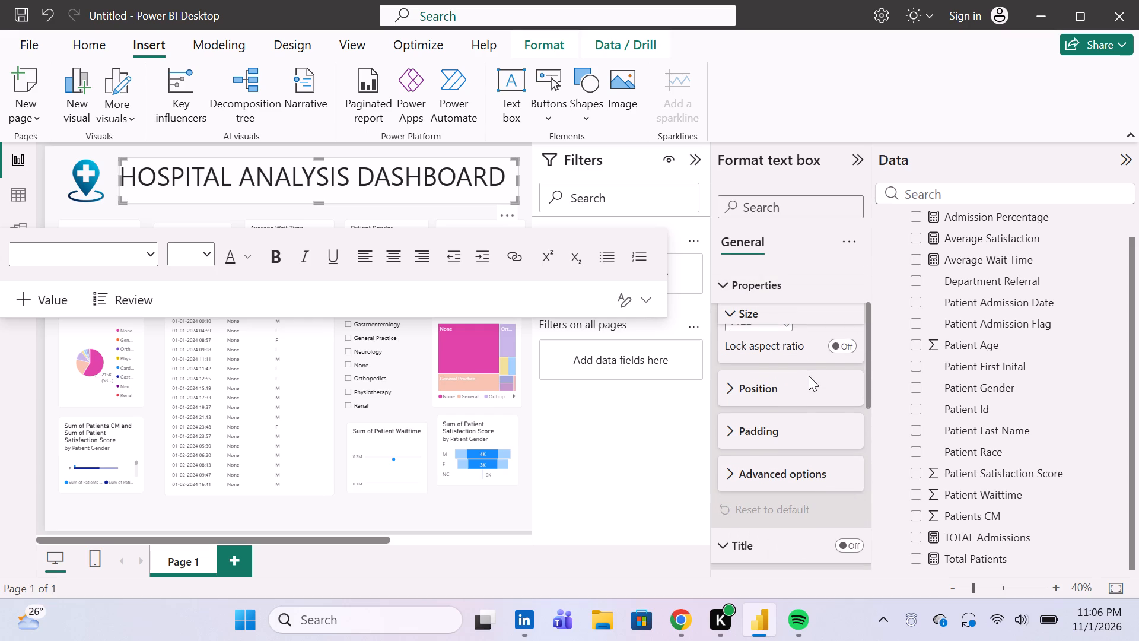
{"action": "scroll", "coordinate": [809, 376], "scroll_direction": "down", "scroll_amount": 2}
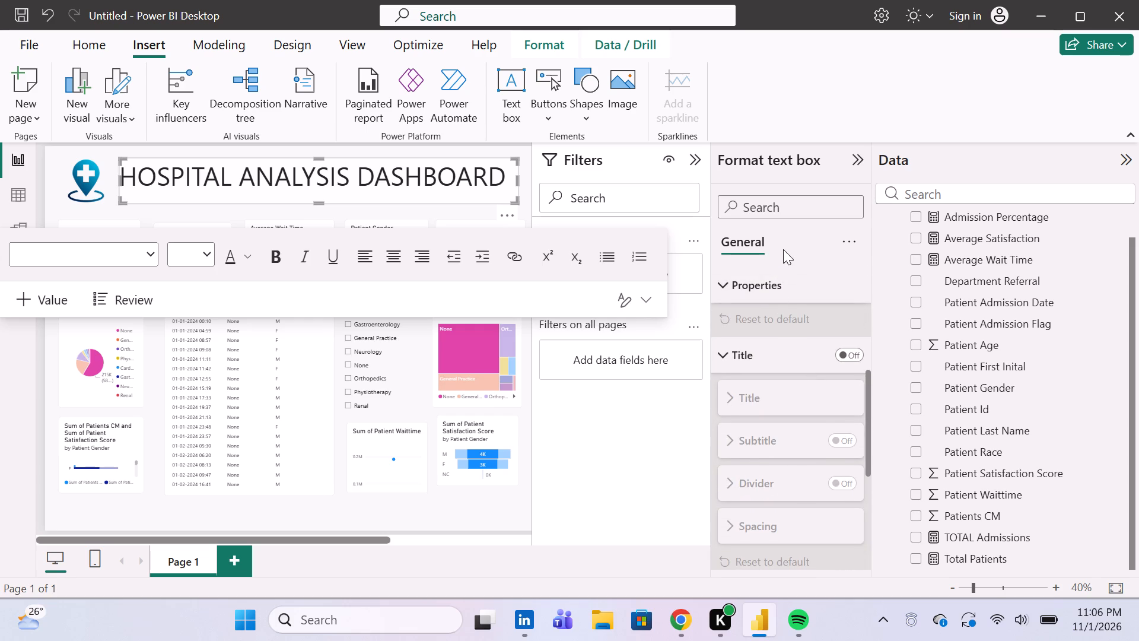
{"action": "left_click", "coordinate": [783, 249]}
{"action": "left_click", "coordinate": [459, 204]}
Adjust the title text box's height by lowering its upper edge slightly, keeping its lower edge in place.
{"action": "left_click", "coordinate": [432, 181]}
{"action": "left_click", "coordinate": [367, 182]}
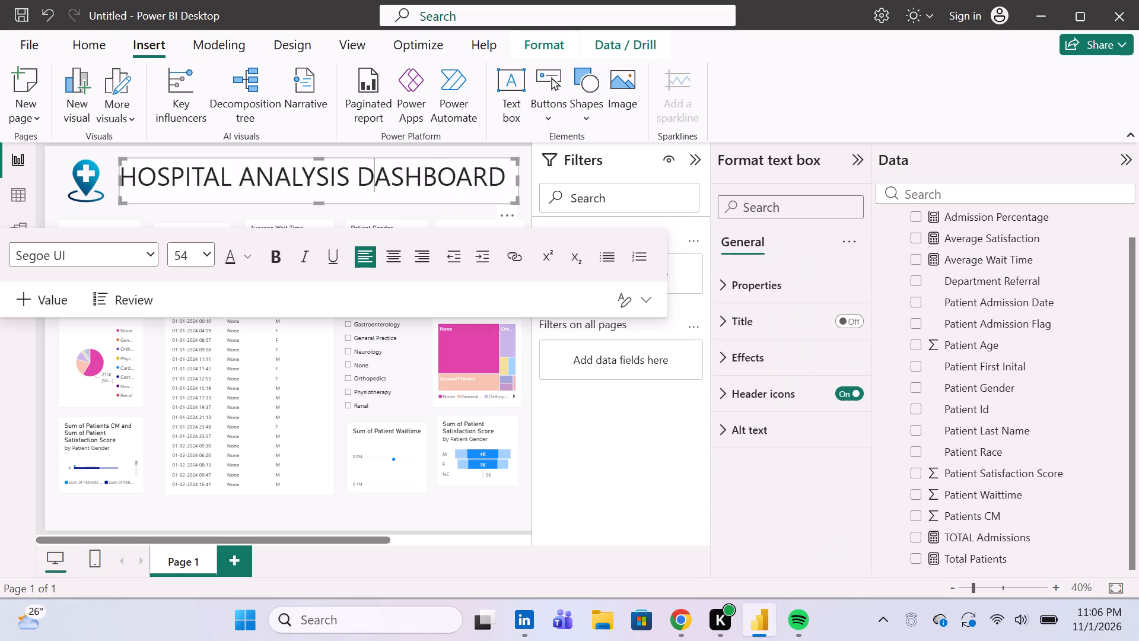
{"action": "left_click_drag", "start_coordinate": [322, 161], "coordinate": [323, 156]}
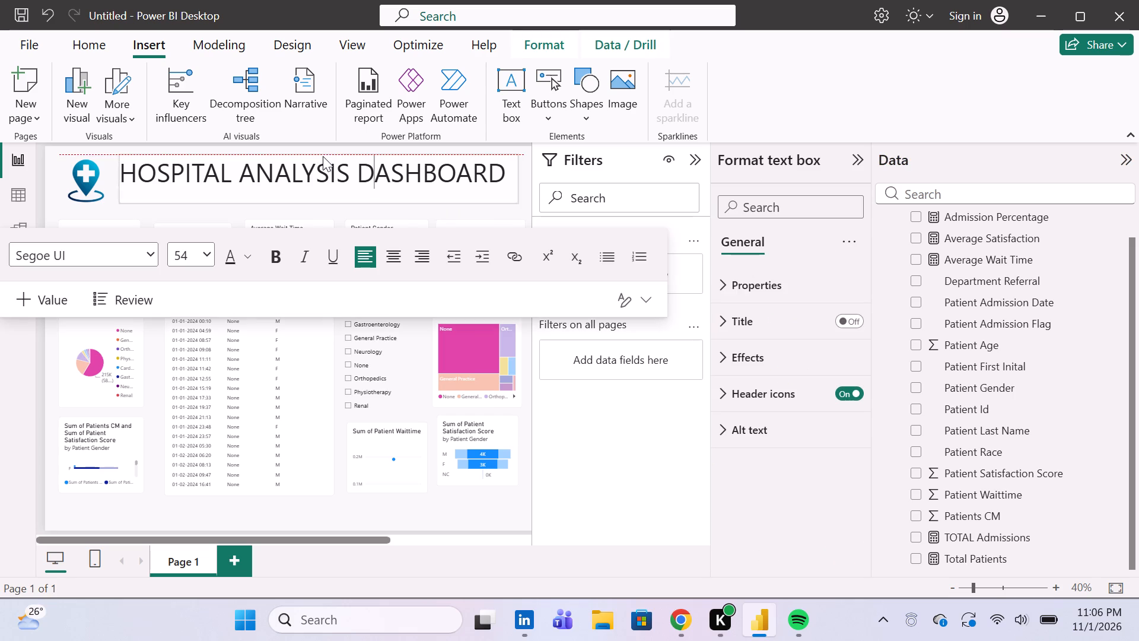
{"action": "left_click_drag", "start_coordinate": [323, 156], "coordinate": [322, 167]}
{"action": "left_click", "coordinate": [355, 148]}
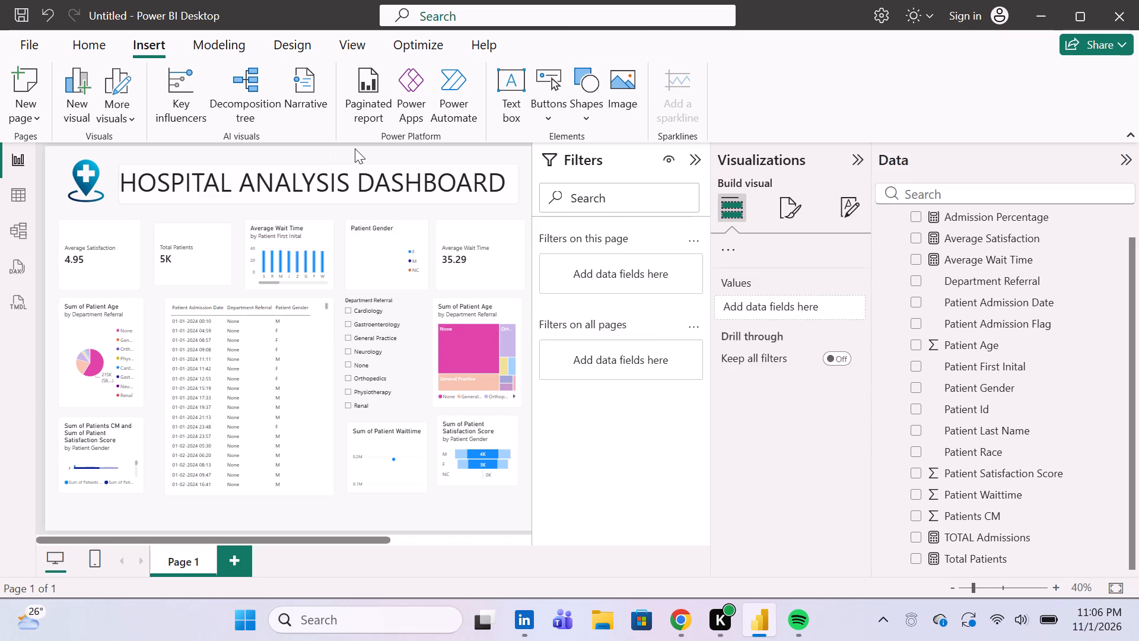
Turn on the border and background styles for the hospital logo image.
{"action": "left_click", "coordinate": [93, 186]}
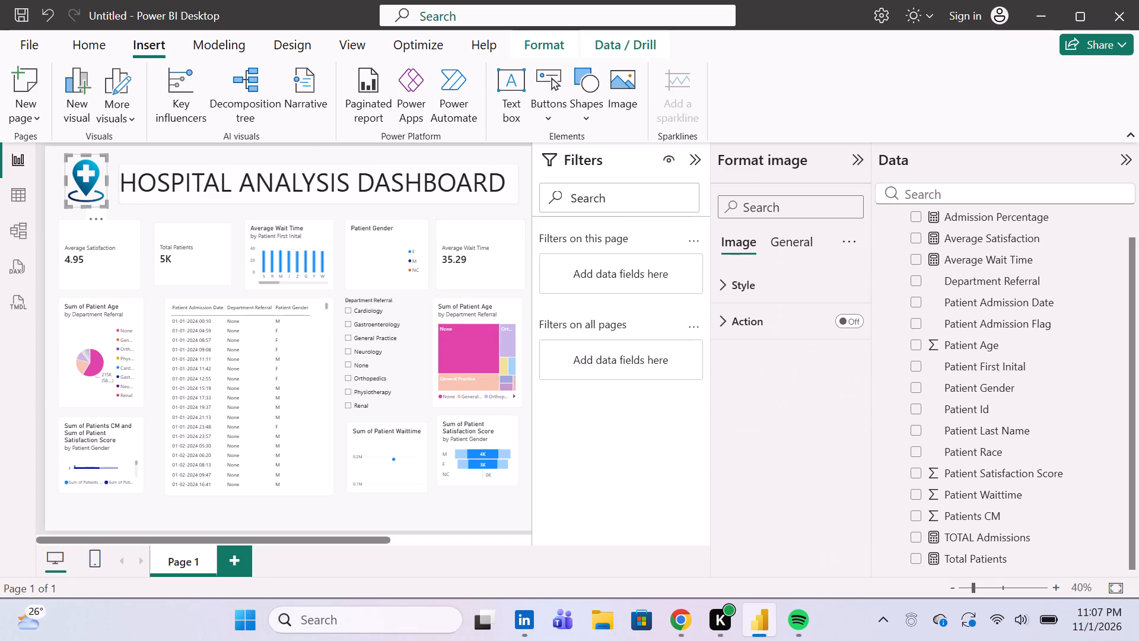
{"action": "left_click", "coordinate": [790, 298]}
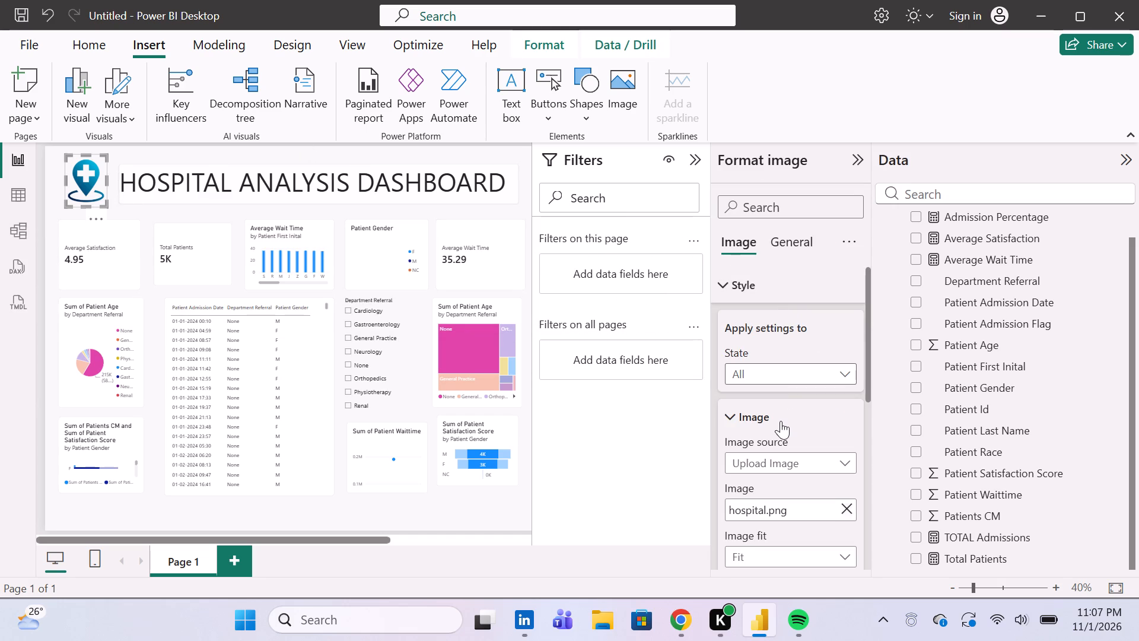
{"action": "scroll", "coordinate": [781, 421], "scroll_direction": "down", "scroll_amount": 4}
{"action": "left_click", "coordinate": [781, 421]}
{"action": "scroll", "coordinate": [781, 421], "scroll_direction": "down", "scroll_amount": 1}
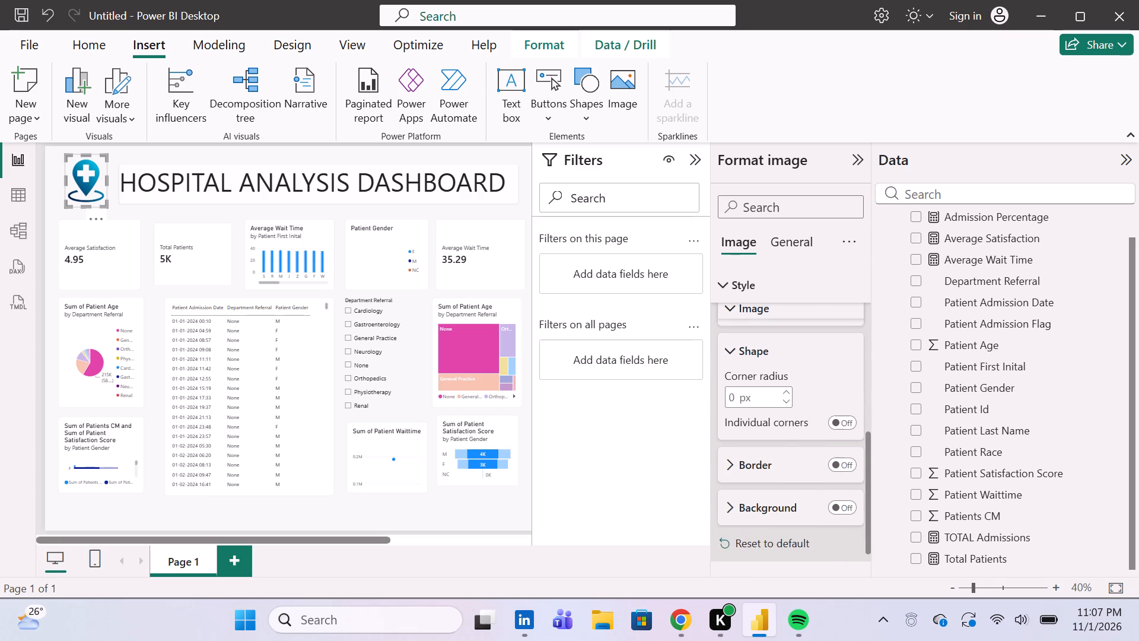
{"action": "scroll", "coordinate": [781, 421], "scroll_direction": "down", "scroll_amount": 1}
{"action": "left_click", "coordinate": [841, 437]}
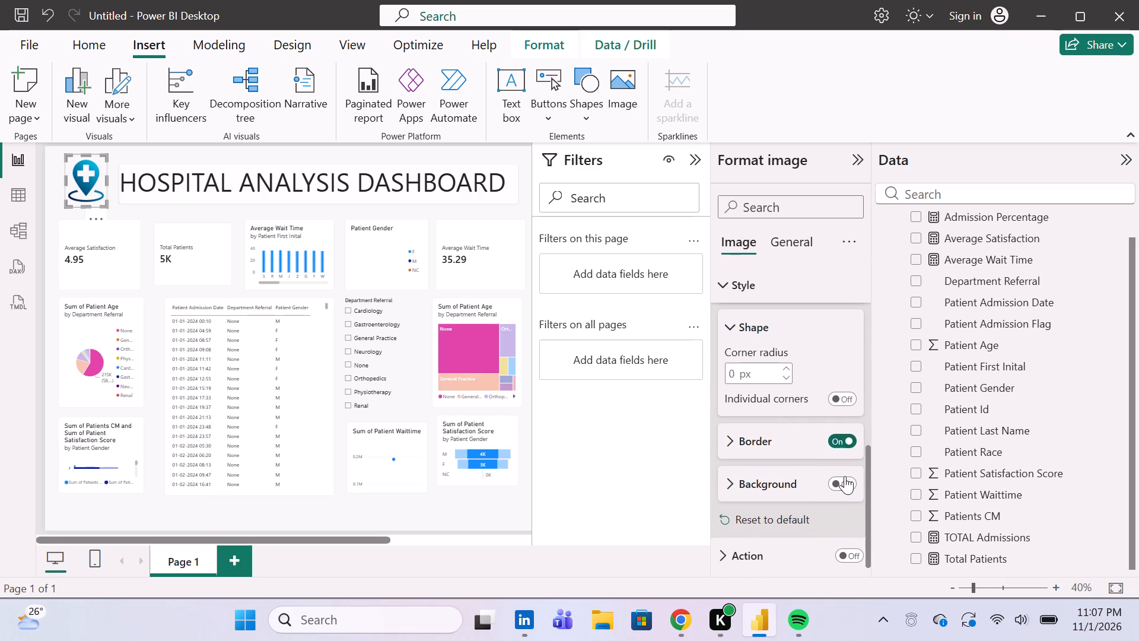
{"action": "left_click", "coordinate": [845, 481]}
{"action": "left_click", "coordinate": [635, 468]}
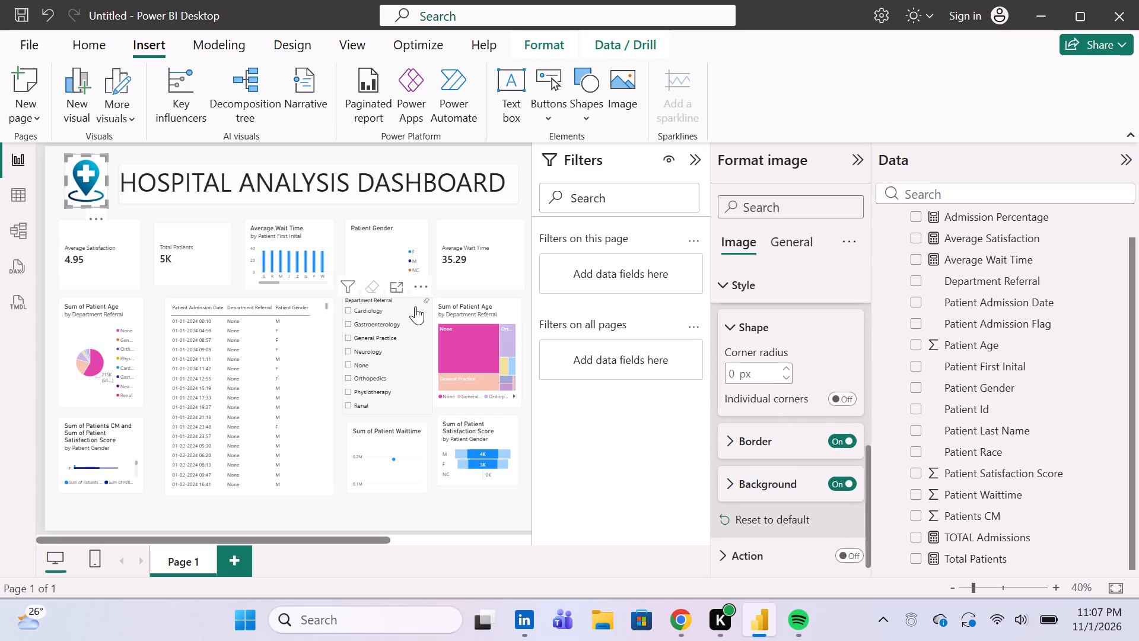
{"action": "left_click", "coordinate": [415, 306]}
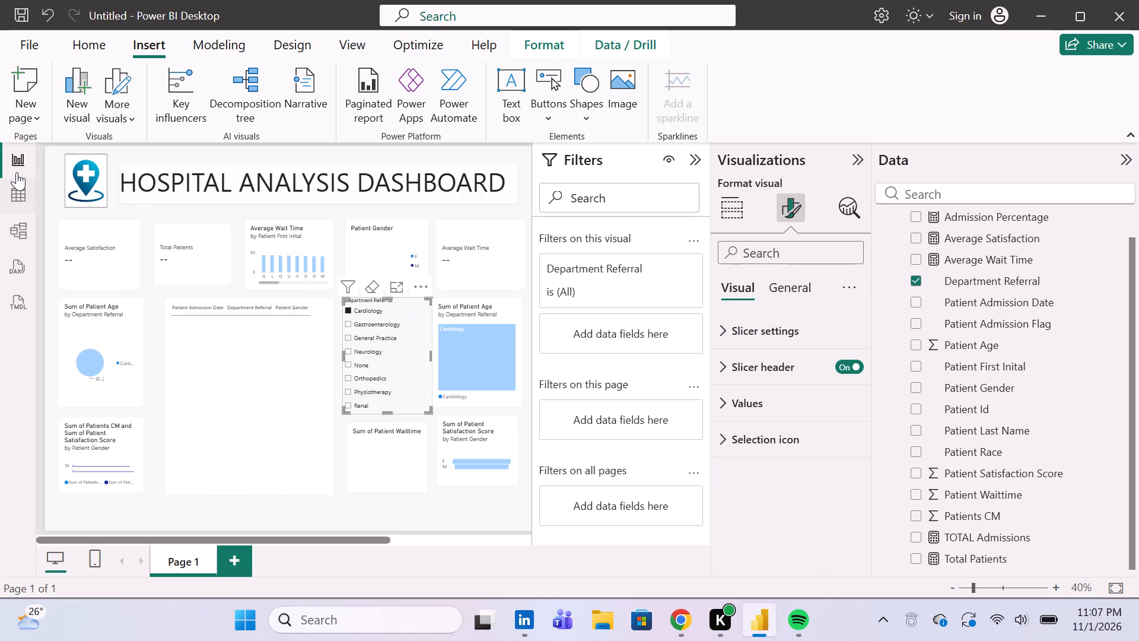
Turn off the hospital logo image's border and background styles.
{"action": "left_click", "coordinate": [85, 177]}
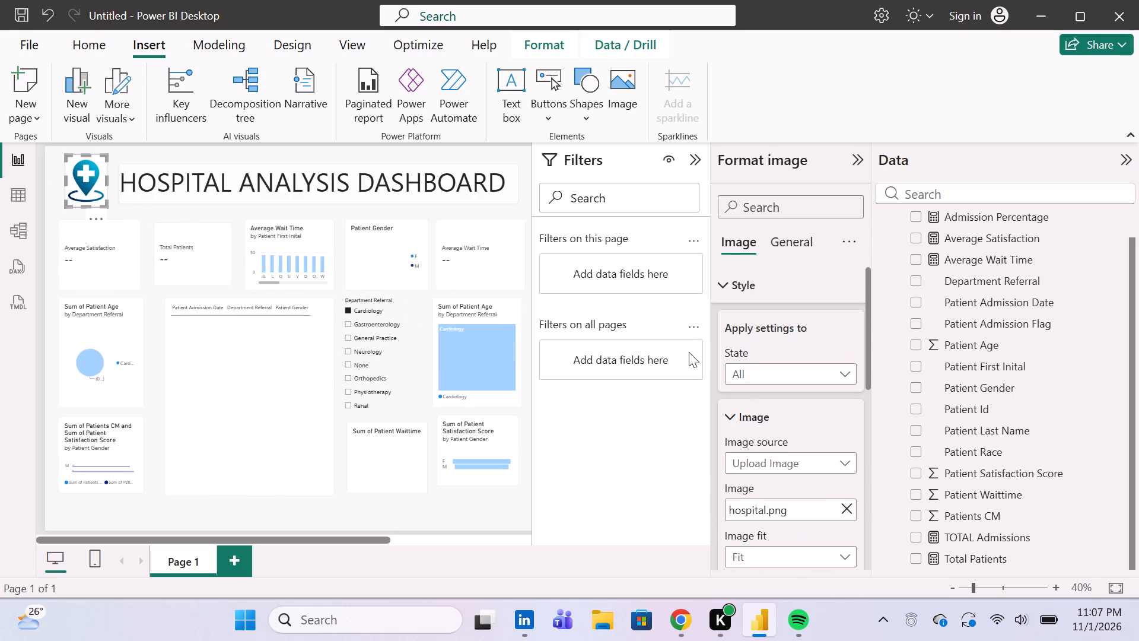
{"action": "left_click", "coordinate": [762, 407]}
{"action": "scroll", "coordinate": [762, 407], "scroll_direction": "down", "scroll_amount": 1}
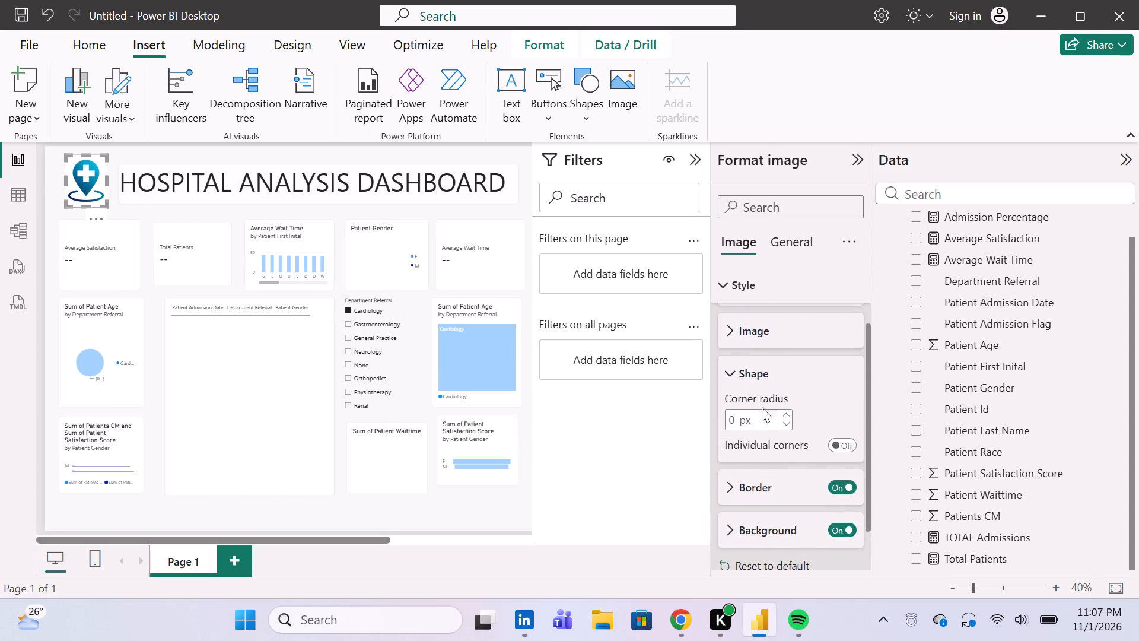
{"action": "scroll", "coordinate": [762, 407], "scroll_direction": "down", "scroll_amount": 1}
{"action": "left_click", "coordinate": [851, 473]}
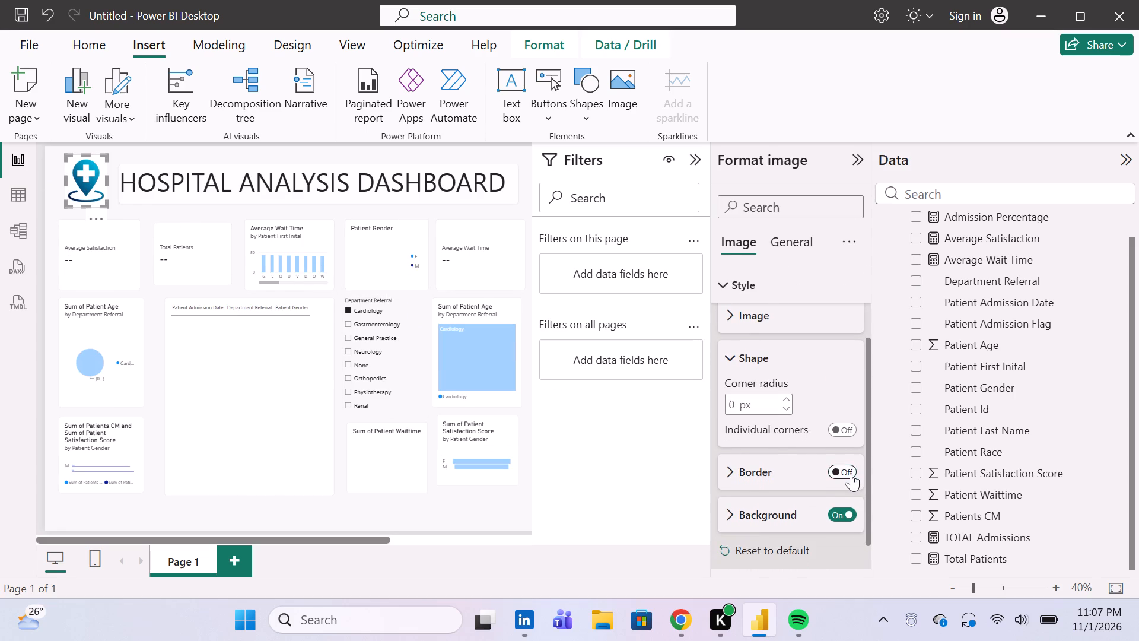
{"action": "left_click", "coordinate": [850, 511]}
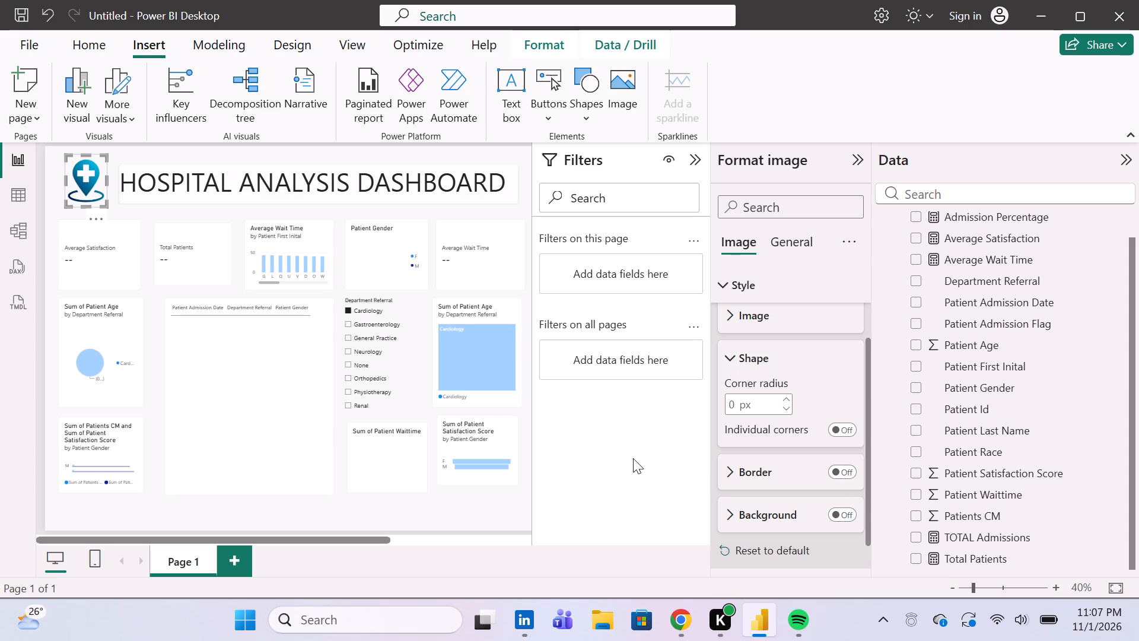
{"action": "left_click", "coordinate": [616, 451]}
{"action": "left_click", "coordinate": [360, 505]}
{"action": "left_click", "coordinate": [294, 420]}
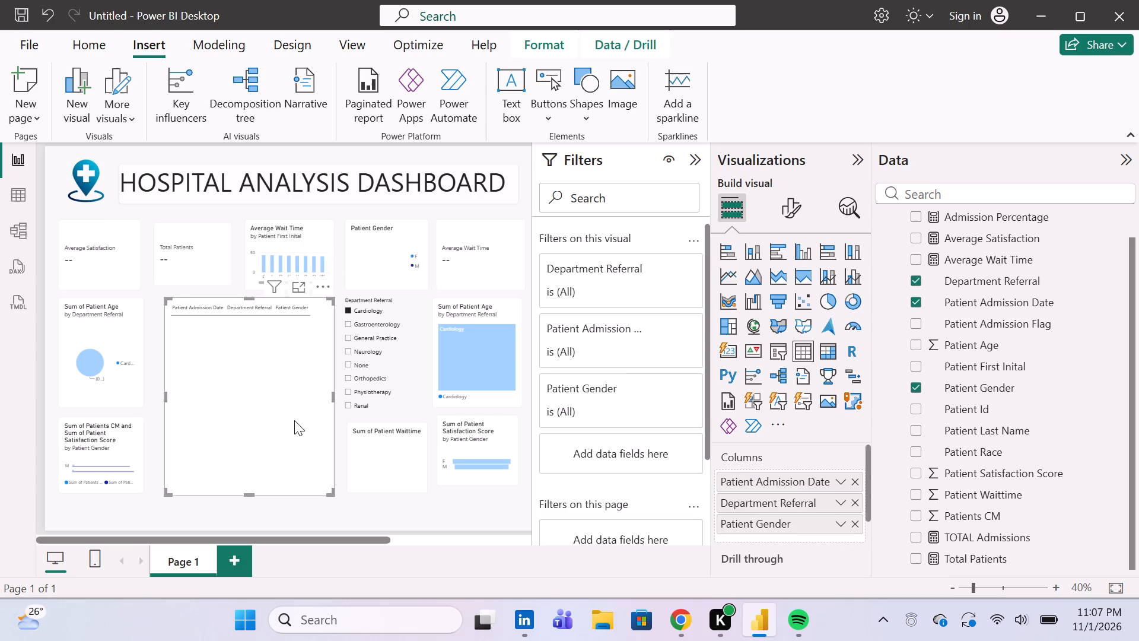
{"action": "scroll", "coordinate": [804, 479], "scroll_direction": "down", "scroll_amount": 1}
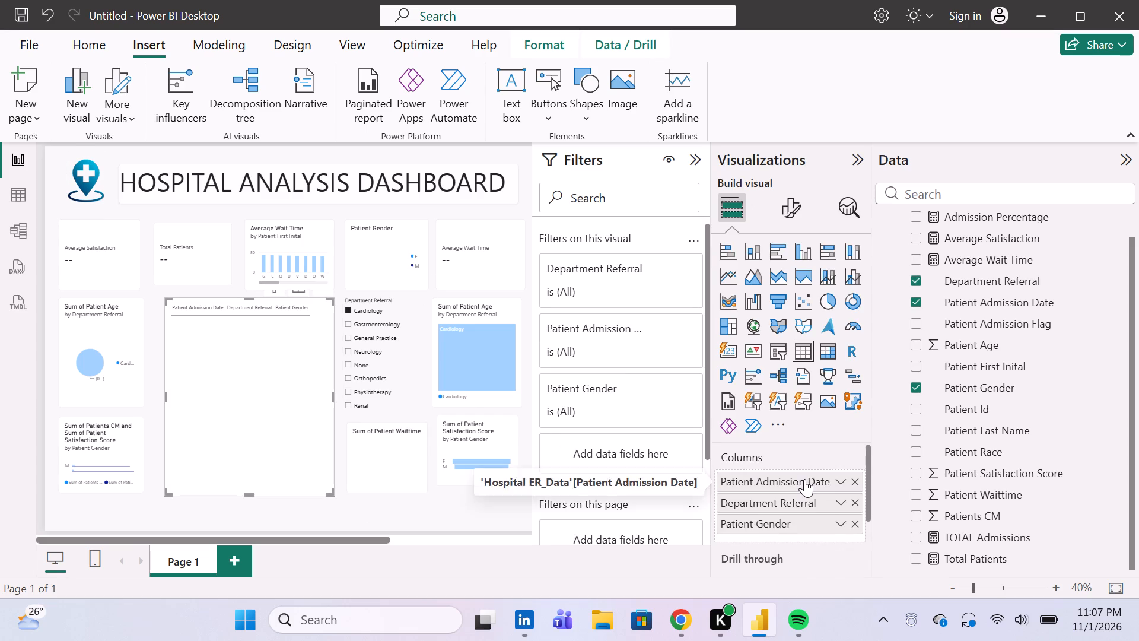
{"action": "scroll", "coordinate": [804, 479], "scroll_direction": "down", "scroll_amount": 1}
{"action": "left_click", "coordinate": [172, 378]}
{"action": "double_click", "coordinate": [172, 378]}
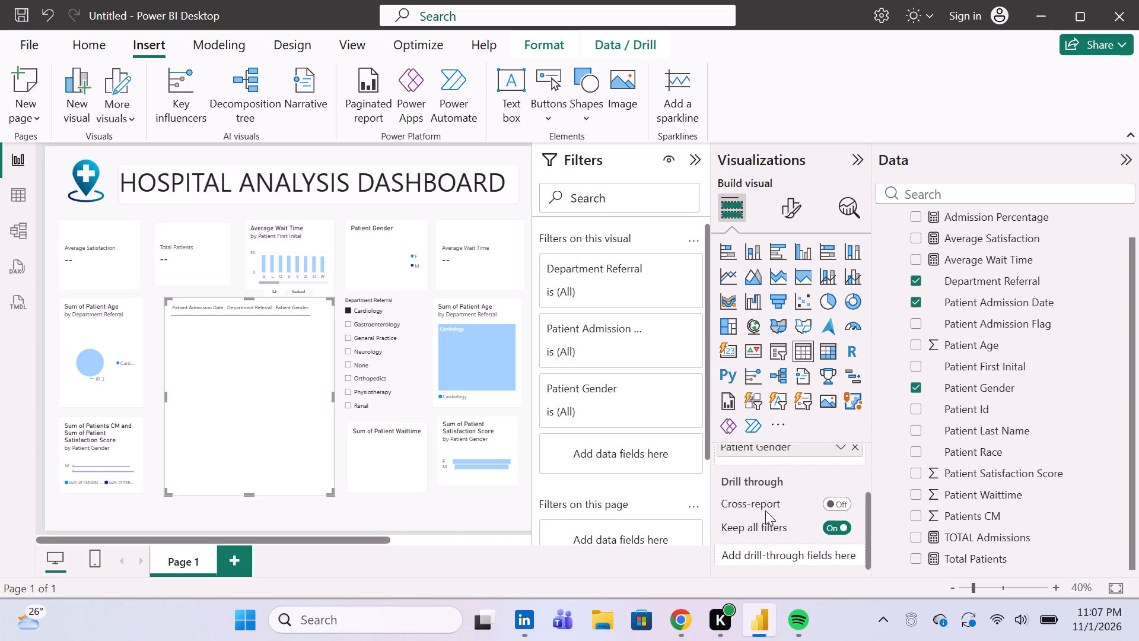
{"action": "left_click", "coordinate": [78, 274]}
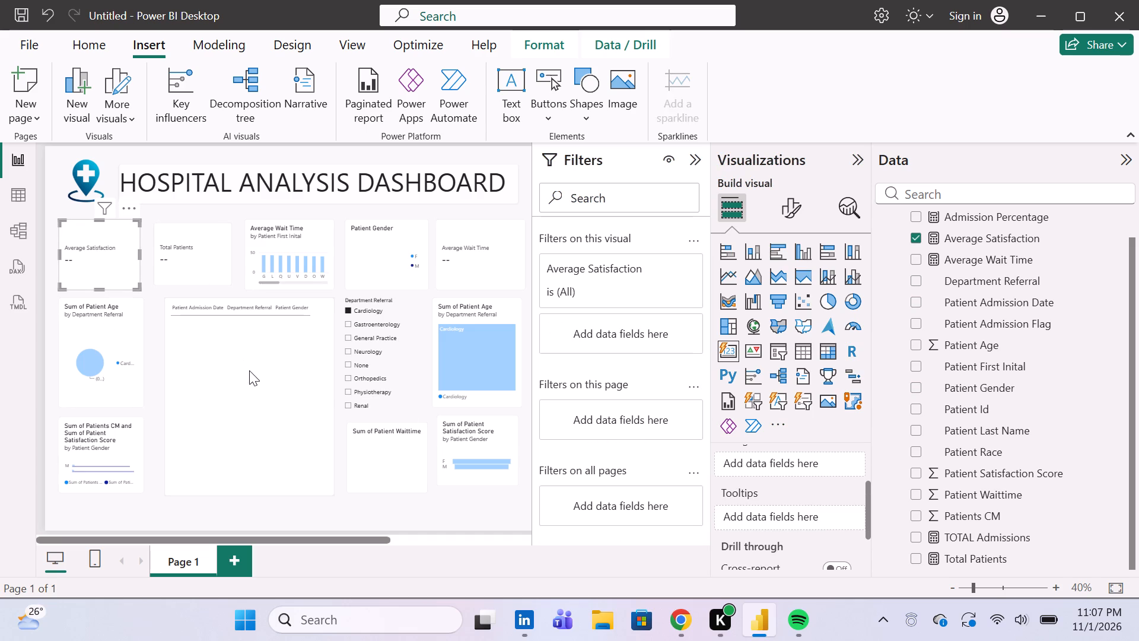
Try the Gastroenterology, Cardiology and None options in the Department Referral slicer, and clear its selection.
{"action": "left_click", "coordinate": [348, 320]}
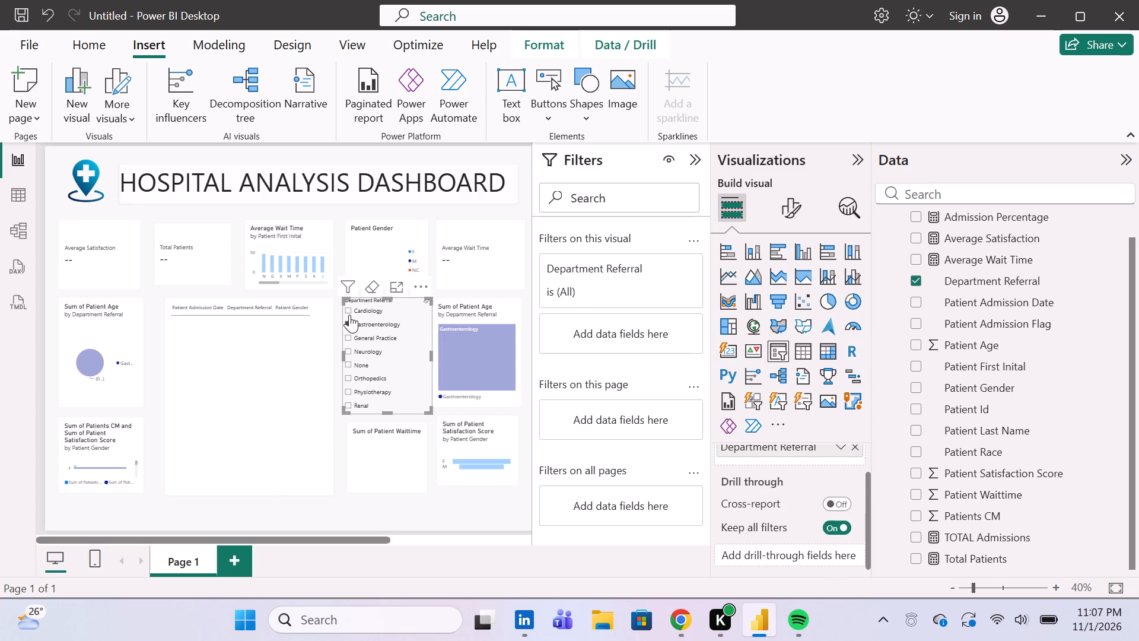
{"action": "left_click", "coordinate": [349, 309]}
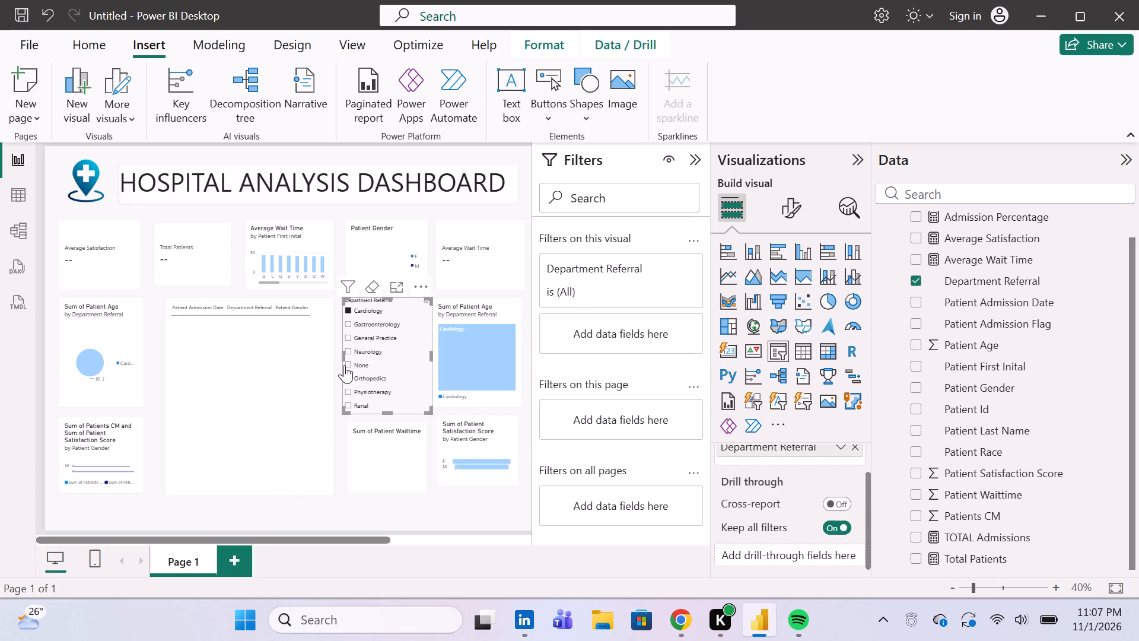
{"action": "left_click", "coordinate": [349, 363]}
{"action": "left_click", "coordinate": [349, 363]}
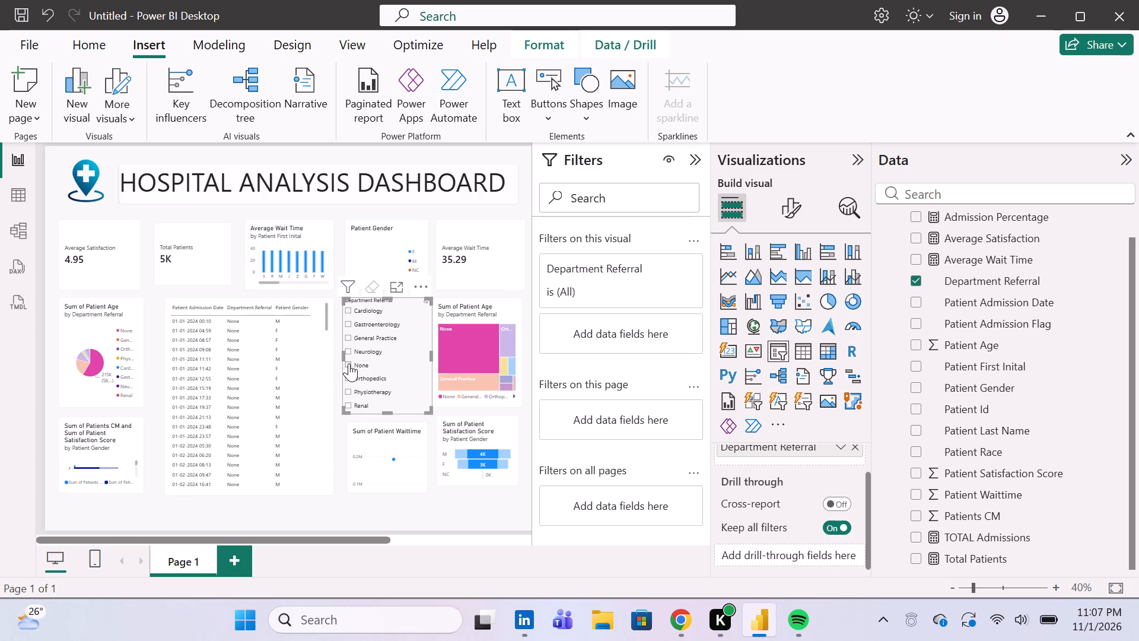
Turn on the visual border and shadow for the Average Satisfaction card, leaving its background off.
{"action": "left_click", "coordinate": [119, 259]}
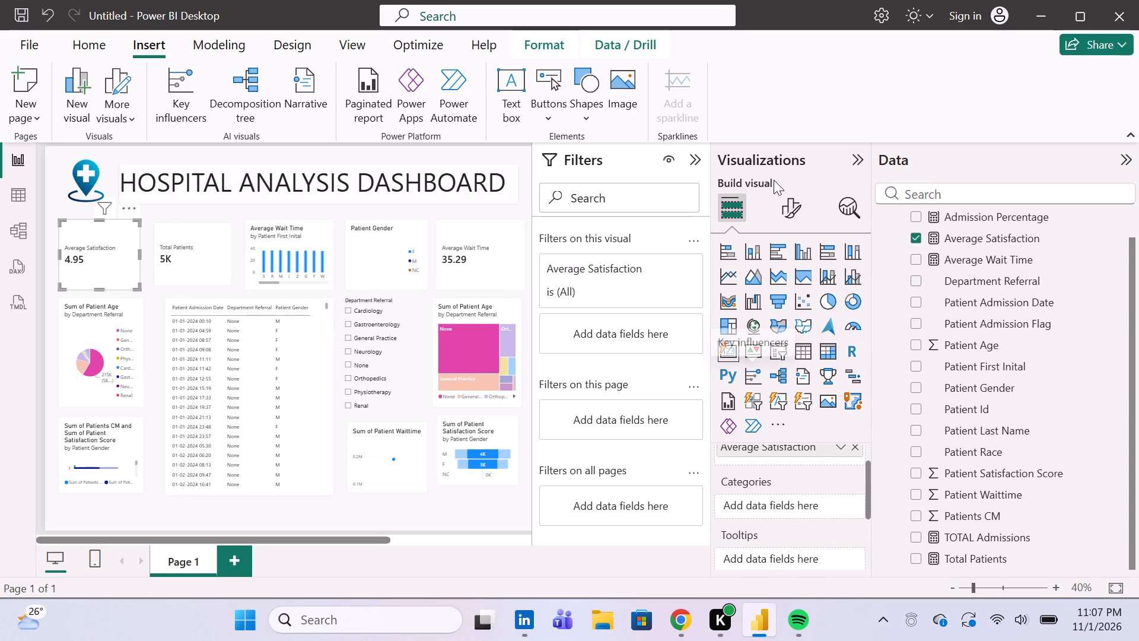
{"action": "left_click", "coordinate": [788, 208]}
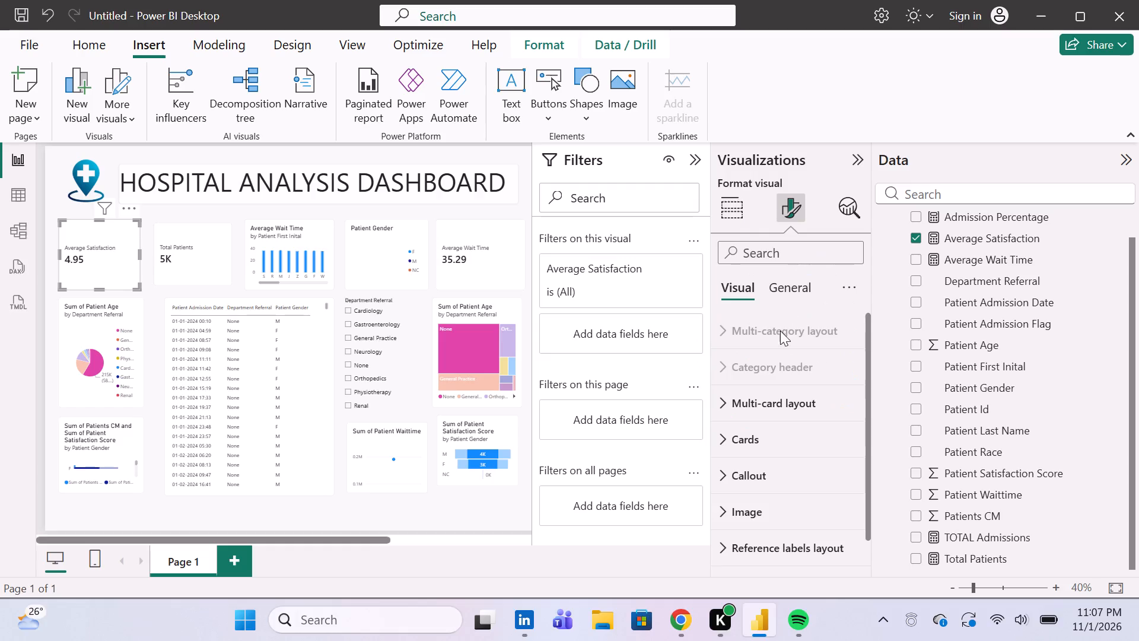
{"action": "left_click", "coordinate": [787, 296]}
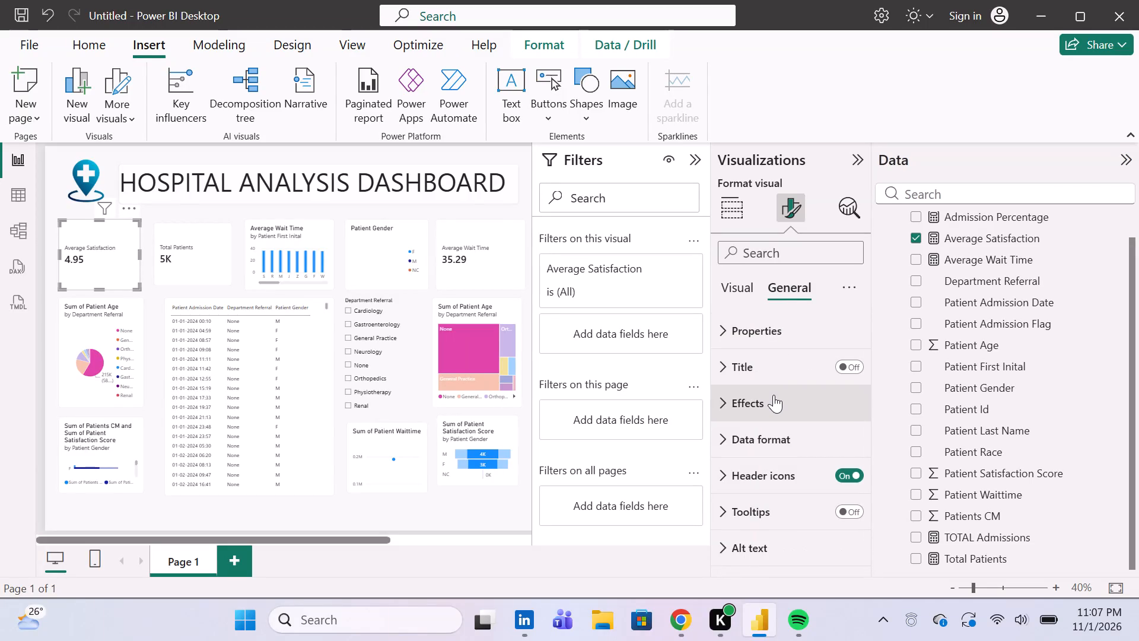
{"action": "left_click", "coordinate": [774, 395]}
{"action": "scroll", "coordinate": [774, 395], "scroll_direction": "down", "scroll_amount": 1}
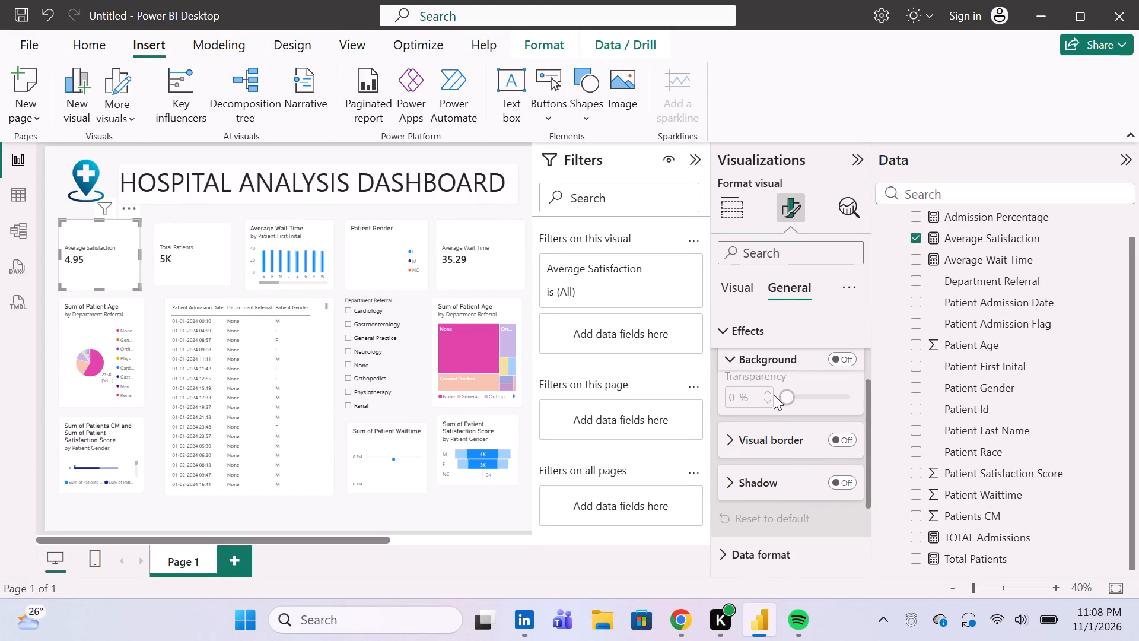
{"action": "scroll", "coordinate": [774, 395], "scroll_direction": "down", "scroll_amount": 1}
{"action": "left_click", "coordinate": [833, 422]}
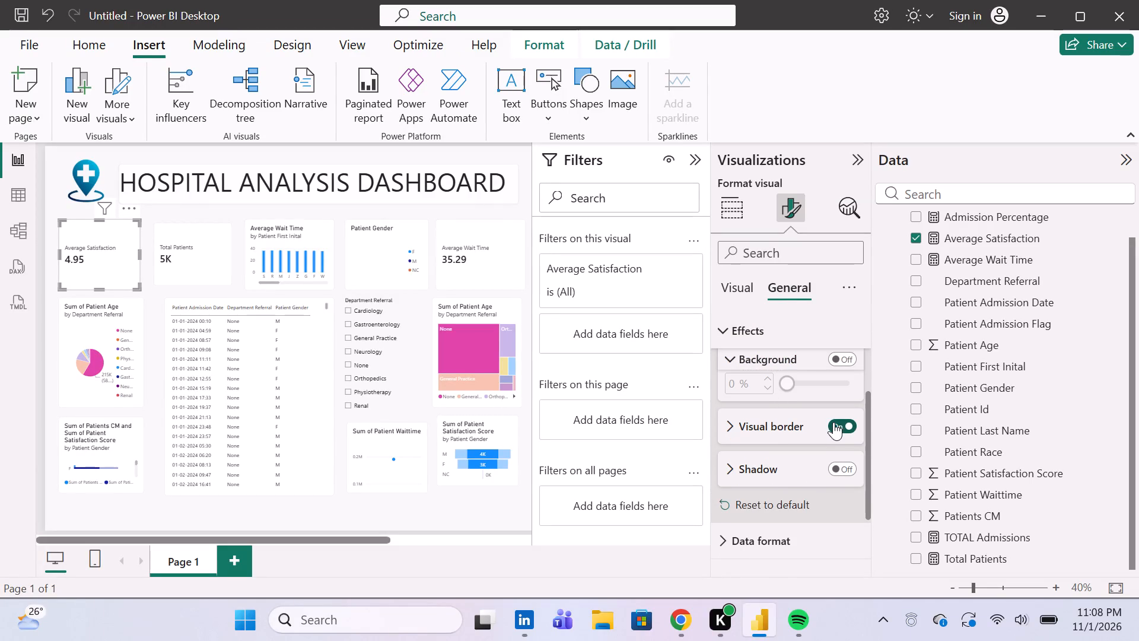
{"action": "left_click", "coordinate": [842, 465]}
{"action": "scroll", "coordinate": [842, 465], "scroll_direction": "down", "scroll_amount": 2}
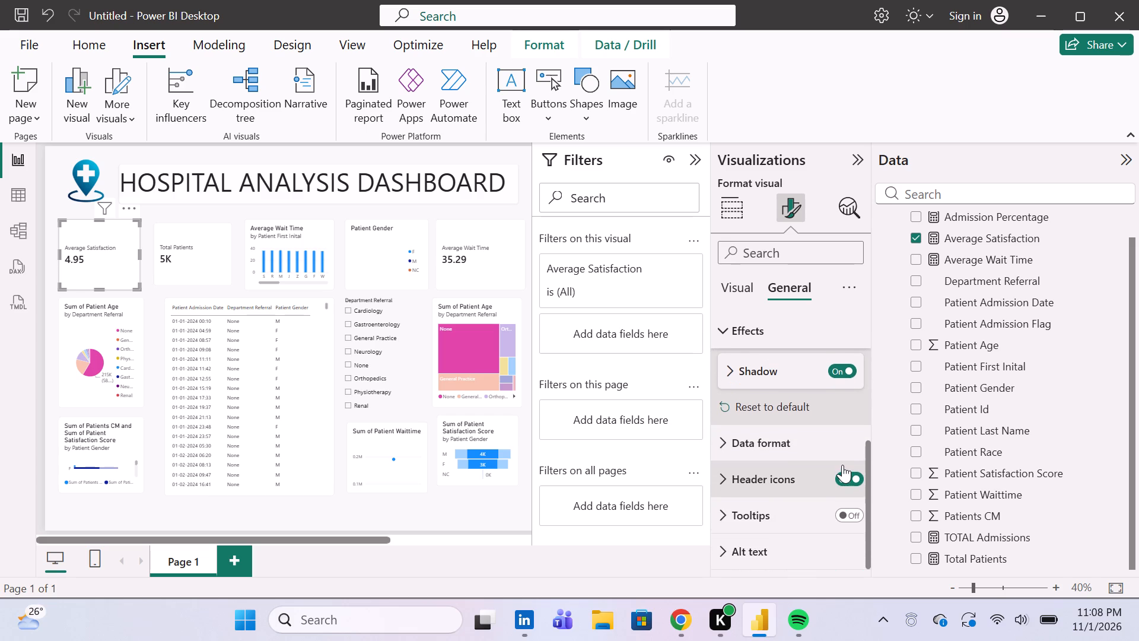
{"action": "scroll", "coordinate": [776, 423], "scroll_direction": "up", "scroll_amount": 3}
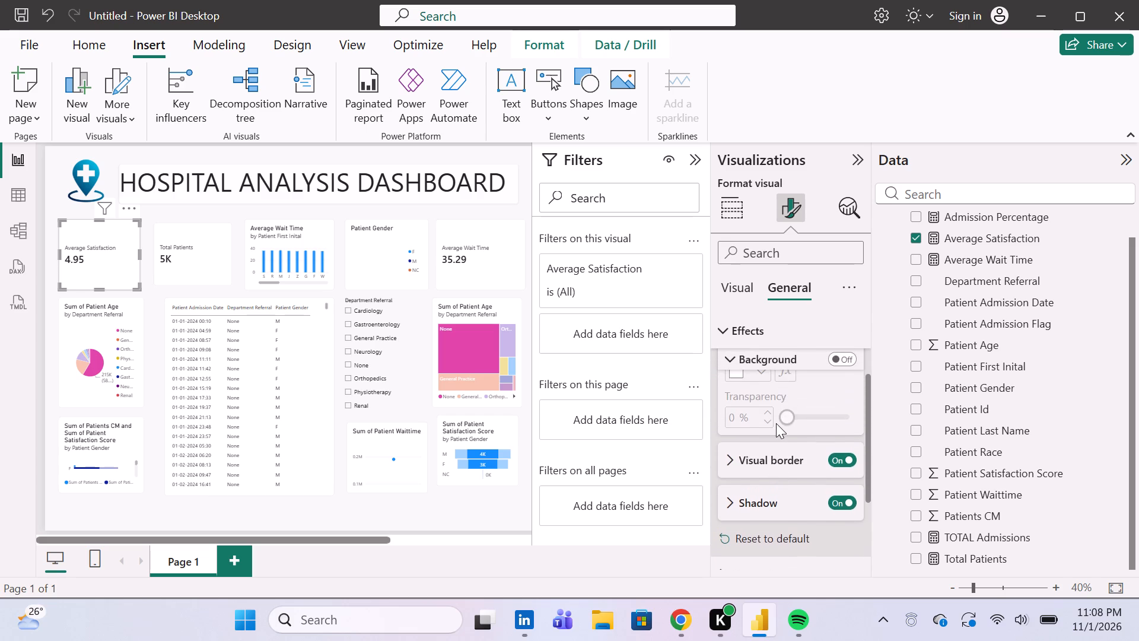
{"action": "scroll", "coordinate": [776, 423], "scroll_direction": "up", "scroll_amount": 1}
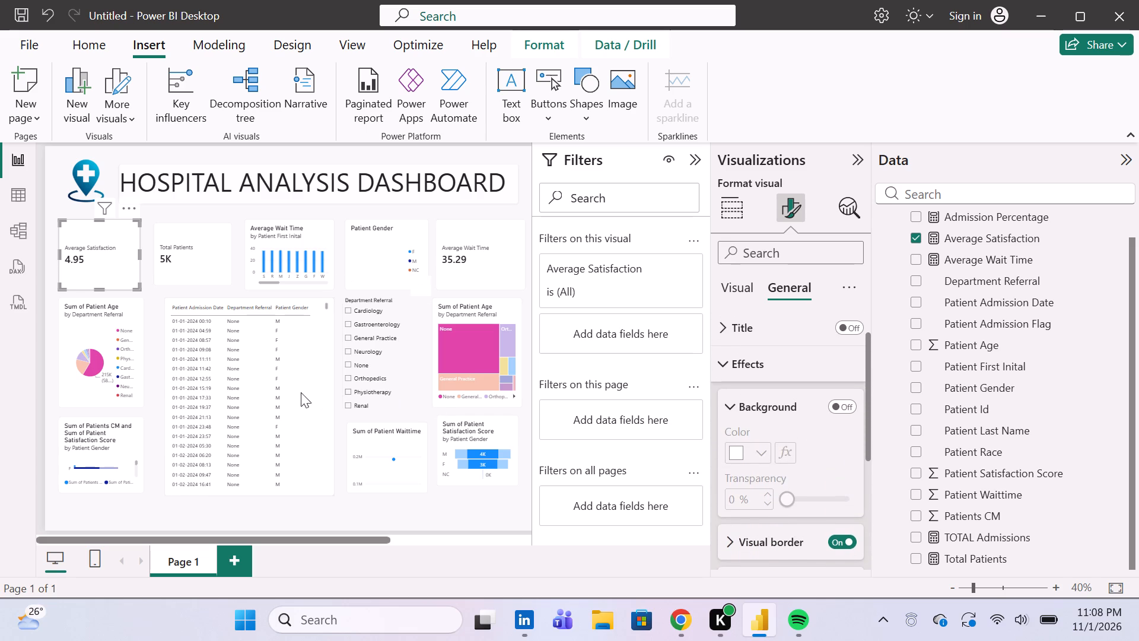
Shorten the Average Satisfaction card from its lower edge and move it down slightly to centre it in the top row.
{"action": "left_click", "coordinate": [170, 258]}
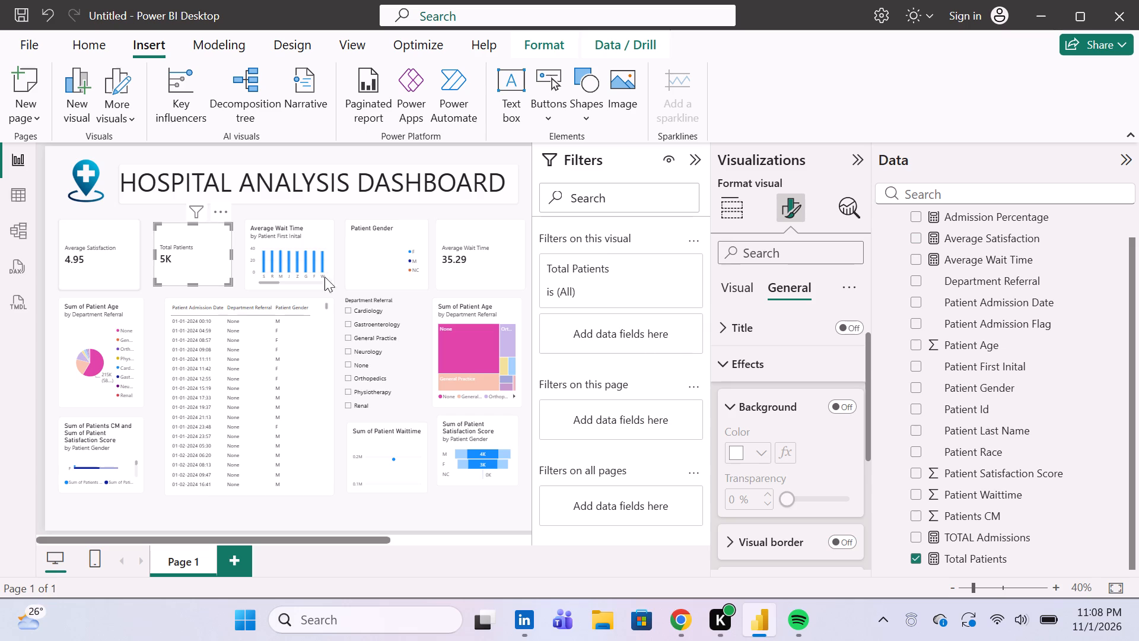
{"action": "left_click", "coordinate": [97, 270]}
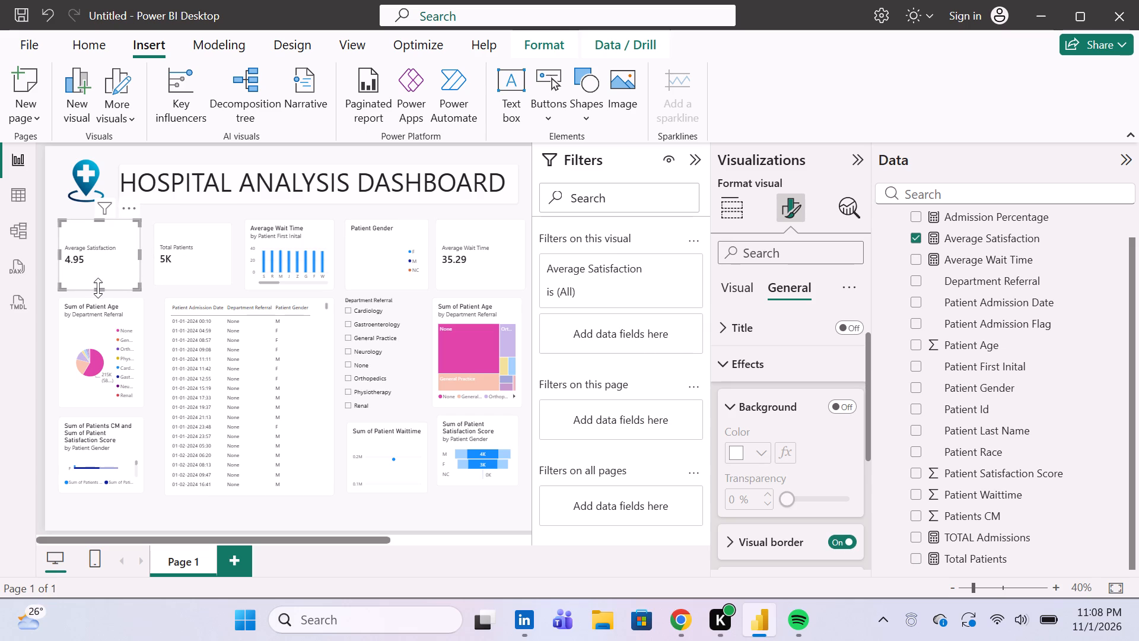
{"action": "left_click_drag", "start_coordinate": [98, 288], "coordinate": [101, 270]}
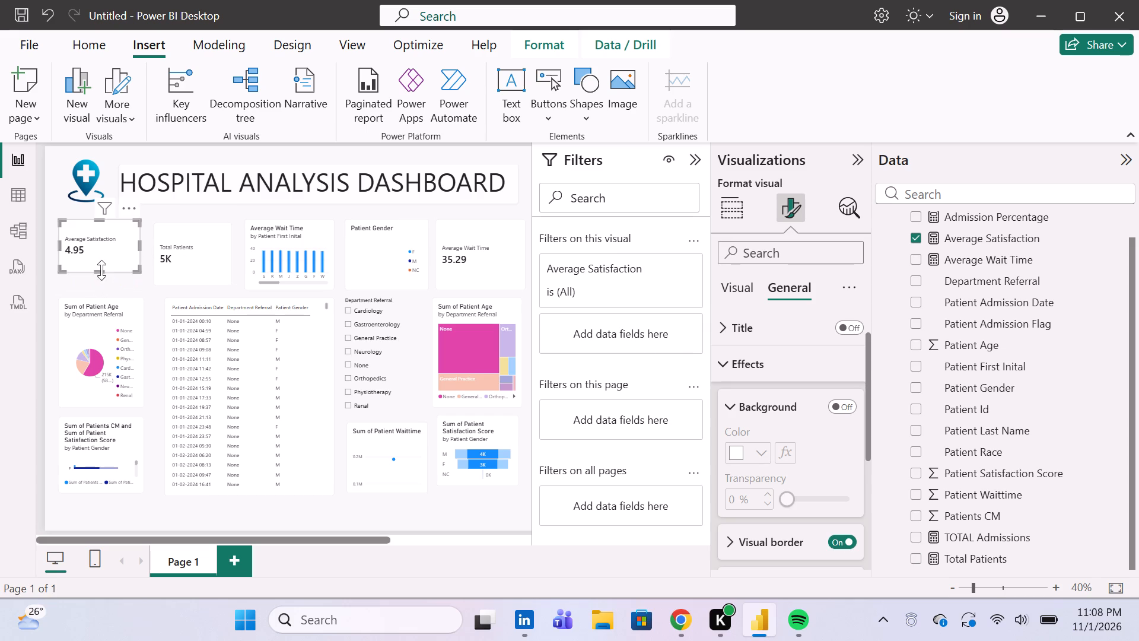
{"action": "left_click_drag", "start_coordinate": [110, 249], "coordinate": [109, 258]}
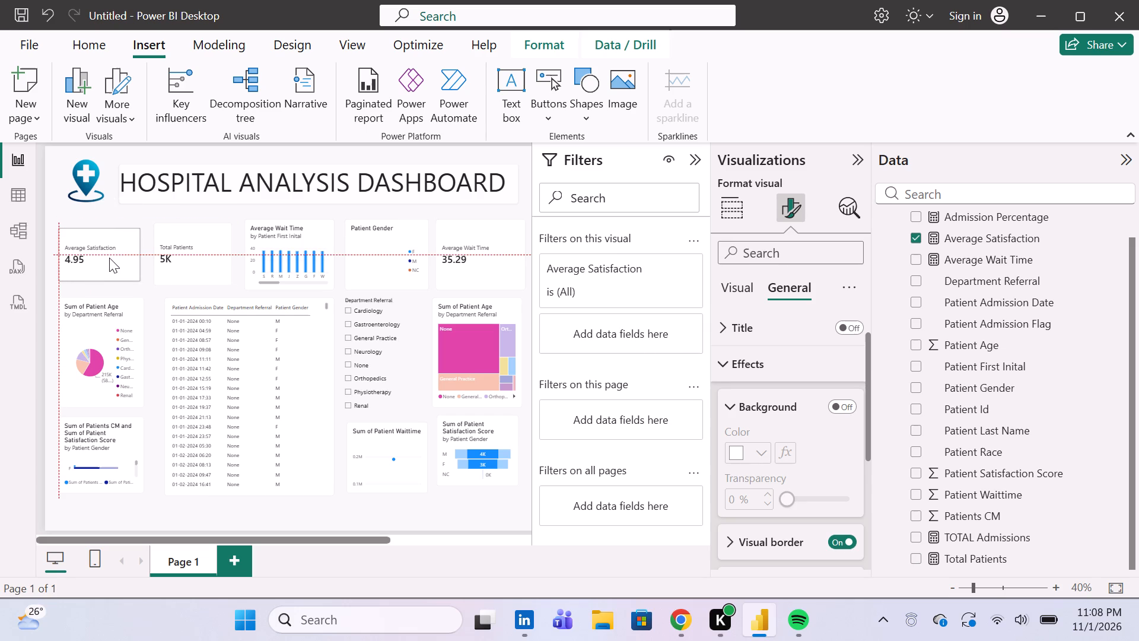
{"action": "left_click_drag", "start_coordinate": [109, 258], "coordinate": [105, 258]}
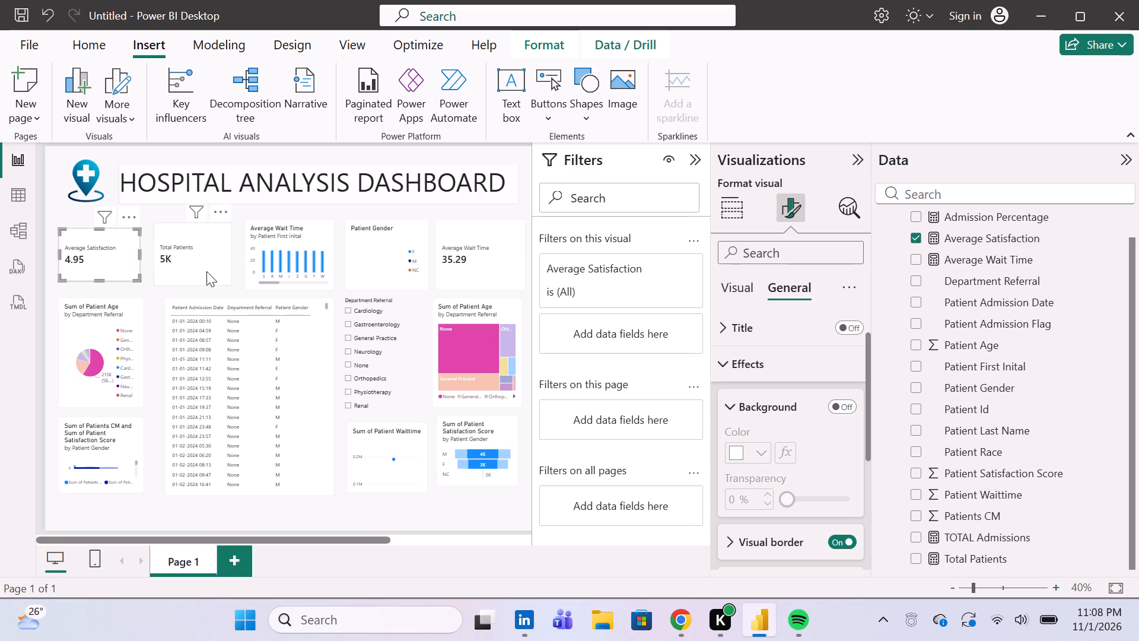
Shorten the Total Patients card and move it down so its lower edge lines up with the Average Satisfaction card.
{"action": "left_click", "coordinate": [206, 271]}
{"action": "left_click_drag", "start_coordinate": [193, 284], "coordinate": [193, 282]}
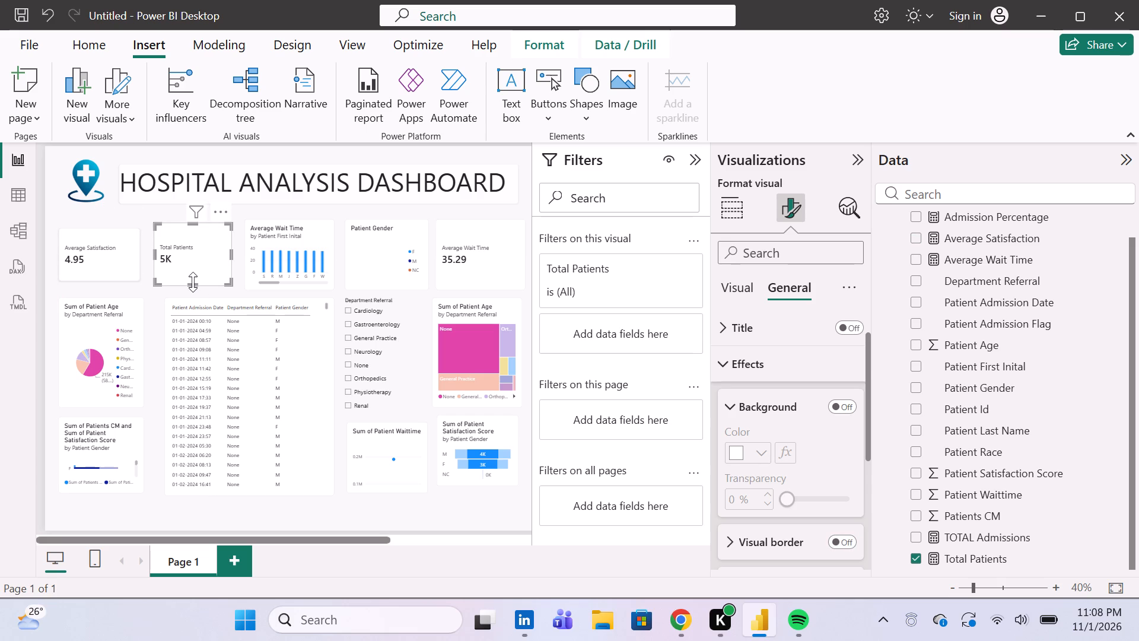
{"action": "left_click_drag", "start_coordinate": [193, 282], "coordinate": [195, 271]}
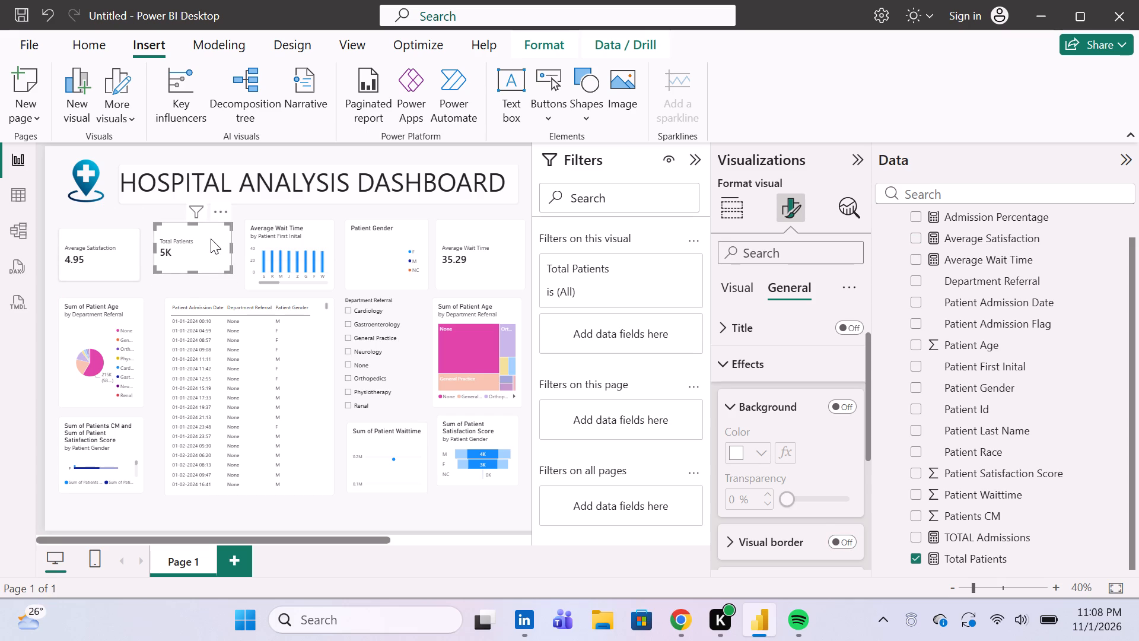
{"action": "left_click_drag", "start_coordinate": [211, 239], "coordinate": [208, 249]}
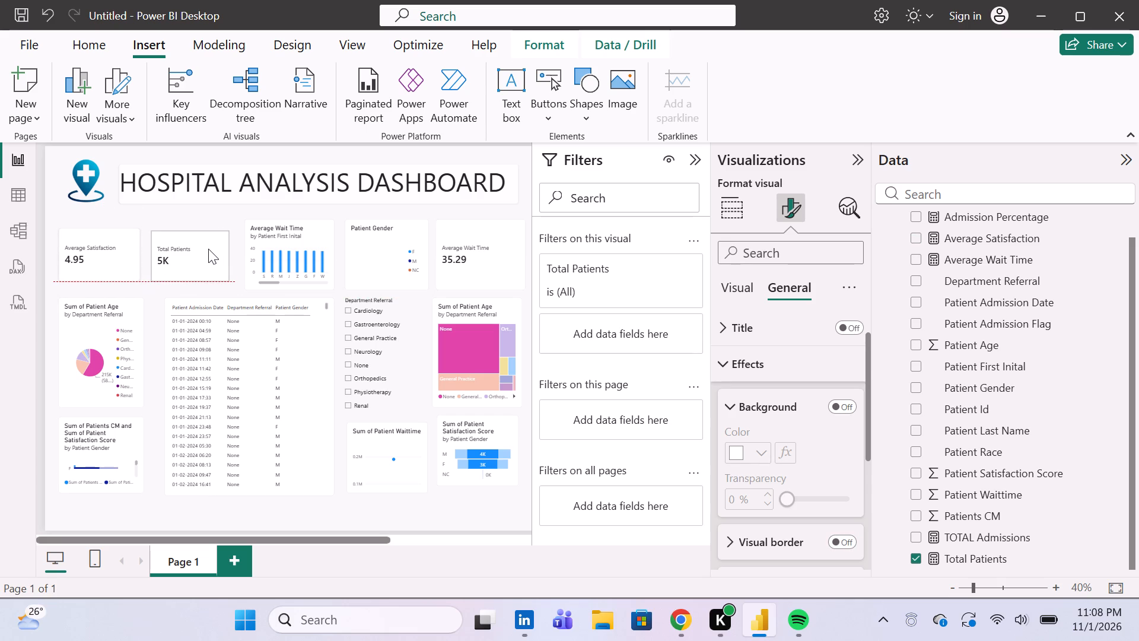
{"action": "left_click_drag", "start_coordinate": [208, 249], "coordinate": [211, 246]}
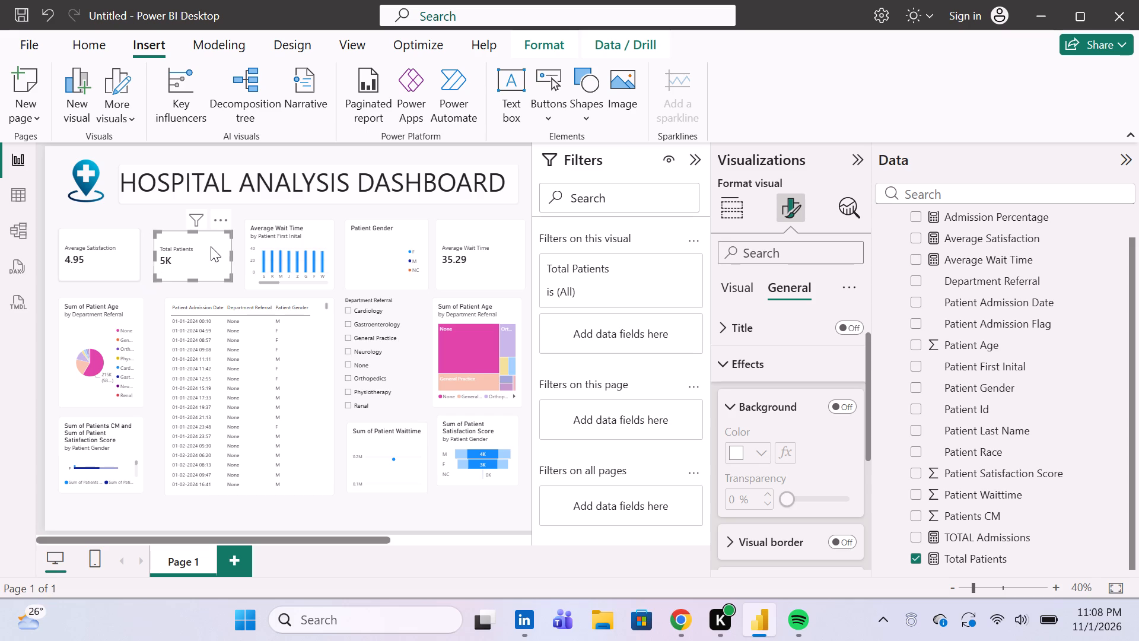
Turn on the visual border and shadow for the Total Patients card.
{"action": "scroll", "coordinate": [817, 423], "scroll_direction": "down", "scroll_amount": 1}
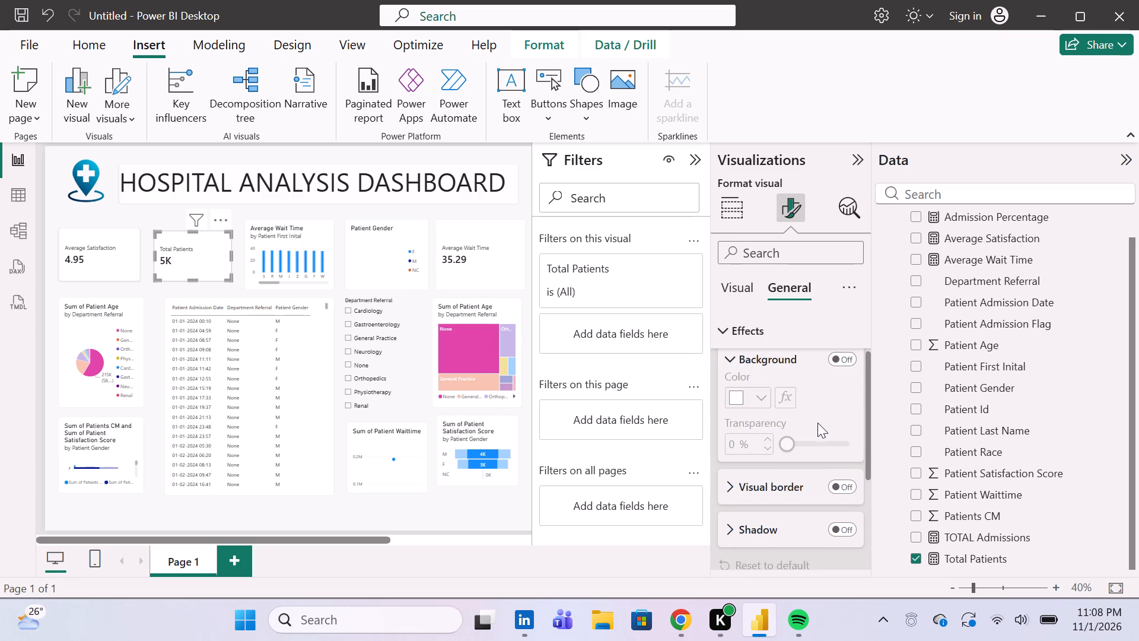
{"action": "scroll", "coordinate": [817, 423], "scroll_direction": "down", "scroll_amount": 1}
{"action": "left_click", "coordinate": [837, 464]}
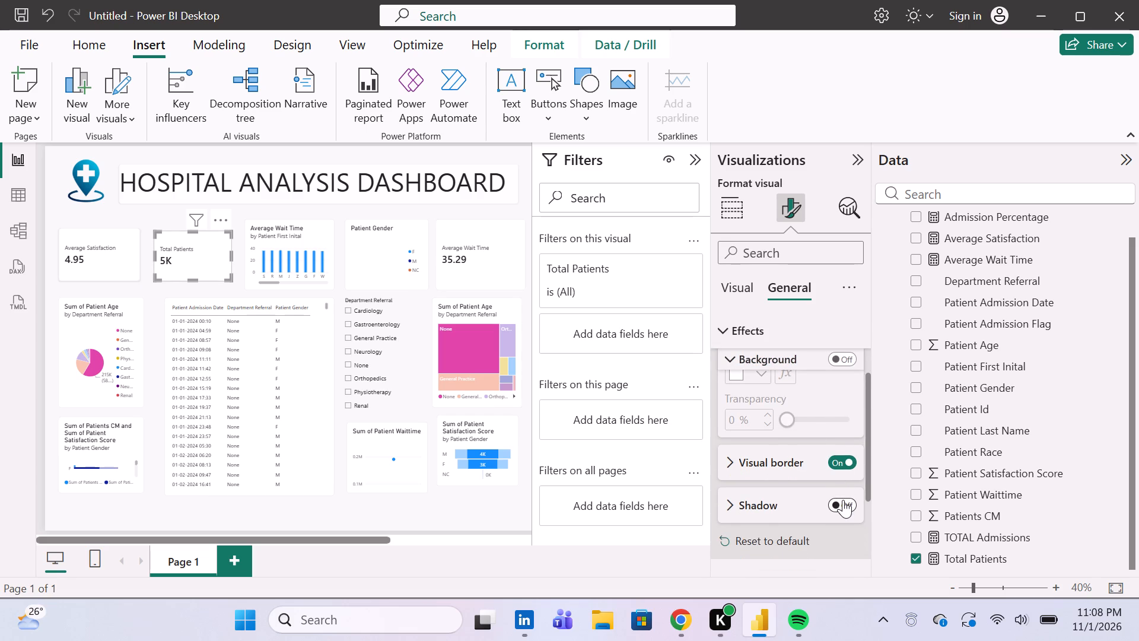
{"action": "left_click", "coordinate": [843, 500]}
Raise the Total Patients card's upper edge slightly to line up with the Average Satisfaction card.
{"action": "left_click", "coordinate": [310, 256]}
{"action": "left_click", "coordinate": [194, 246]}
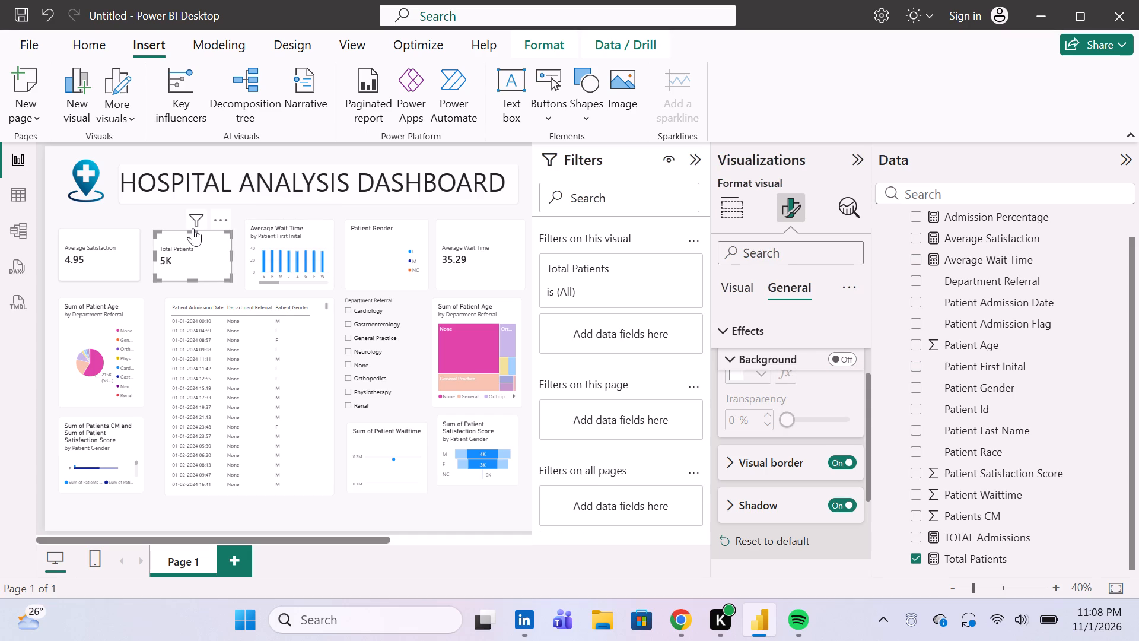
{"action": "left_click", "coordinate": [193, 235]}
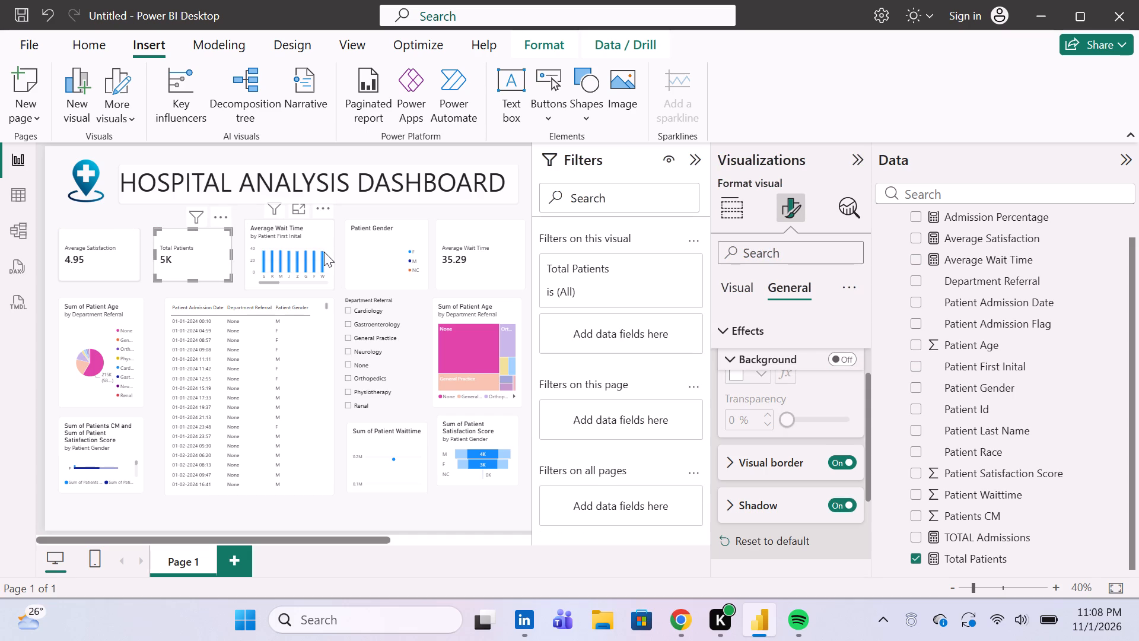
Shorten the Average Wait Time by Patient First Inital chart to match the neighbouring cards' height, and turn on its shadow.
{"action": "left_click", "coordinate": [304, 251]}
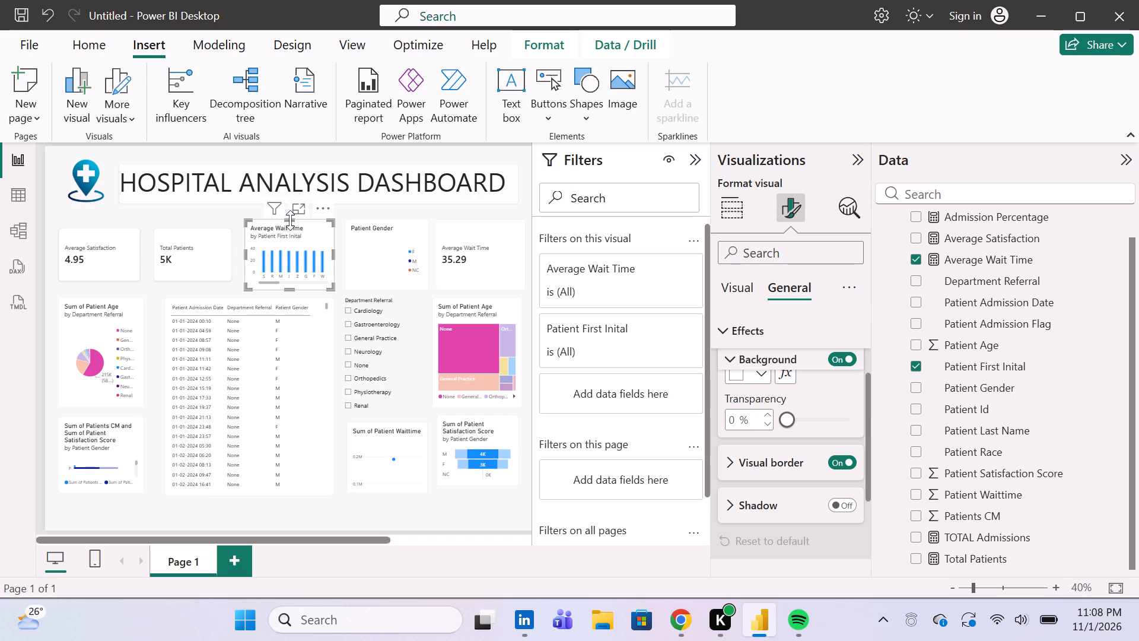
{"action": "left_click_drag", "start_coordinate": [290, 220], "coordinate": [286, 229]}
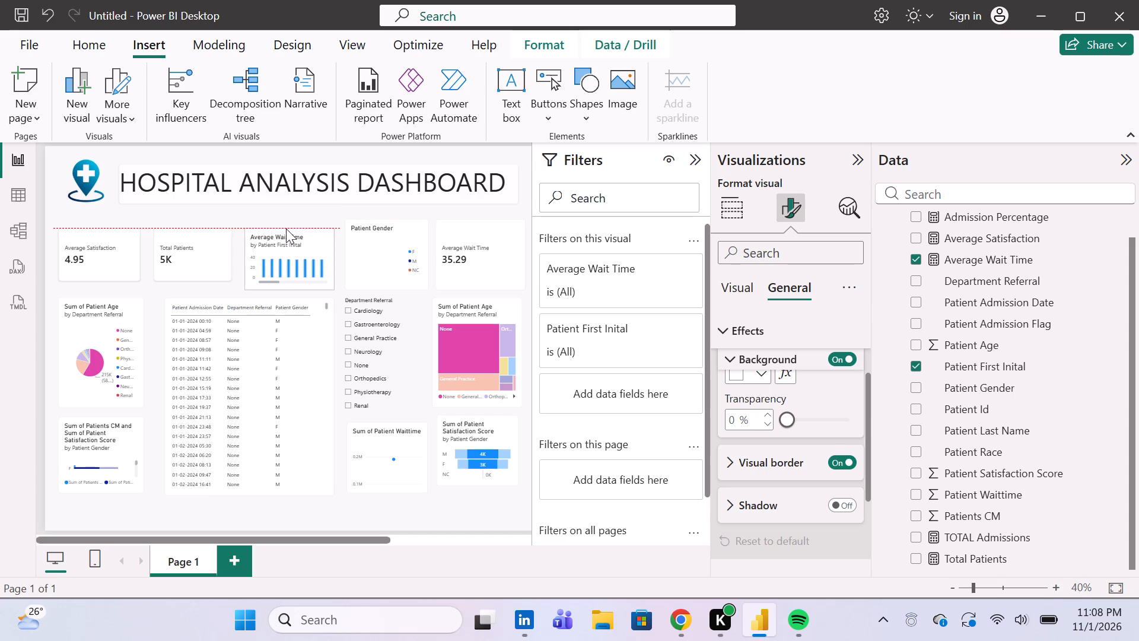
{"action": "left_click_drag", "start_coordinate": [286, 229], "coordinate": [285, 229]}
{"action": "left_click_drag", "start_coordinate": [289, 288], "coordinate": [288, 282]}
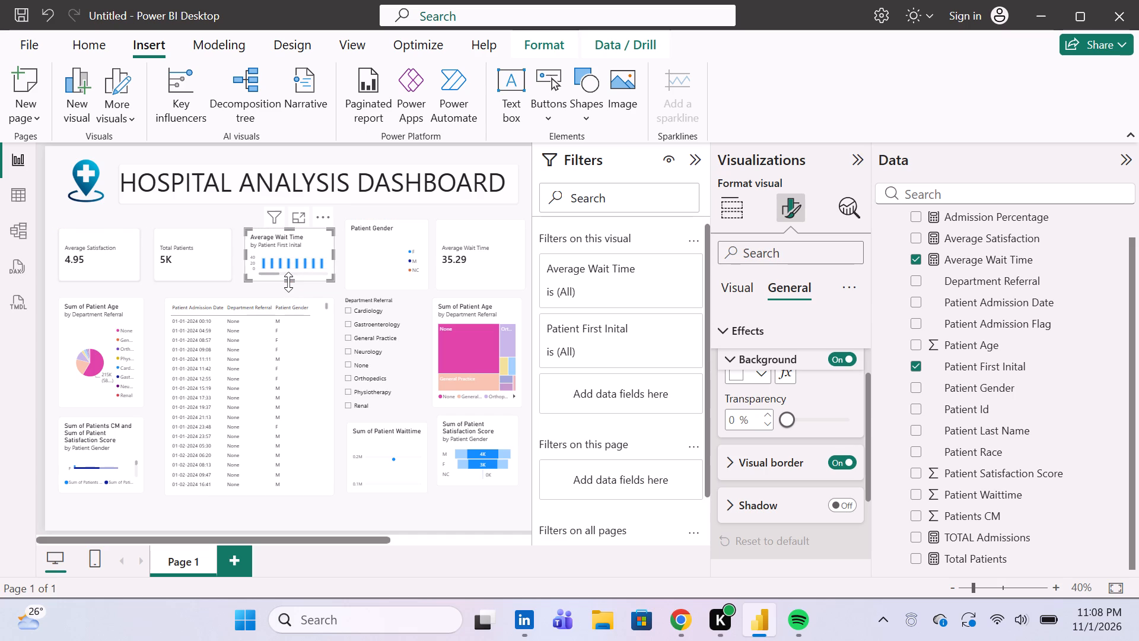
{"action": "left_click", "coordinate": [835, 501]}
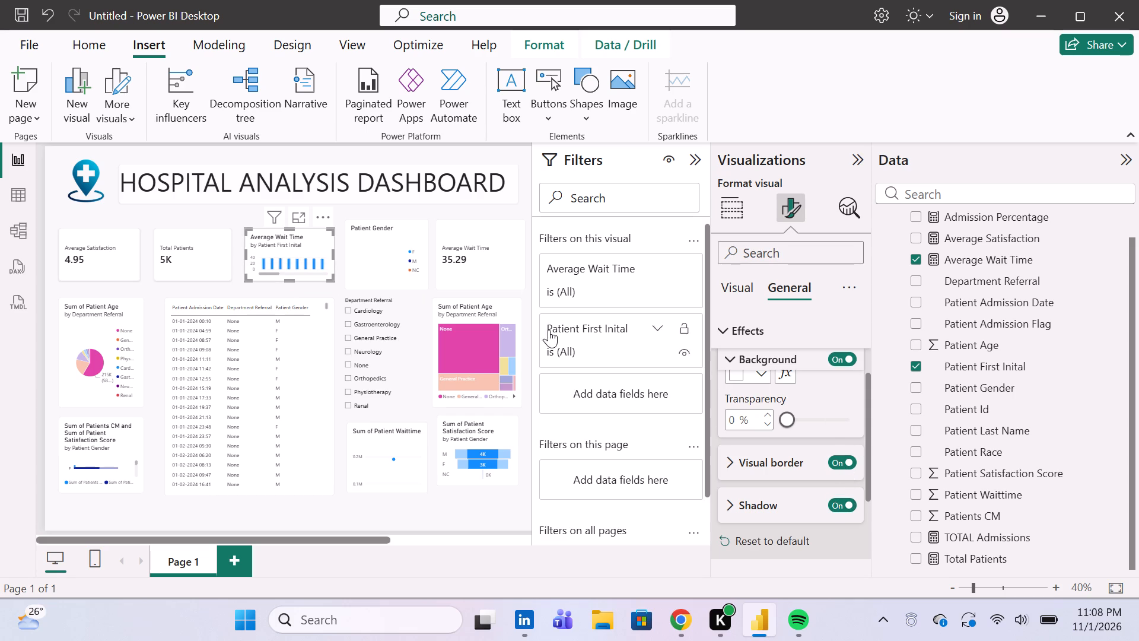
Shorten the Patient Gender visual at both edges to match the other visuals in its row, and turn on its shadow.
{"action": "left_click", "coordinate": [393, 245]}
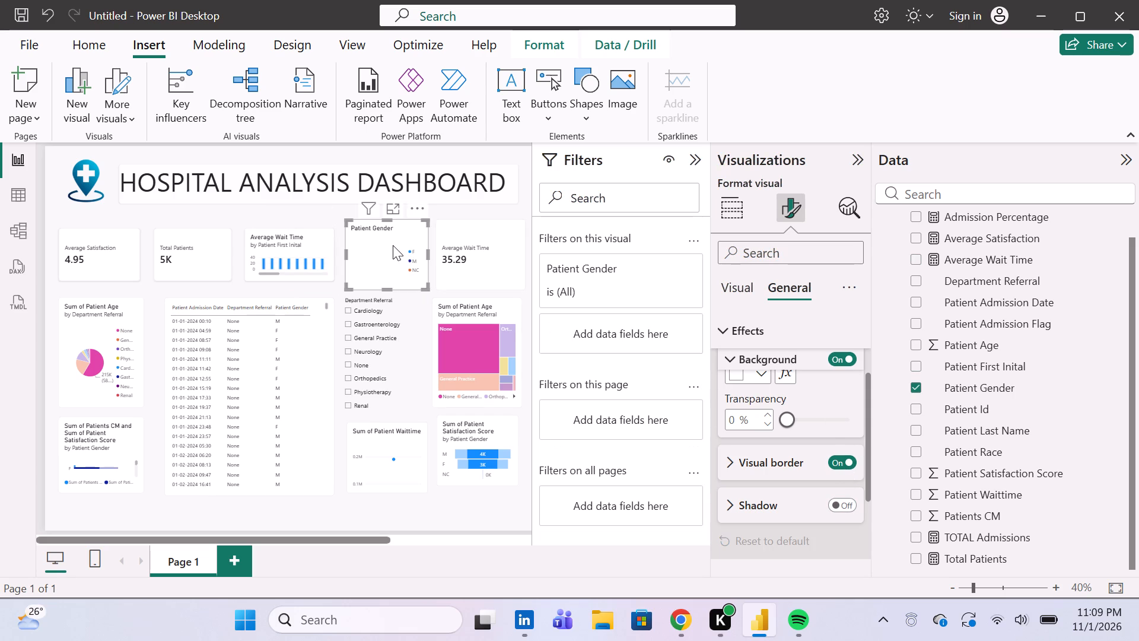
{"action": "left_click", "coordinate": [219, 267]}
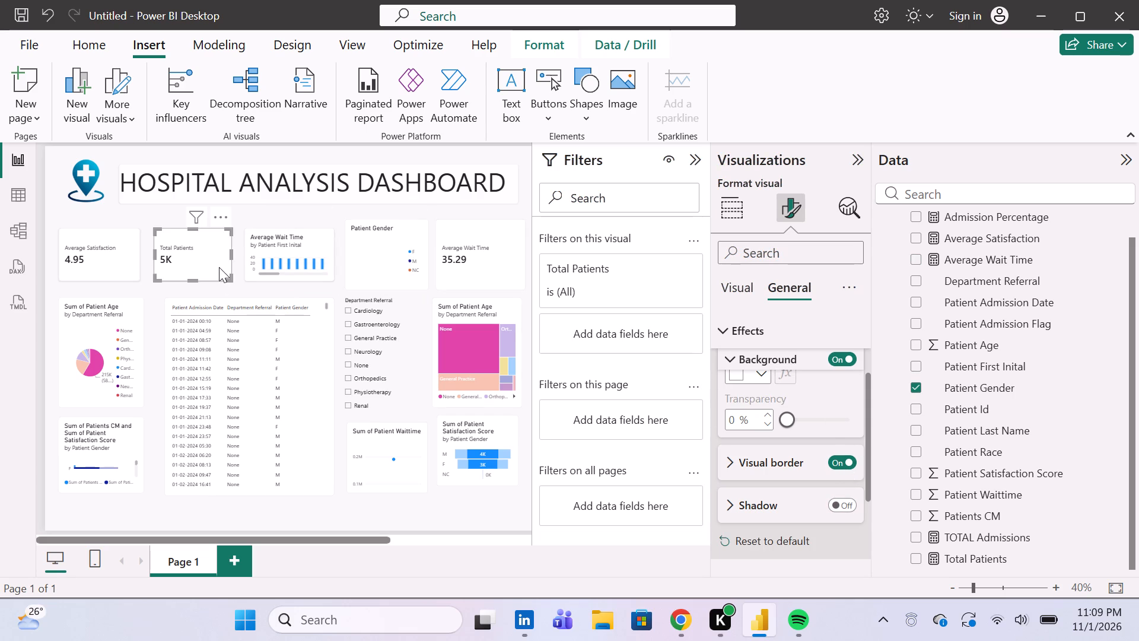
{"action": "left_click", "coordinate": [288, 268]}
{"action": "left_click", "coordinate": [394, 274]}
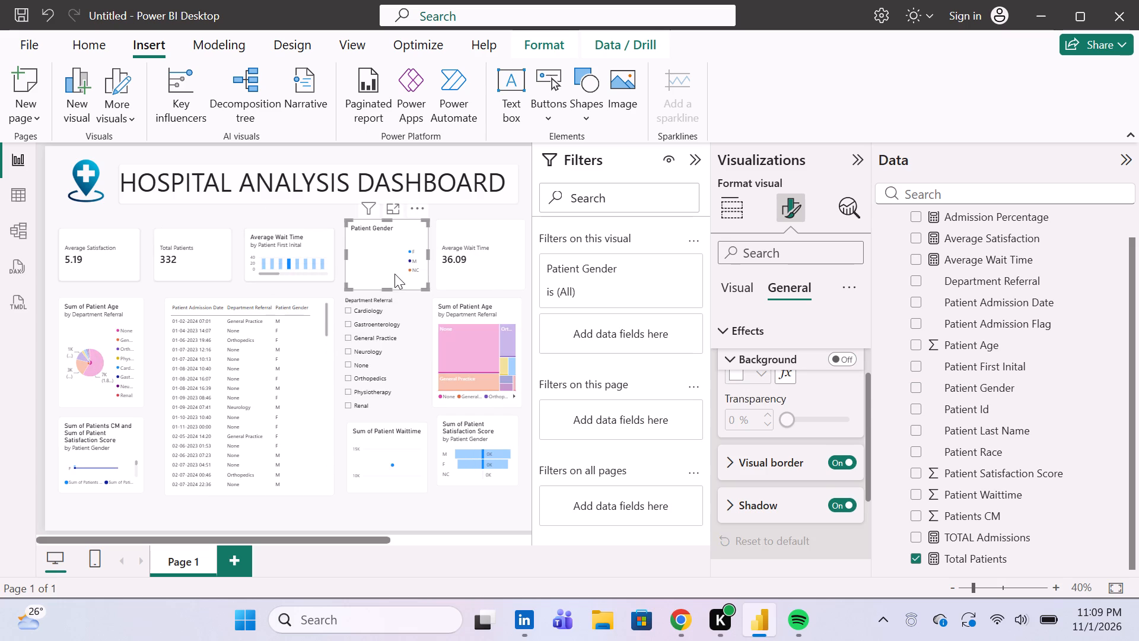
{"action": "left_click_drag", "start_coordinate": [389, 224], "coordinate": [389, 233]}
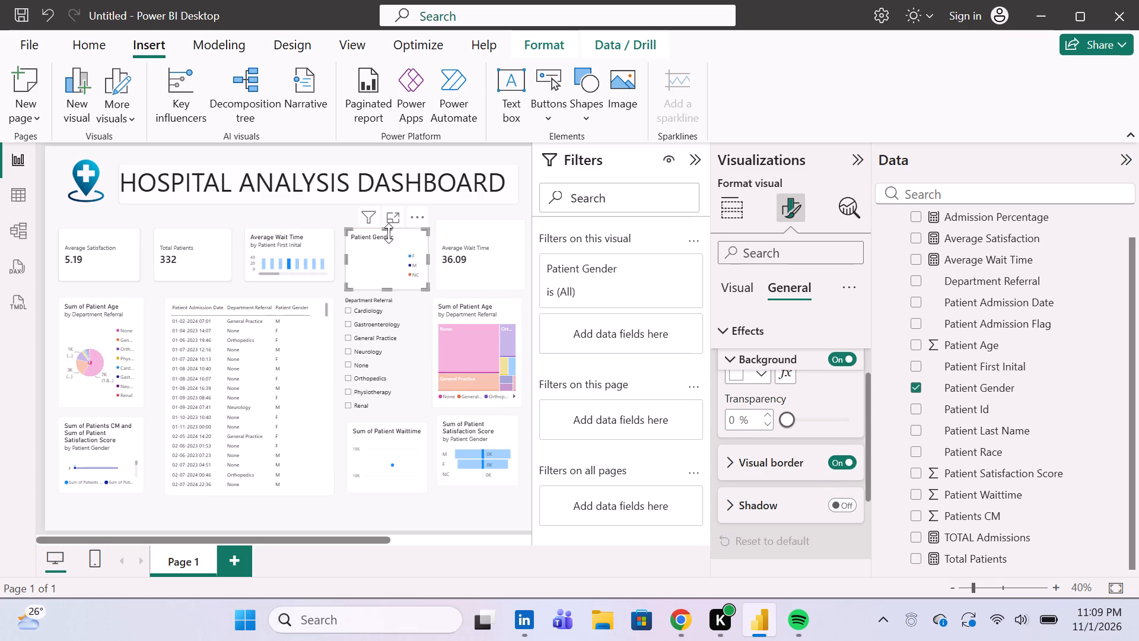
{"action": "left_click", "coordinate": [389, 286]}
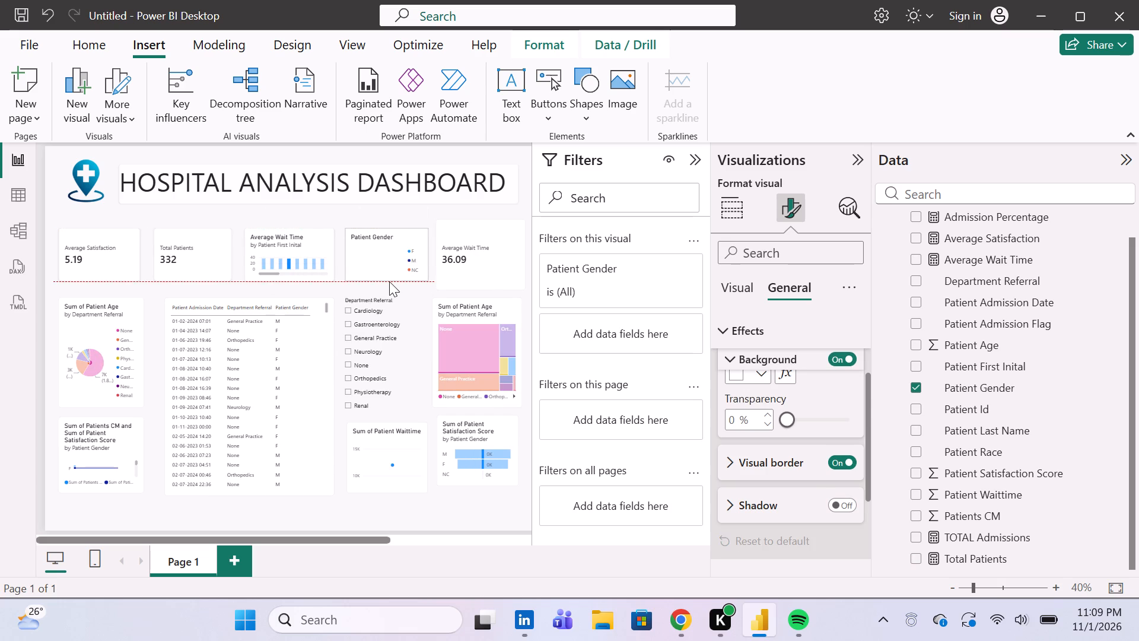
{"action": "left_click", "coordinate": [828, 500]}
Shorten the Average Wait Time card at its upper and lower edges to match the other visuals in its row.
{"action": "left_click", "coordinate": [479, 275]}
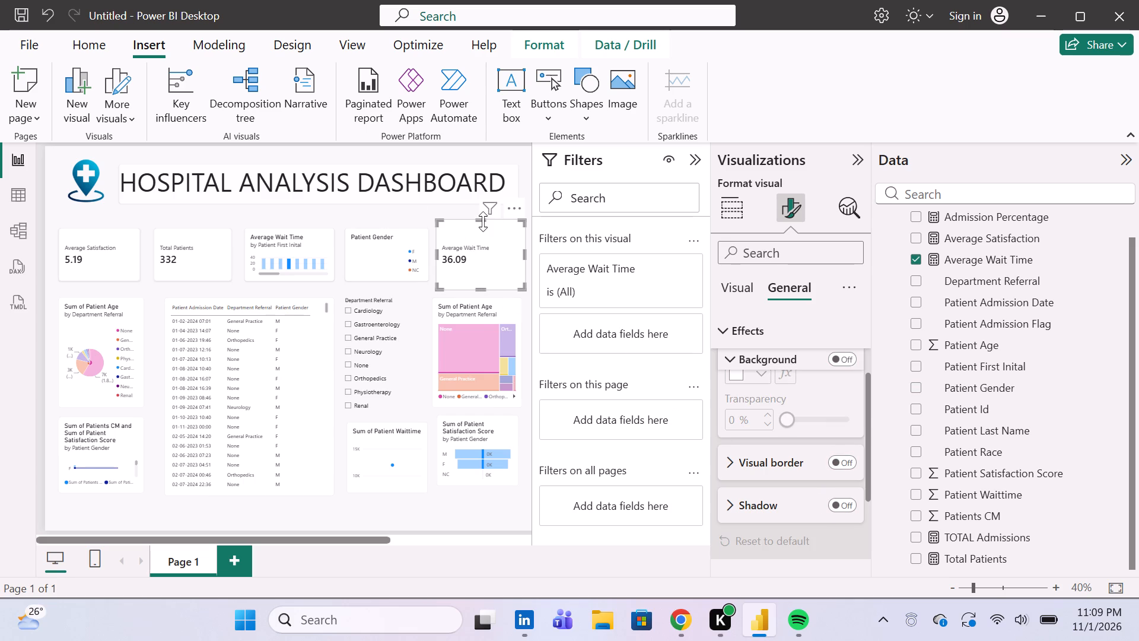
{"action": "left_click_drag", "start_coordinate": [483, 221], "coordinate": [483, 229]}
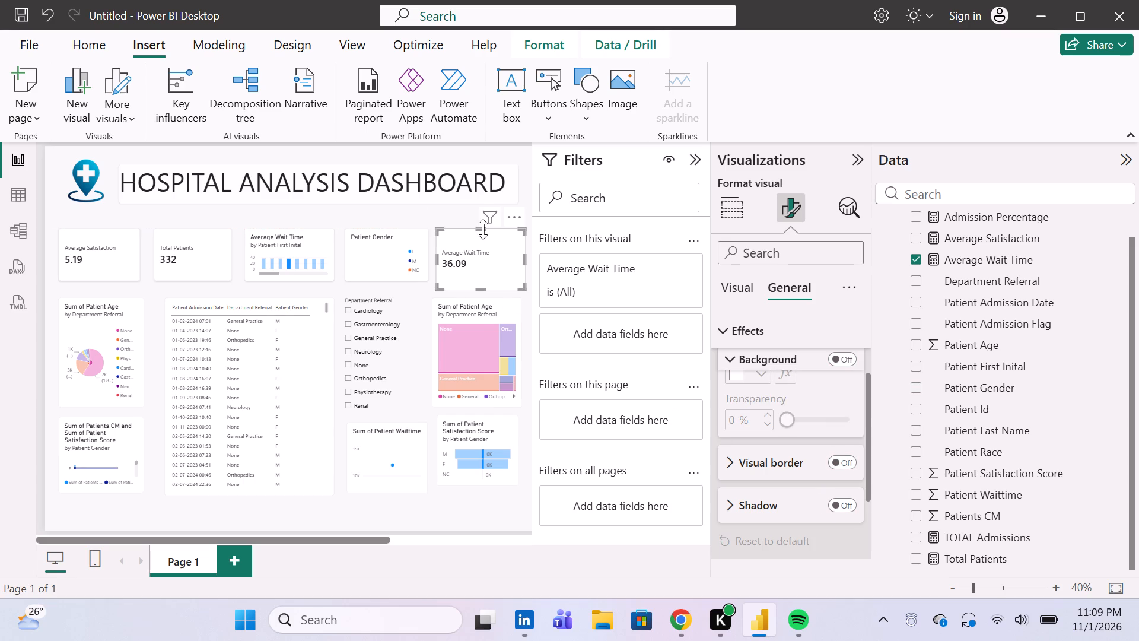
{"action": "left_click_drag", "start_coordinate": [483, 287], "coordinate": [483, 285]}
{"action": "left_click_drag", "start_coordinate": [483, 285], "coordinate": [483, 281]}
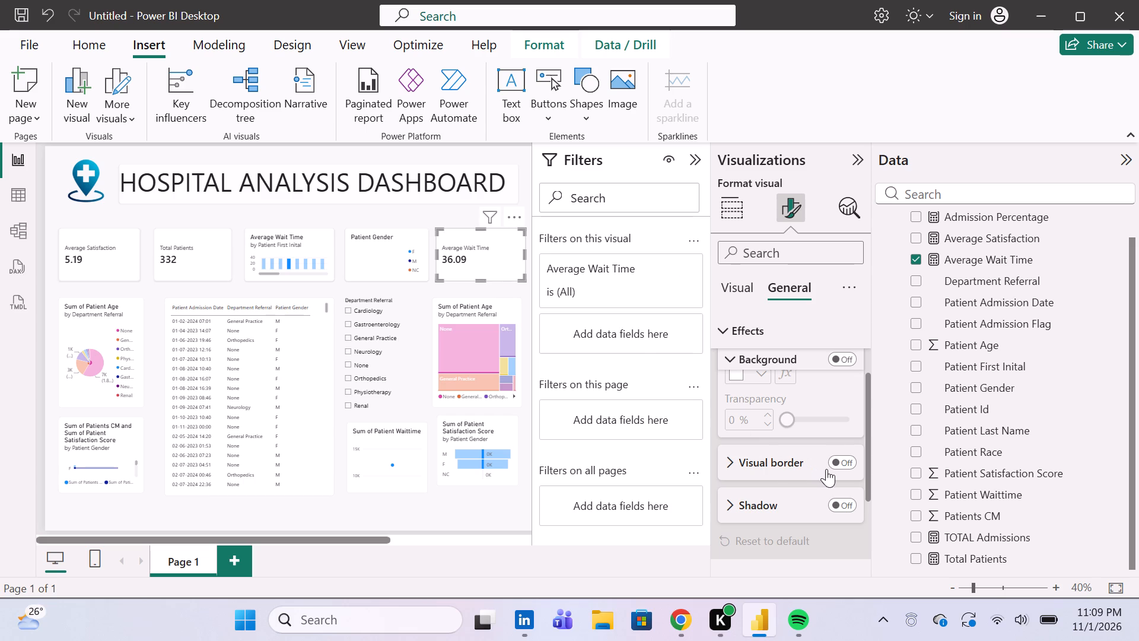
Turn on the visual border and shadow for the Average Wait Time card.
{"action": "left_click", "coordinate": [835, 465]}
{"action": "left_click", "coordinate": [852, 502]}
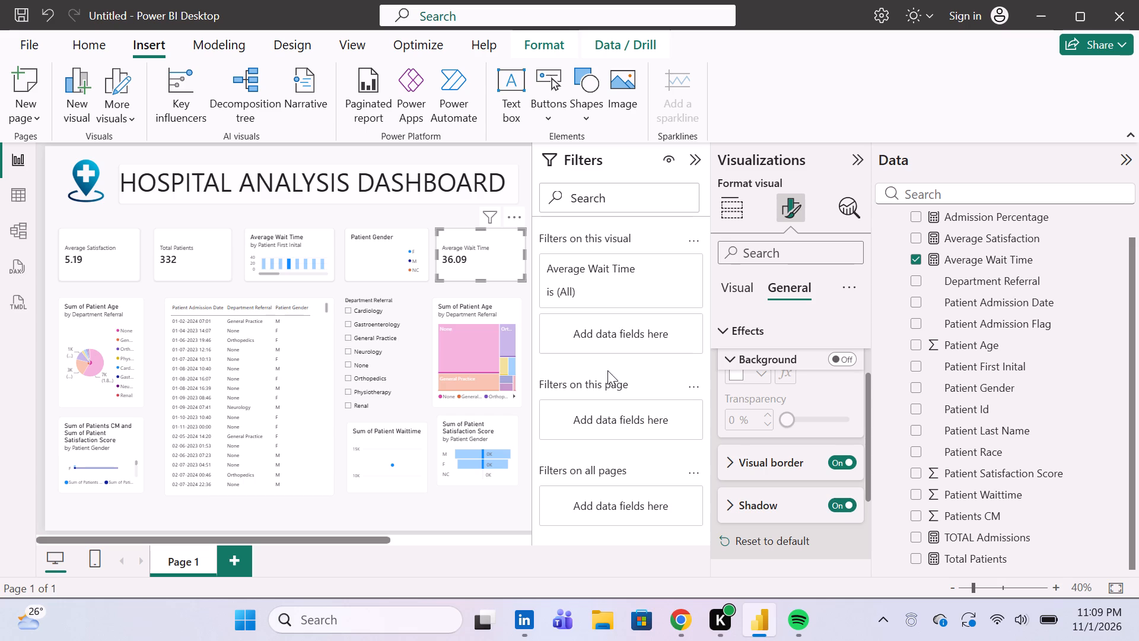
{"action": "left_click", "coordinate": [434, 207]}
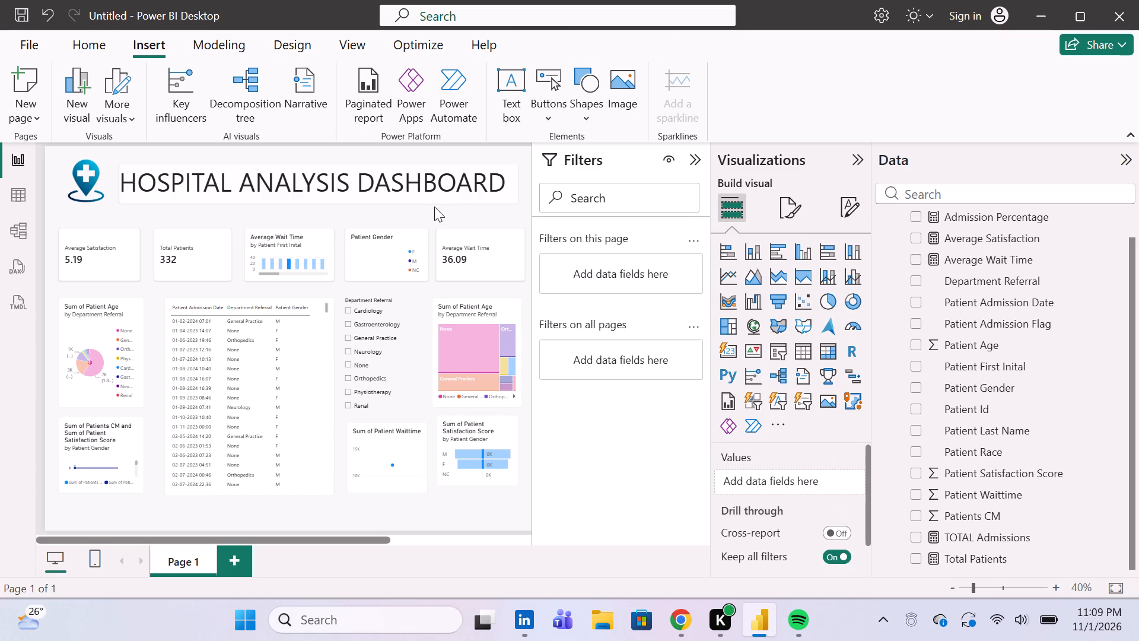
Turn on the shadow for the Sum of Patient Age by Department Referral pie chart.
{"action": "left_click", "coordinate": [113, 322]}
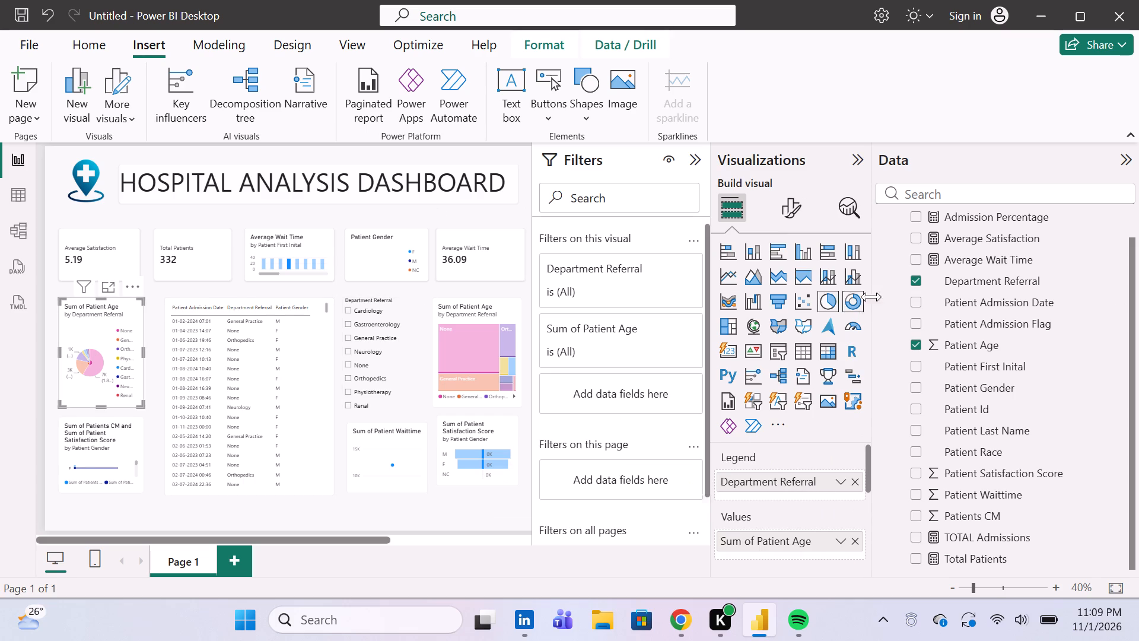
{"action": "left_click", "coordinate": [792, 194]}
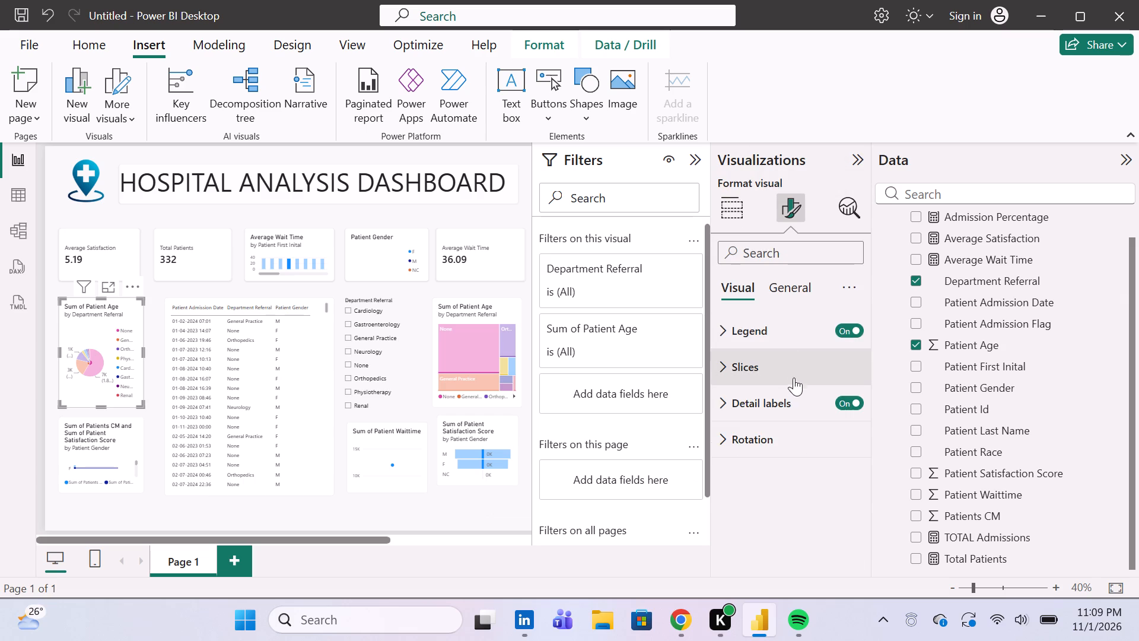
{"action": "left_click", "coordinate": [790, 295]}
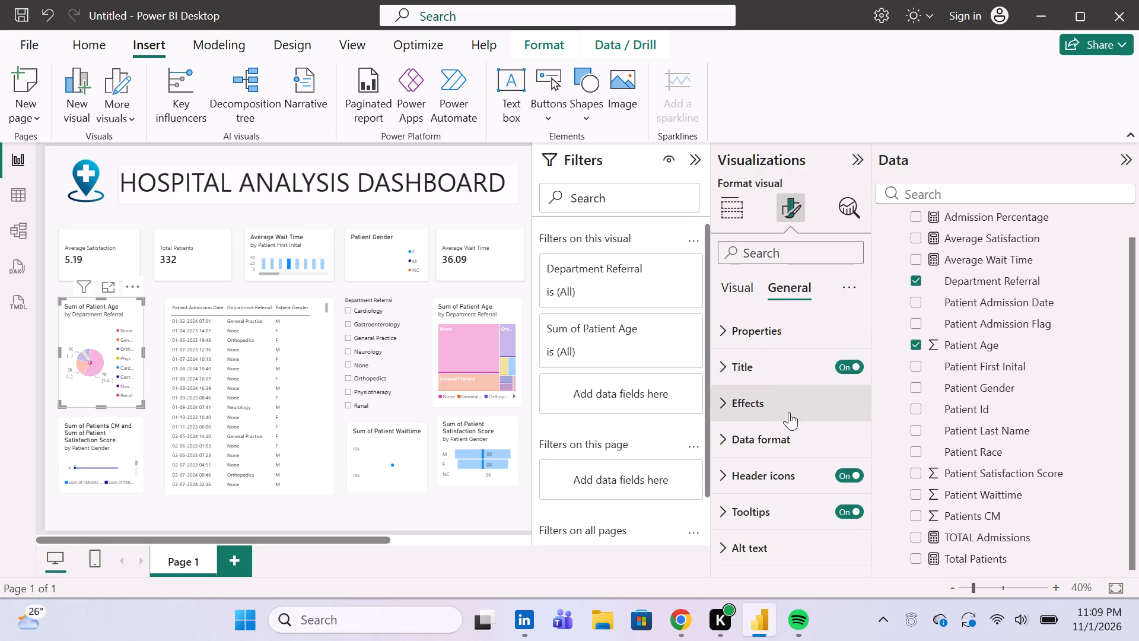
{"action": "left_click", "coordinate": [795, 410]}
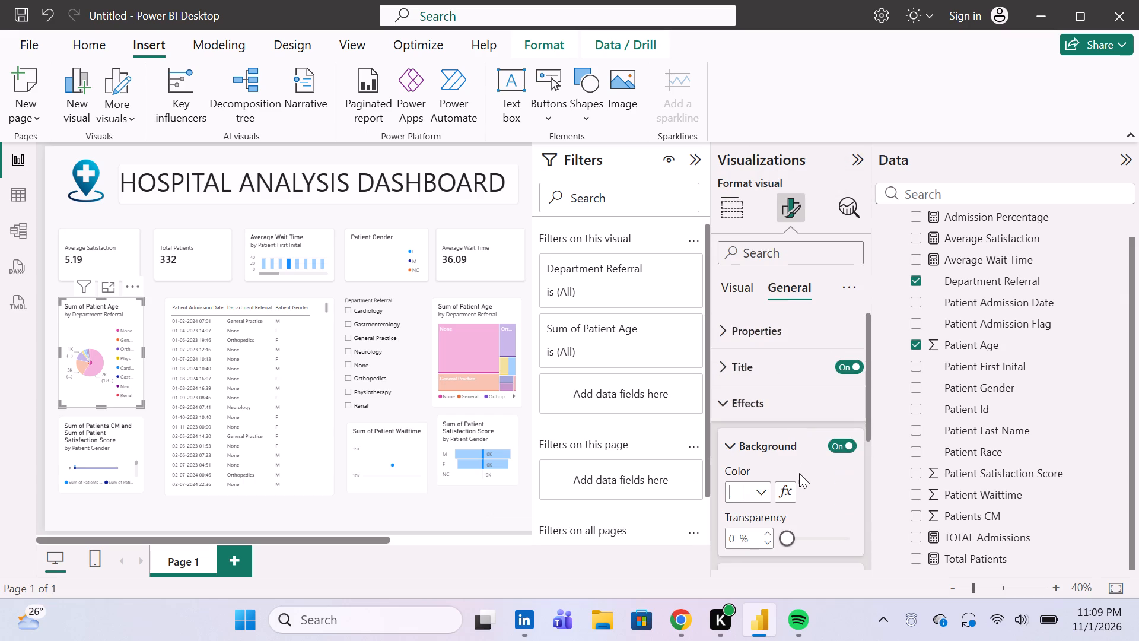
{"action": "scroll", "coordinate": [799, 473], "scroll_direction": "down", "scroll_amount": 2}
{"action": "left_click", "coordinate": [838, 503]}
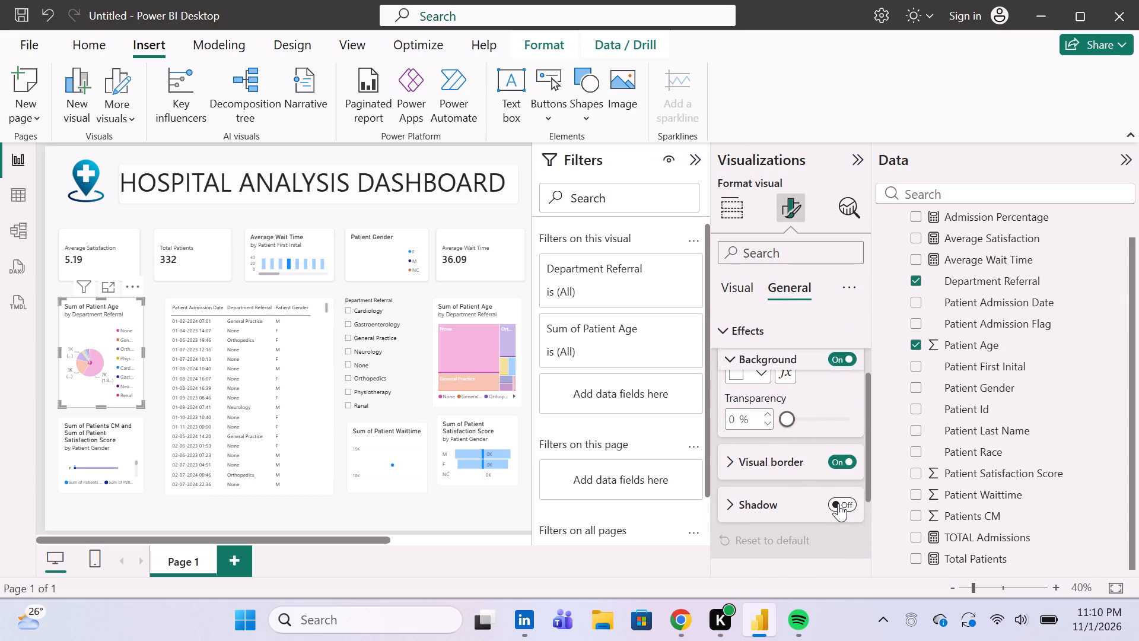
Turn on the shadow for the Sum of Patients CM and Sum of Patient Satisfaction Score chart and for the patient admission table.
{"action": "left_click", "coordinate": [109, 451]}
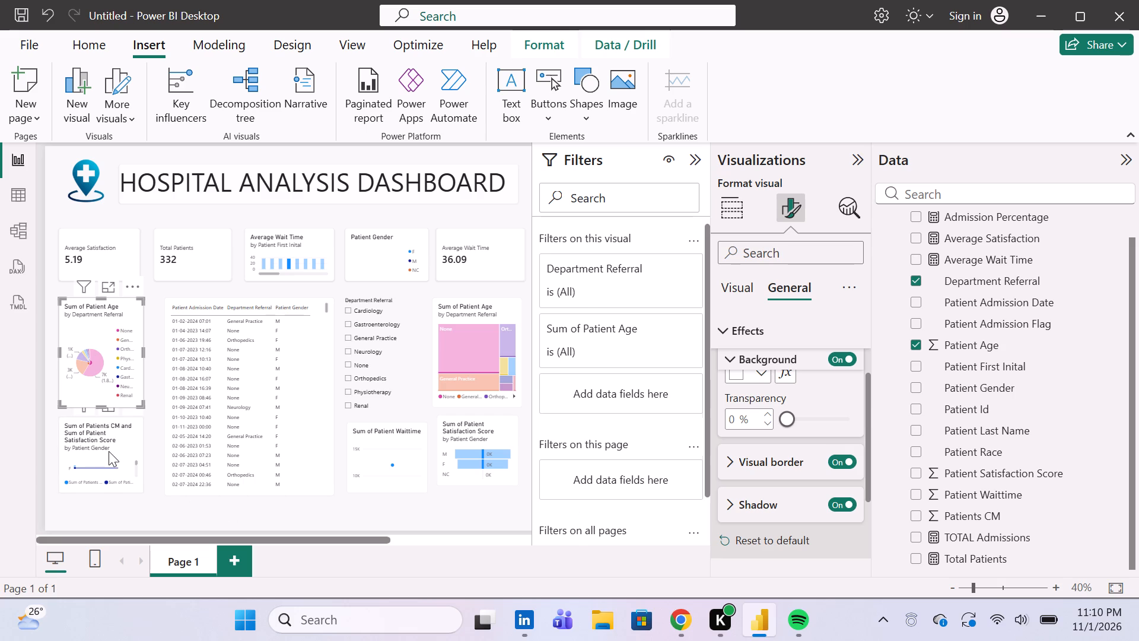
{"action": "left_click", "coordinate": [835, 501]}
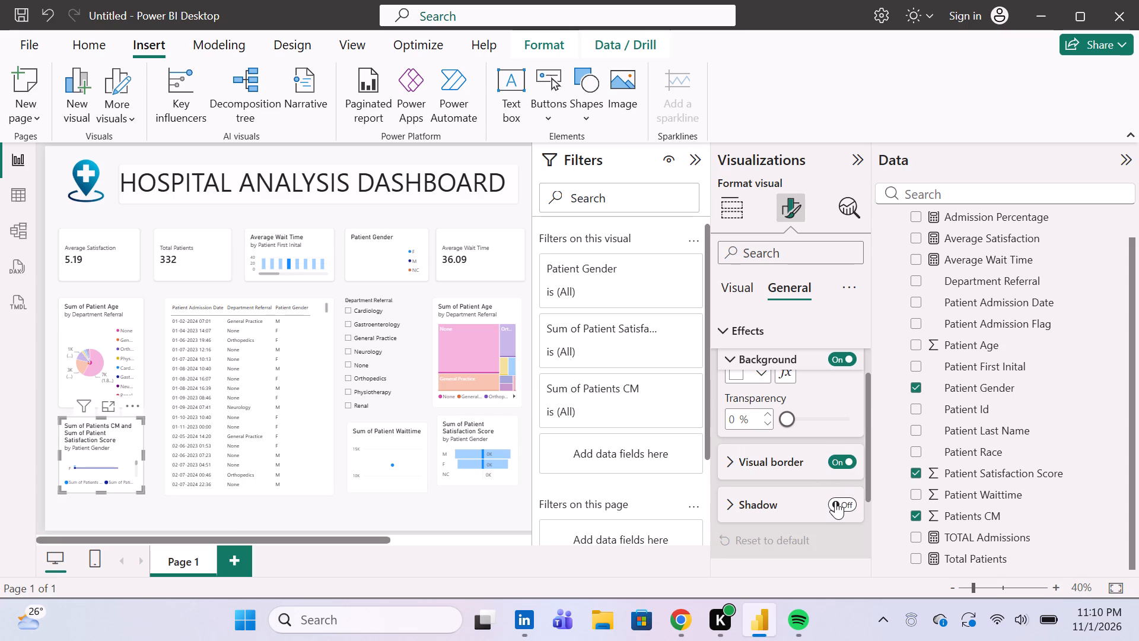
{"action": "left_click", "coordinate": [323, 375]}
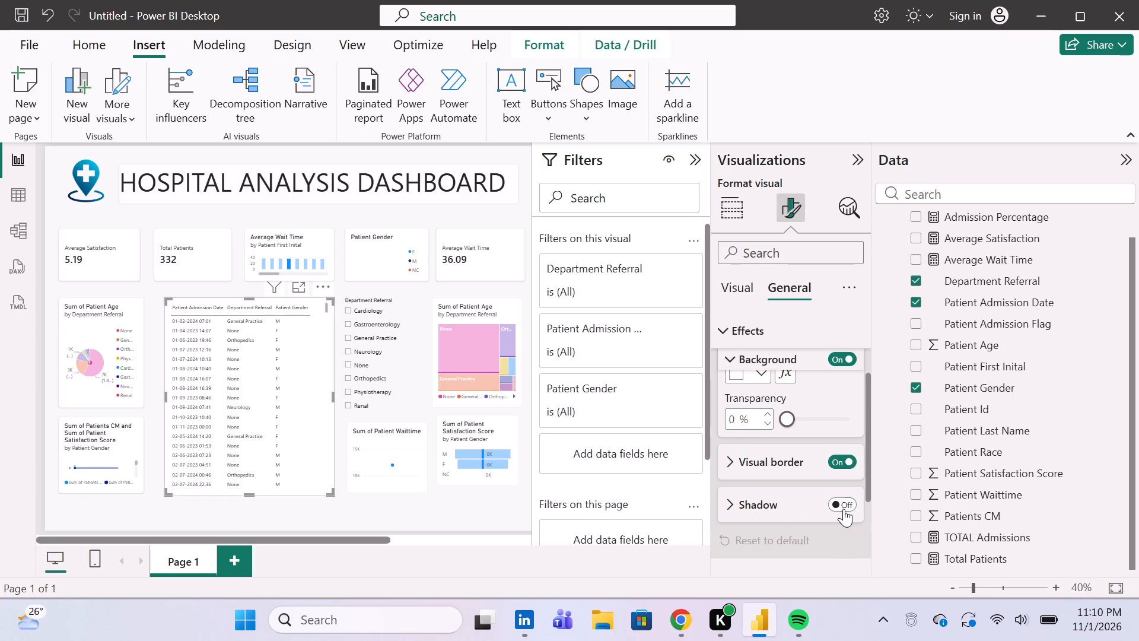
{"action": "left_click", "coordinate": [843, 508]}
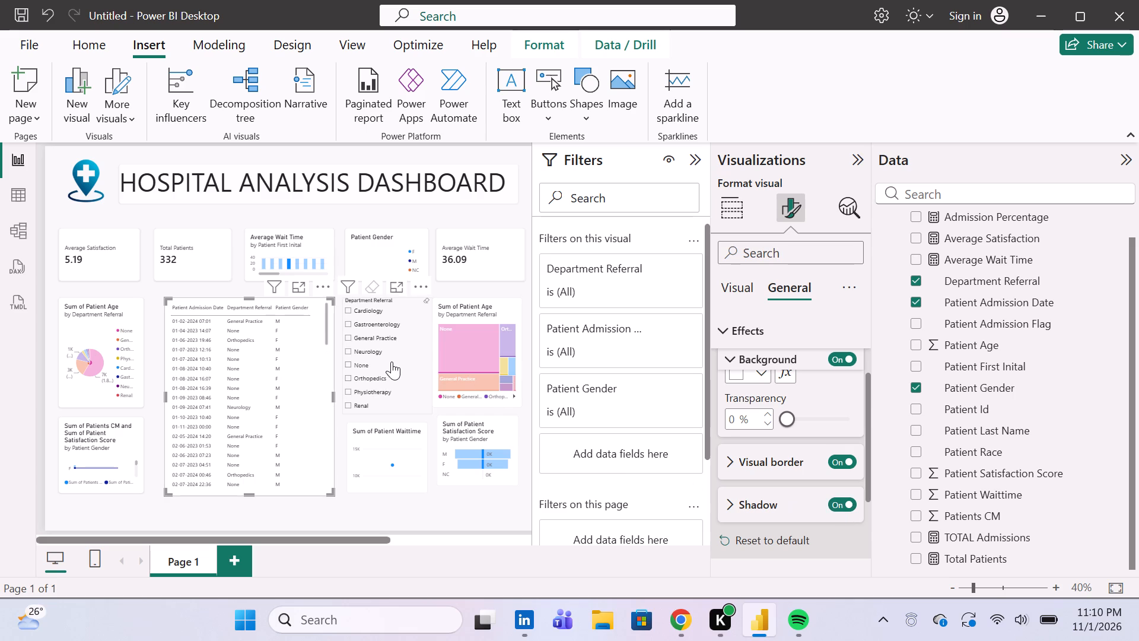
Turn on the visual border and shadow for the Department Referral slicer.
{"action": "left_click", "coordinate": [387, 359]}
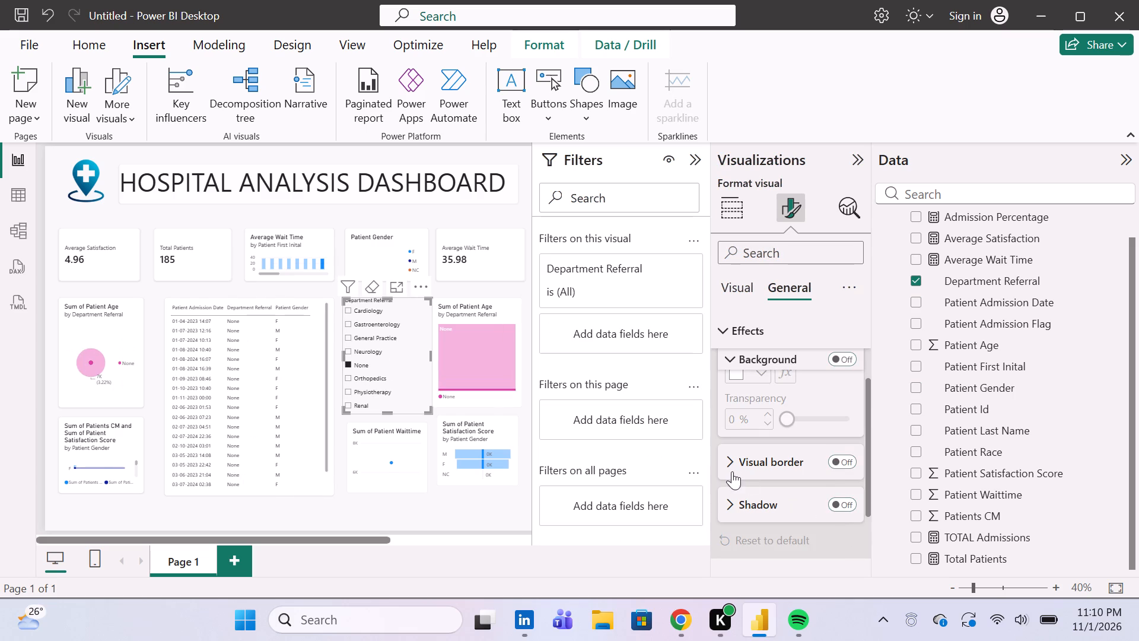
{"action": "left_click", "coordinate": [835, 467]}
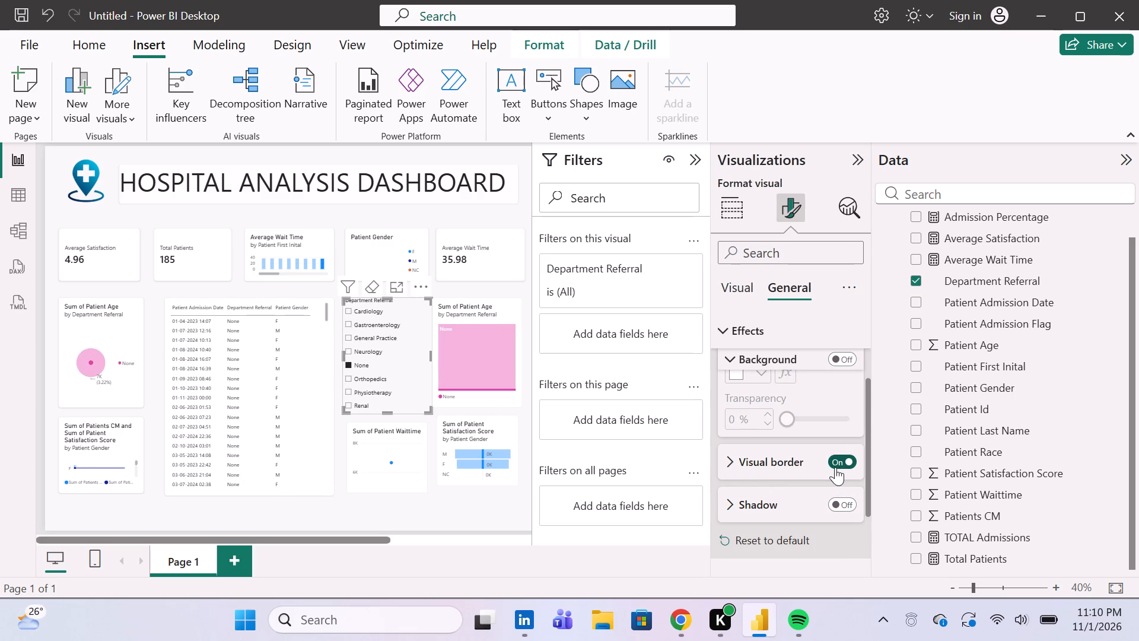
{"action": "left_click", "coordinate": [840, 504]}
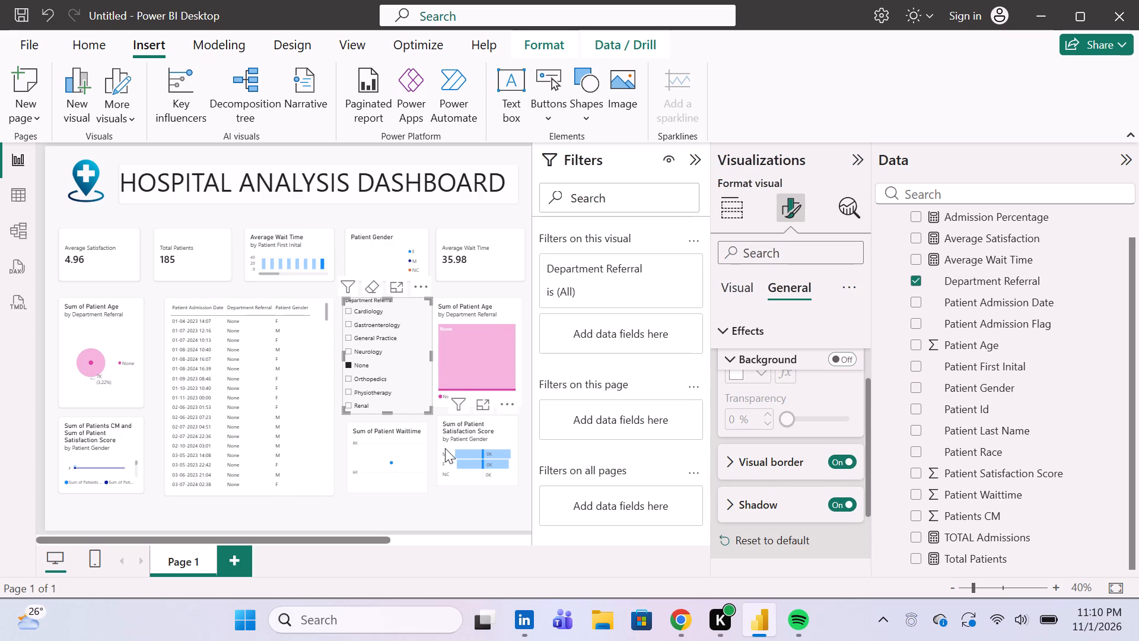
Turn on the shadow for the Sum of Patient Waittime chart.
{"action": "left_click", "coordinate": [395, 456]}
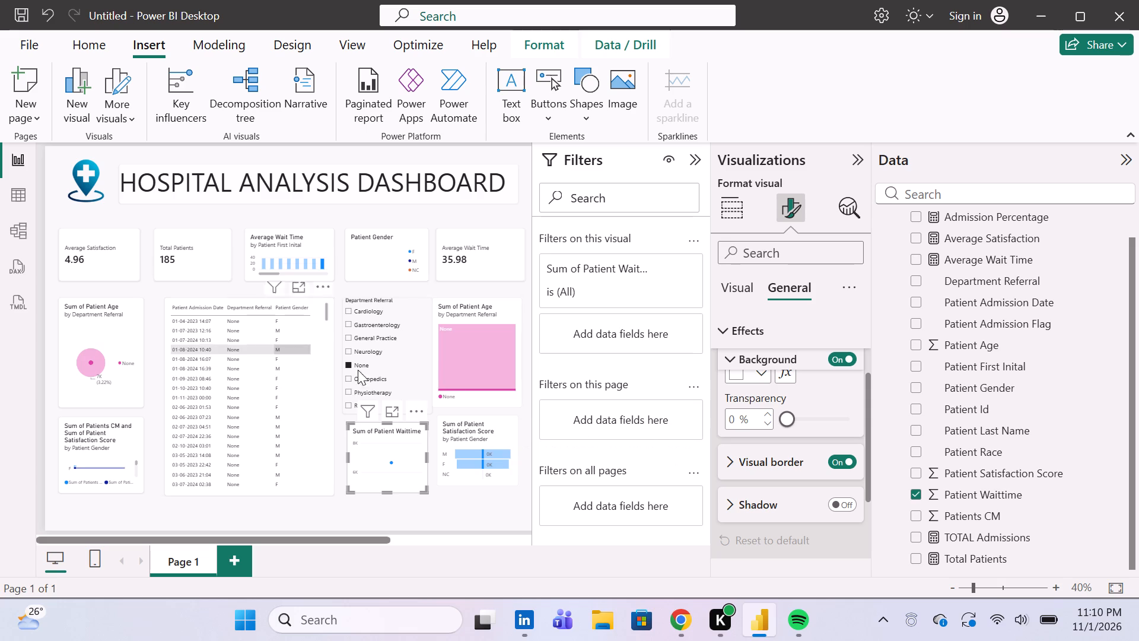
{"action": "left_click", "coordinate": [398, 378]}
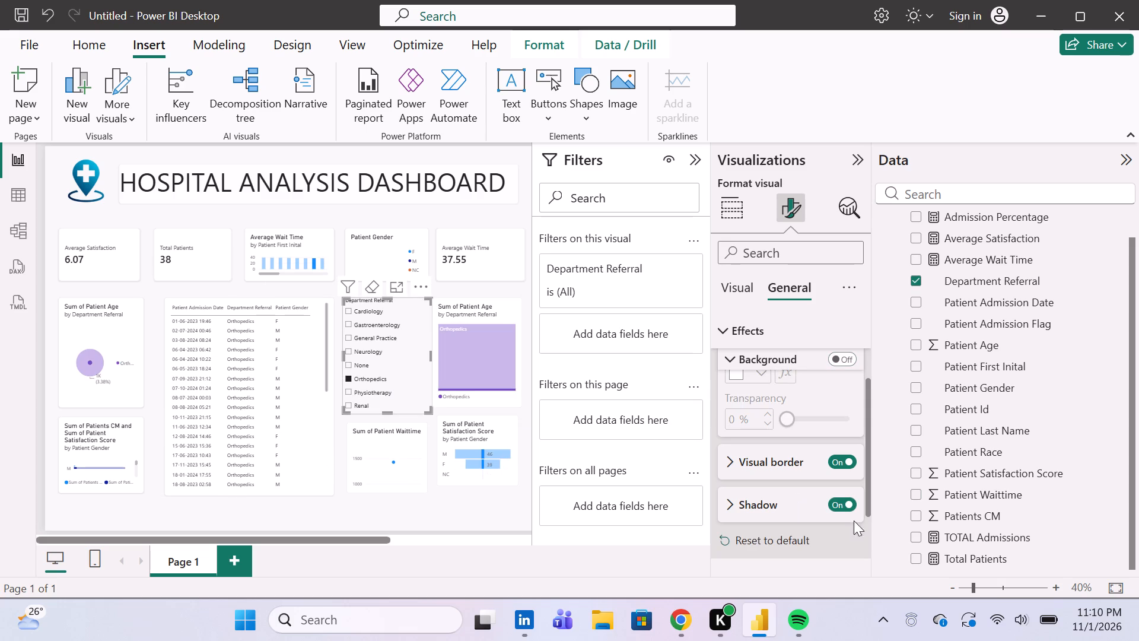
{"action": "left_click", "coordinate": [403, 481]}
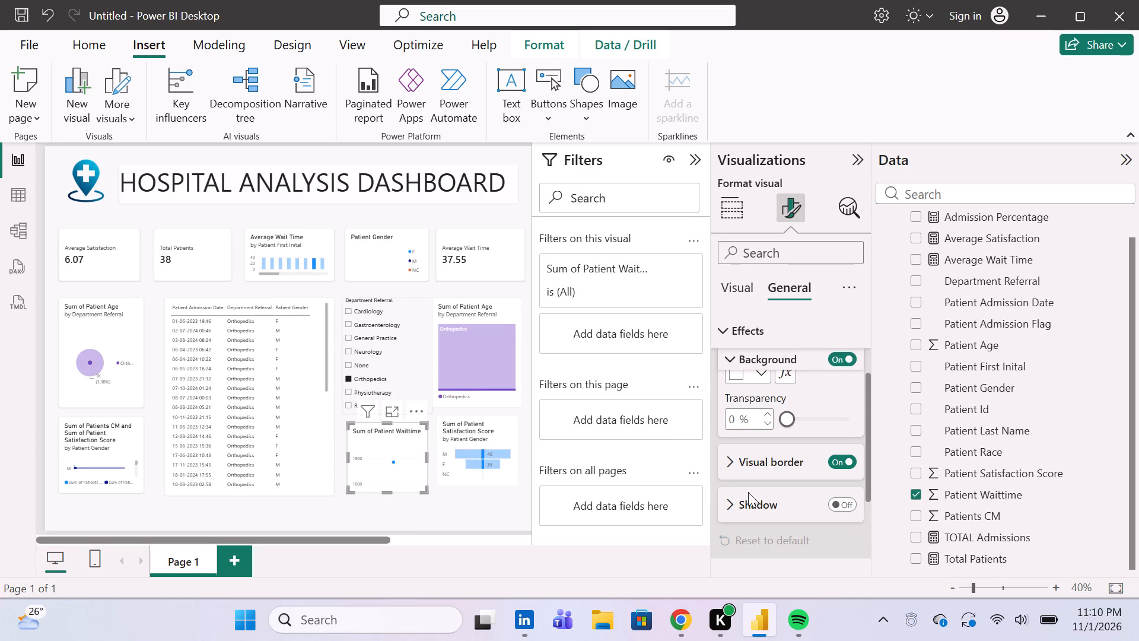
{"action": "left_click", "coordinate": [843, 501]}
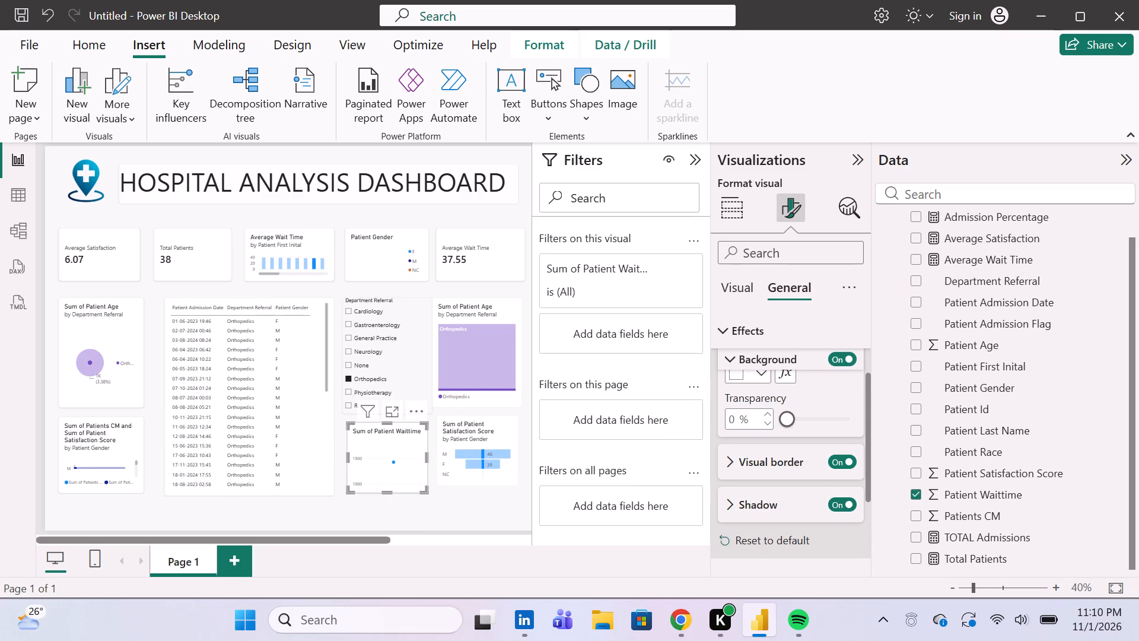
Turn on the shadow for the Sum of Patient Satisfaction Score bar chart and the Sum of Patient Age treemap.
{"action": "left_click", "coordinate": [497, 436]}
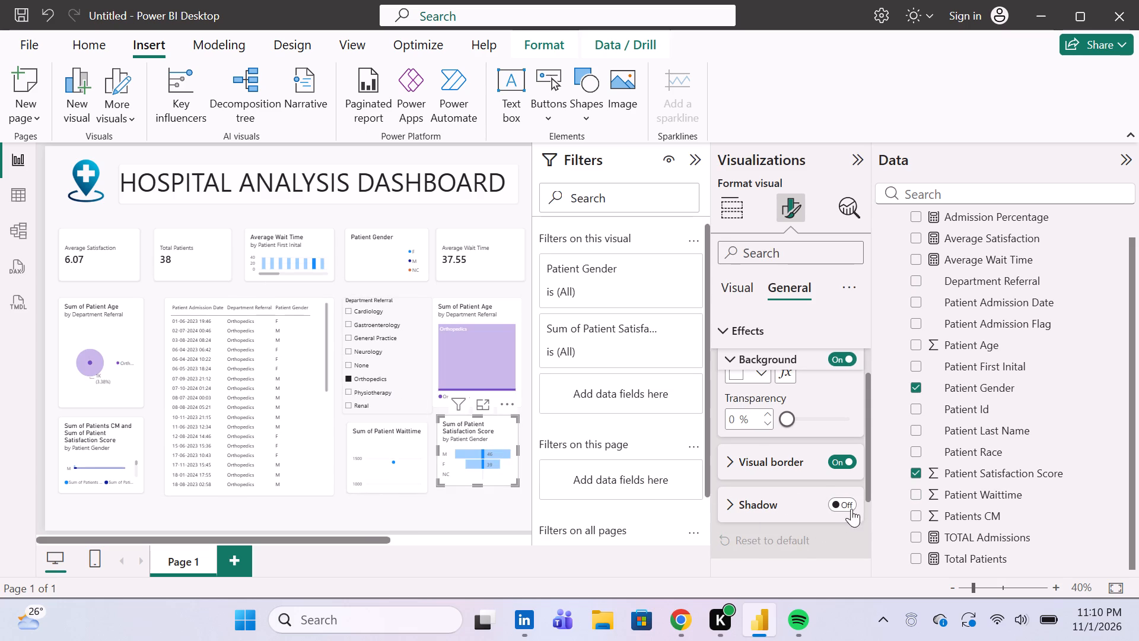
{"action": "left_click", "coordinate": [843, 504]}
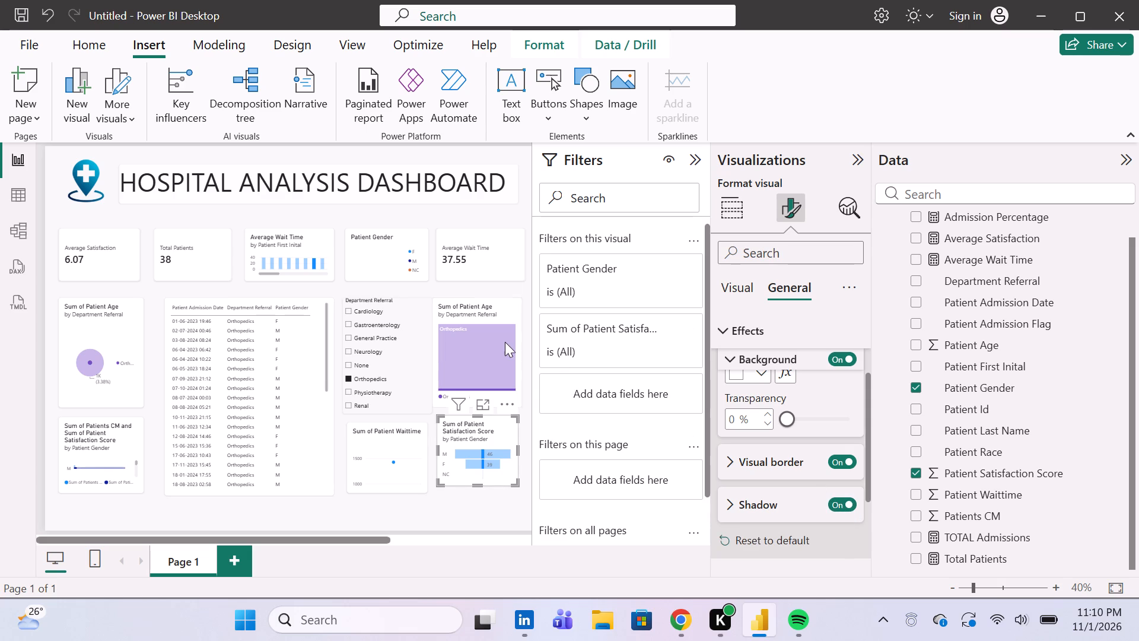
{"action": "left_click", "coordinate": [502, 341]}
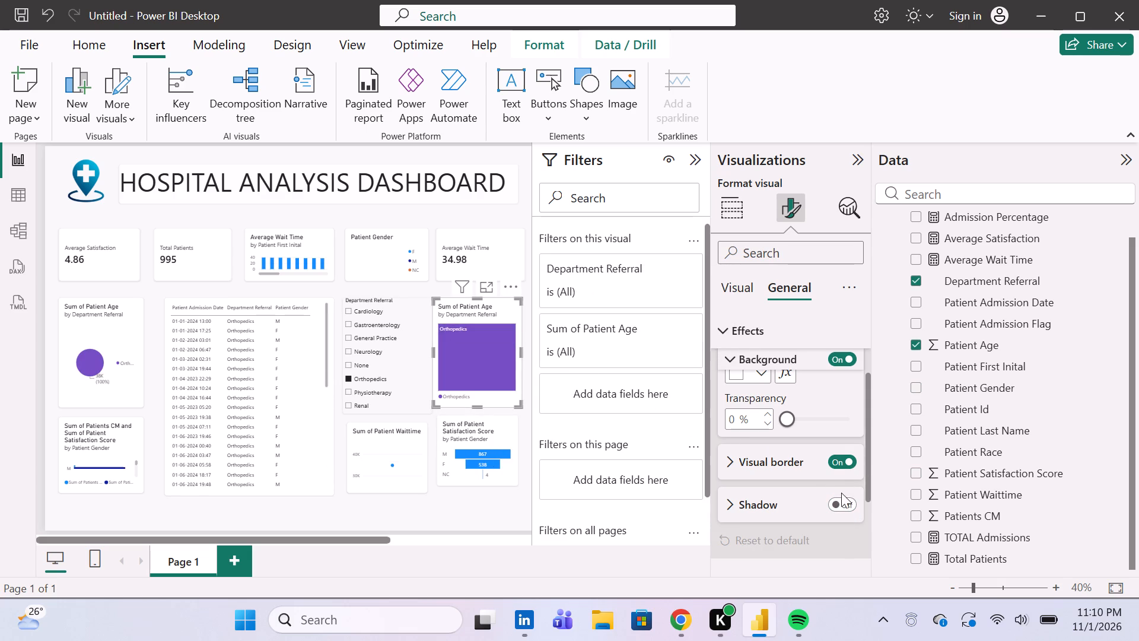
{"action": "left_click", "coordinate": [841, 500]}
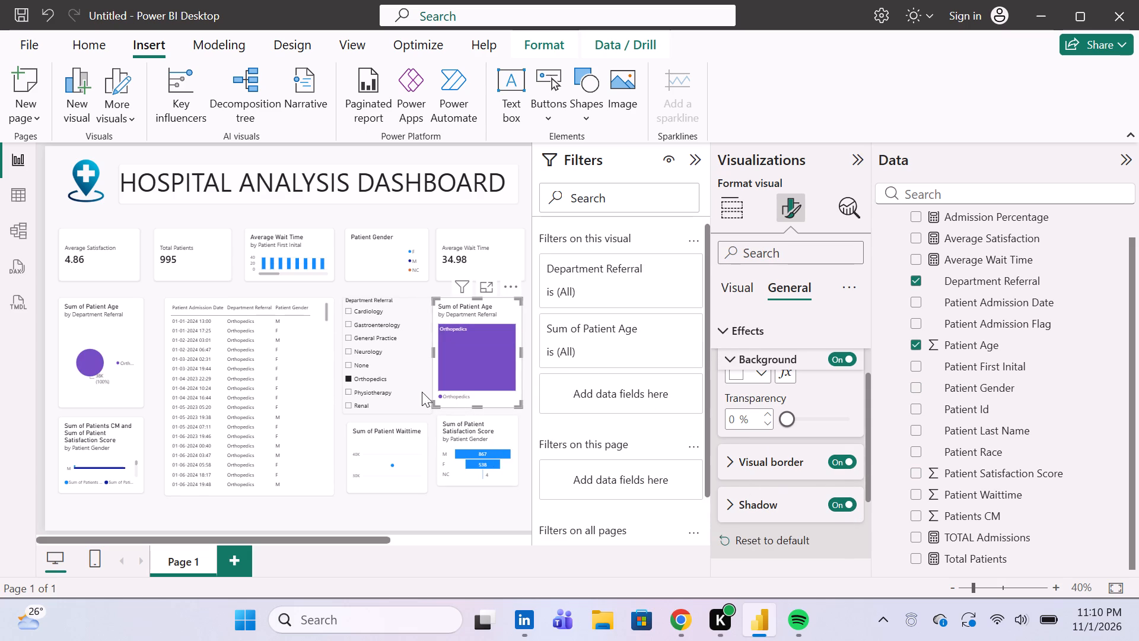
Clear the selection in the Department Referral slicer so that no department is ticked.
{"action": "left_click", "coordinate": [388, 365]}
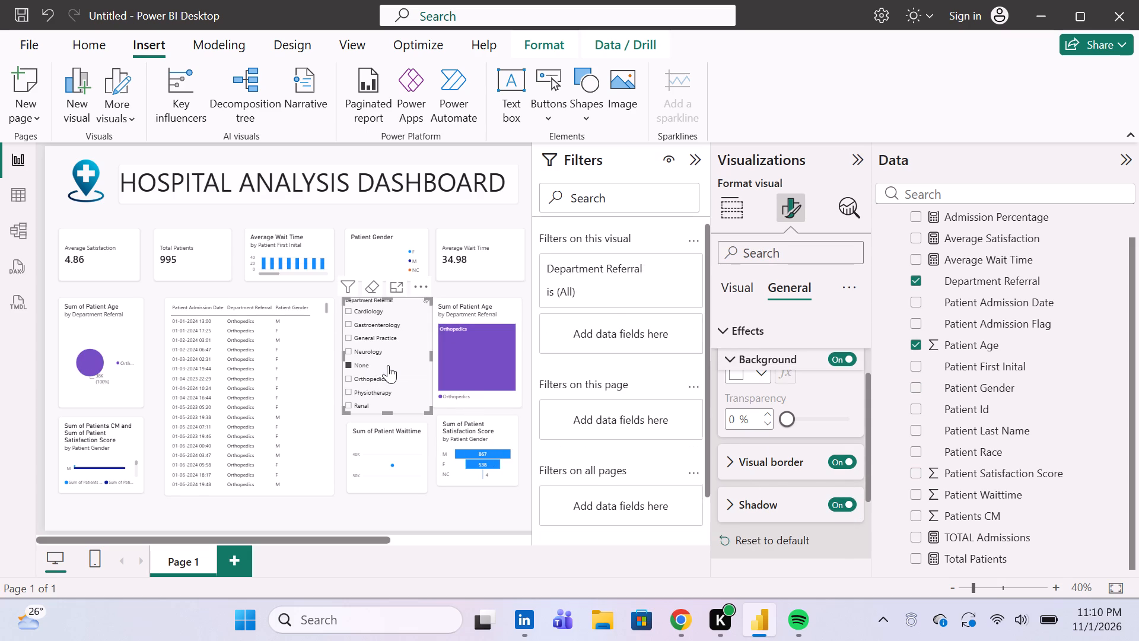
{"action": "left_click", "coordinate": [388, 365]}
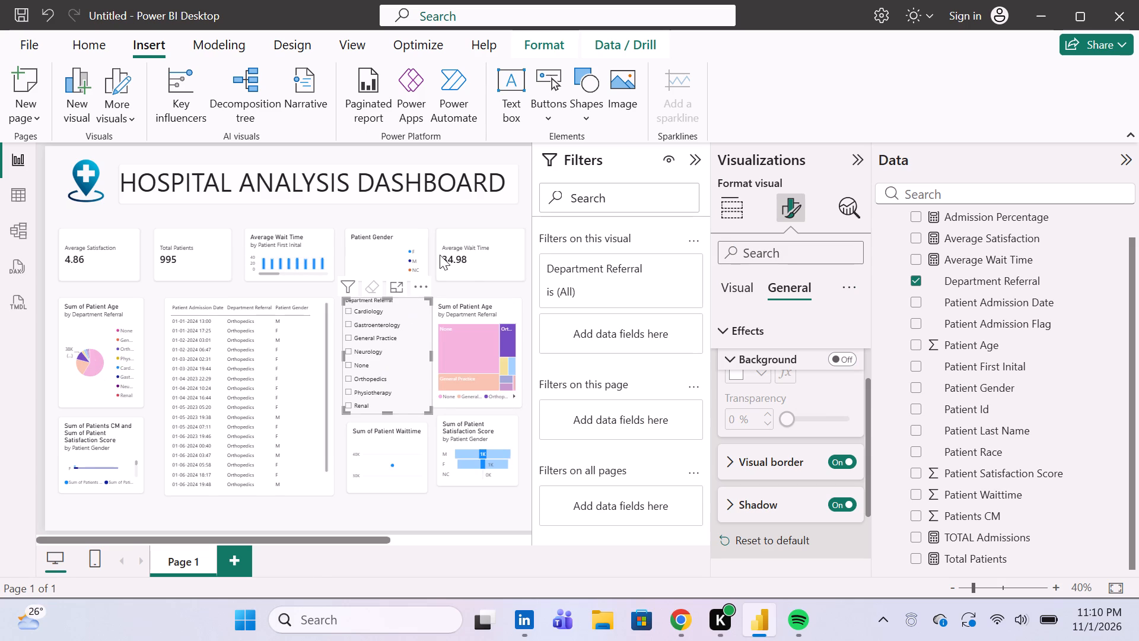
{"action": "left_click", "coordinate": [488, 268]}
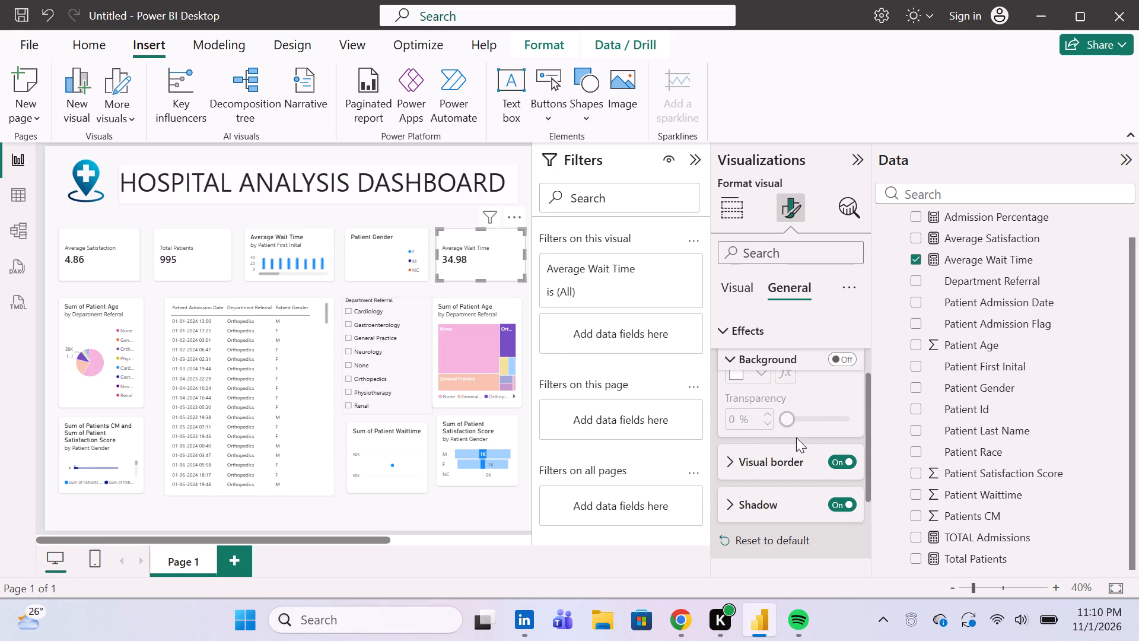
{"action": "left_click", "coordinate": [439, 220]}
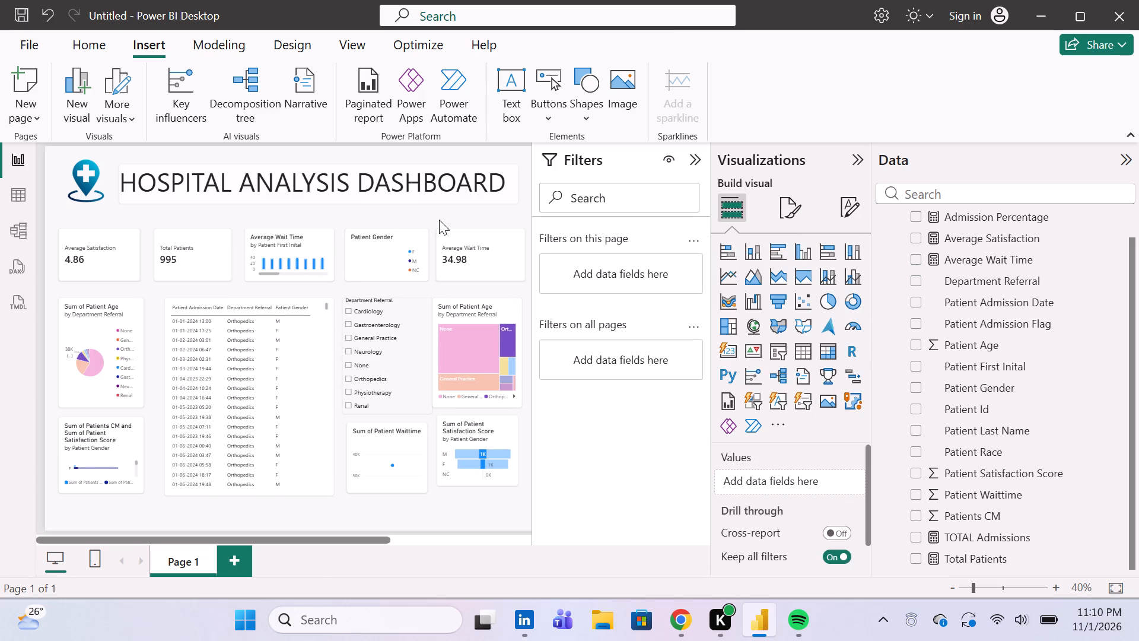
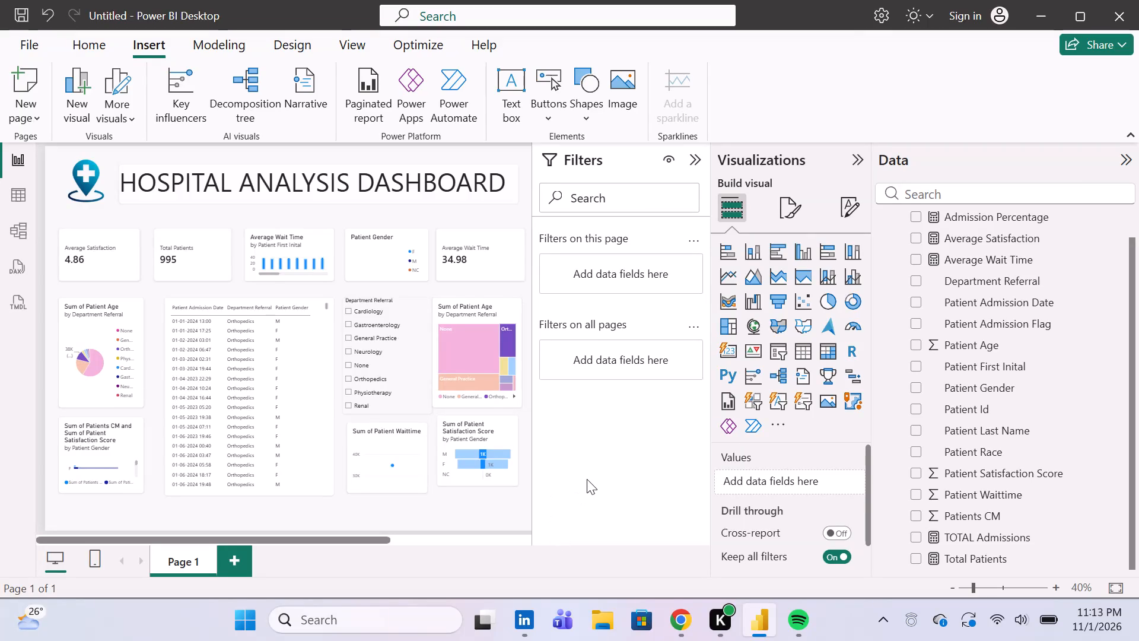
Open the file picker for the report page's canvas background image.
{"action": "left_click", "coordinate": [587, 479]}
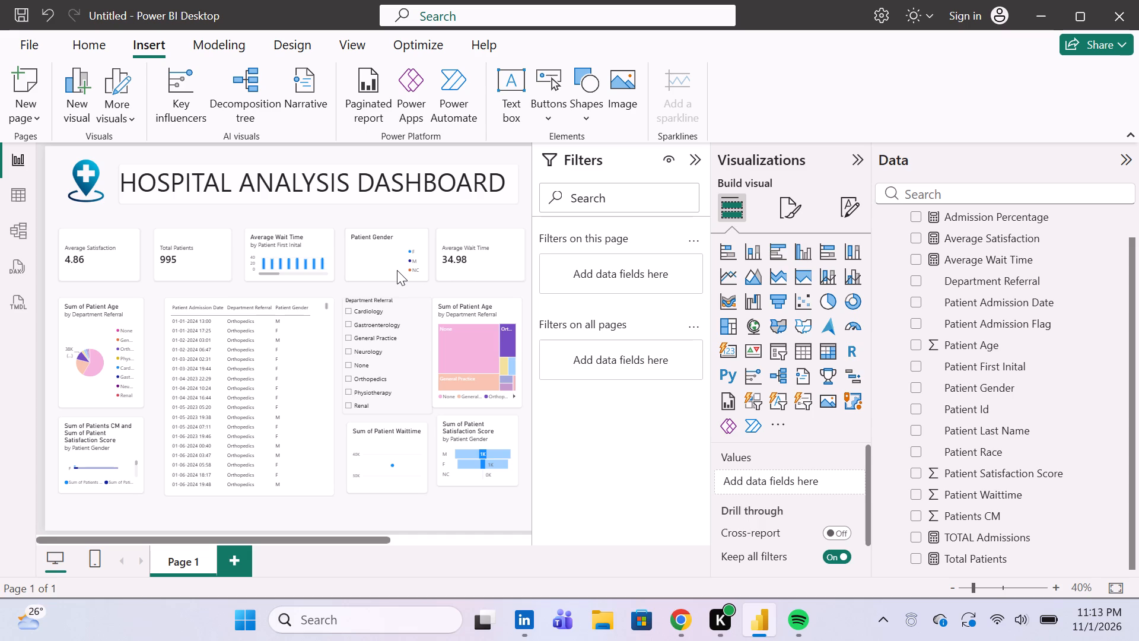
{"action": "left_click", "coordinate": [791, 201]}
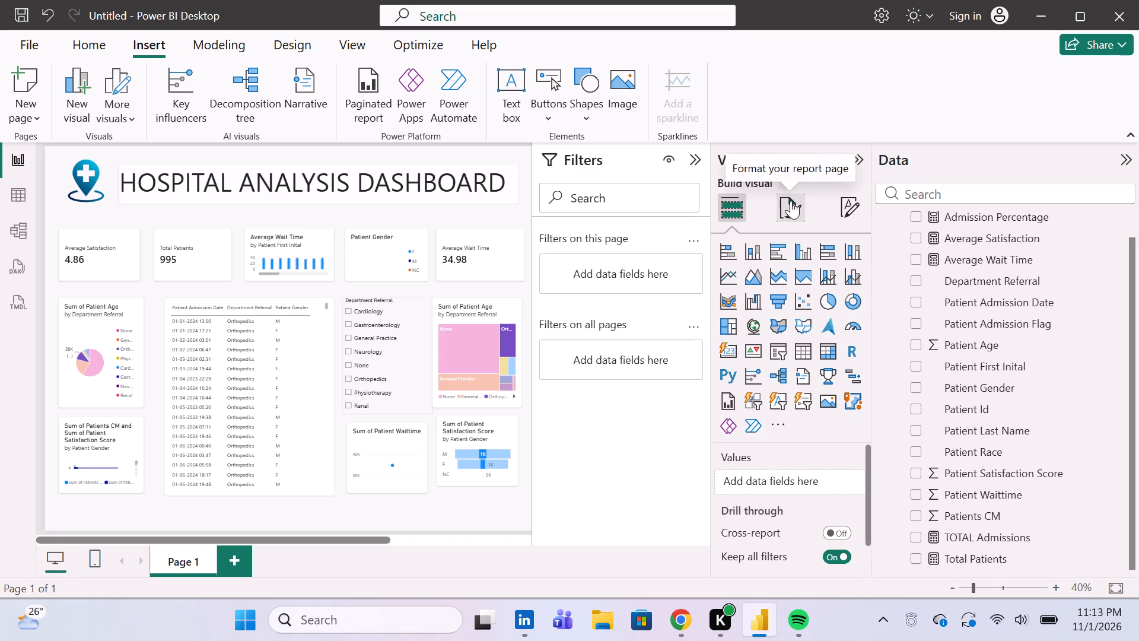
{"action": "left_click", "coordinate": [768, 357]}
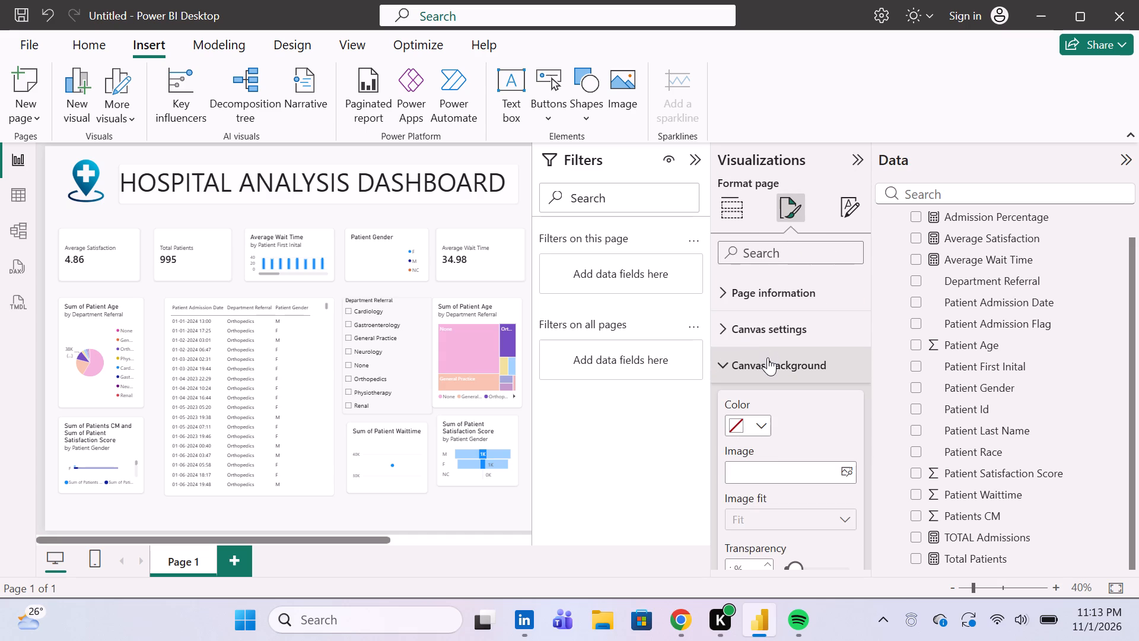
{"action": "scroll", "coordinate": [772, 455], "scroll_direction": "down", "scroll_amount": 1}
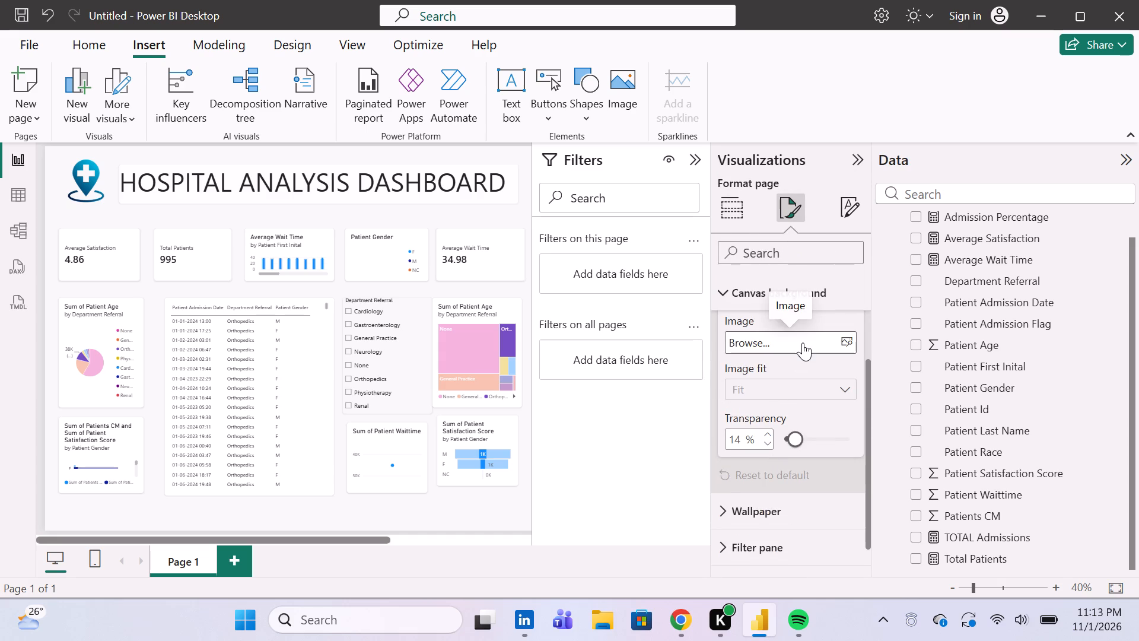
{"action": "left_click", "coordinate": [803, 342]}
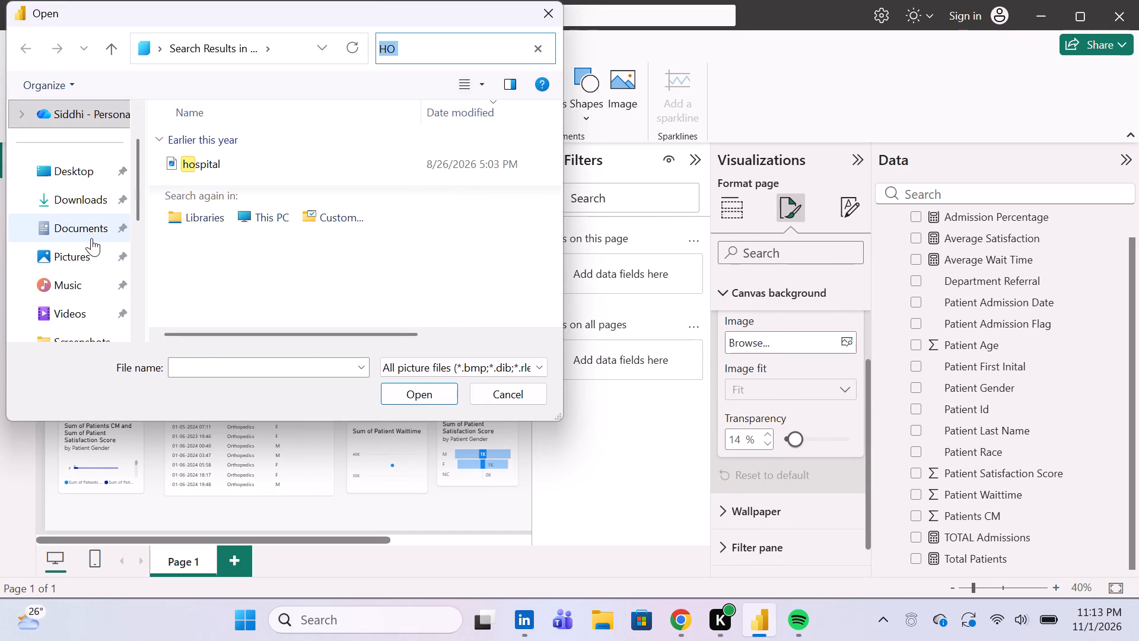
Look through the Downloads, Documents, Desktop and personal OneDrive folders for a suitable background picture.
{"action": "left_click", "coordinate": [85, 209]}
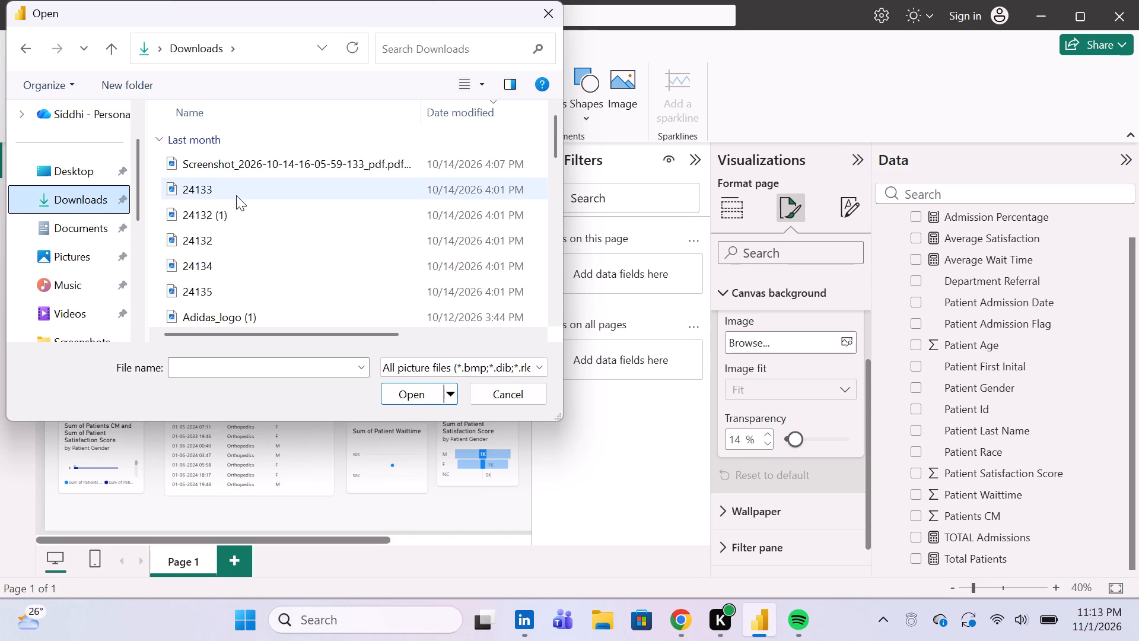
{"action": "scroll", "coordinate": [236, 195], "scroll_direction": "down", "scroll_amount": 6}
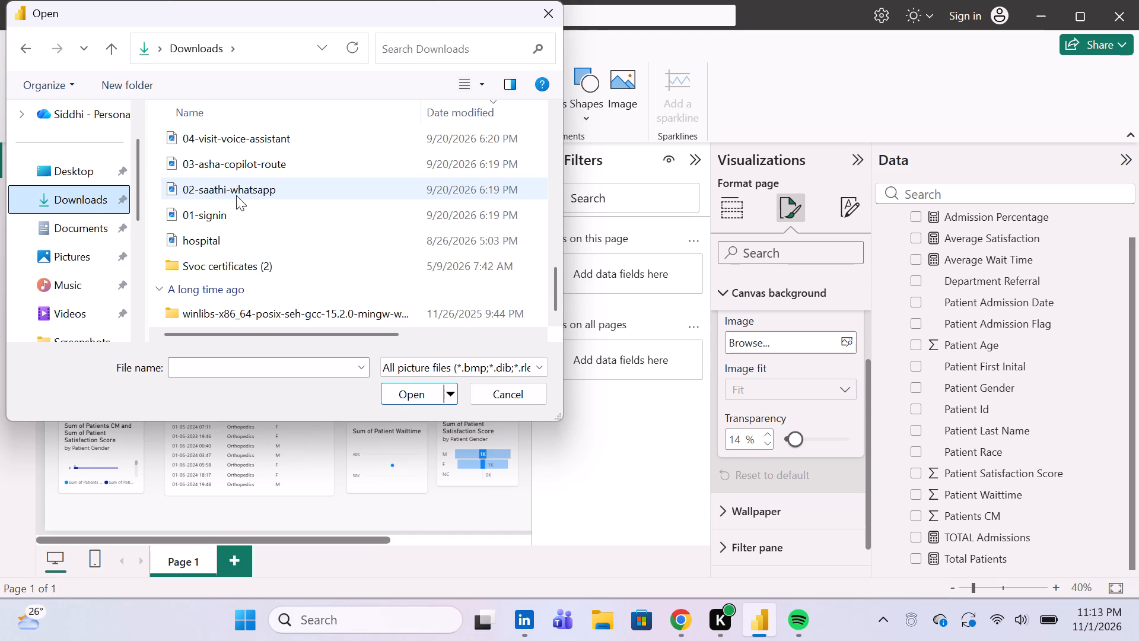
{"action": "scroll", "coordinate": [236, 195], "scroll_direction": "down", "scroll_amount": 3}
{"action": "scroll", "coordinate": [236, 195], "scroll_direction": "up", "scroll_amount": 4}
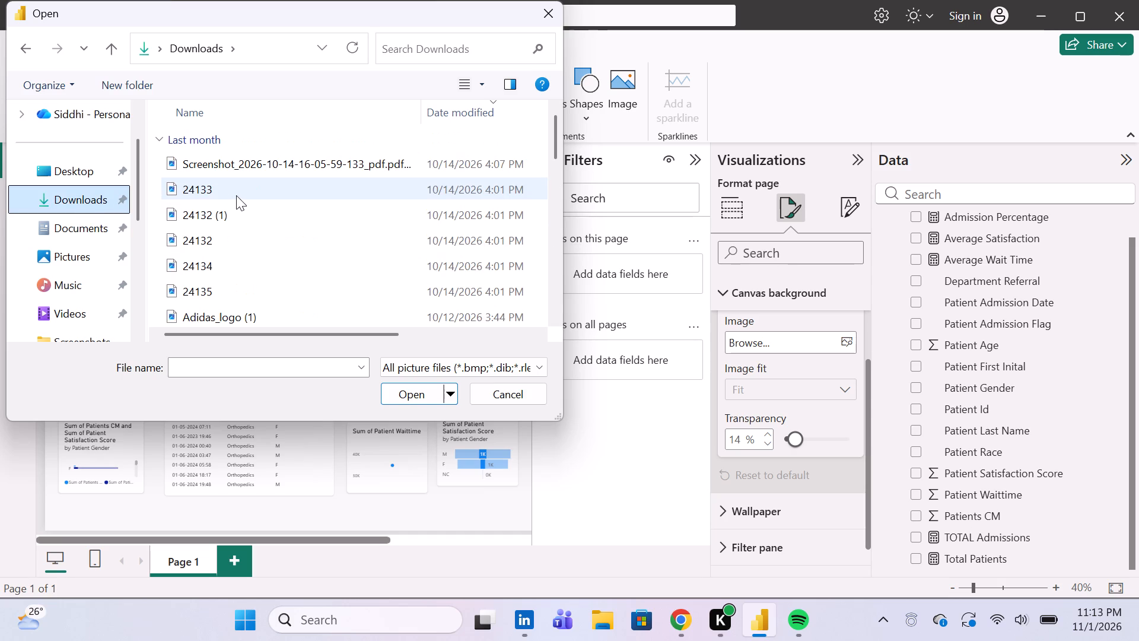
{"action": "scroll", "coordinate": [236, 195], "scroll_direction": "down", "scroll_amount": 1}
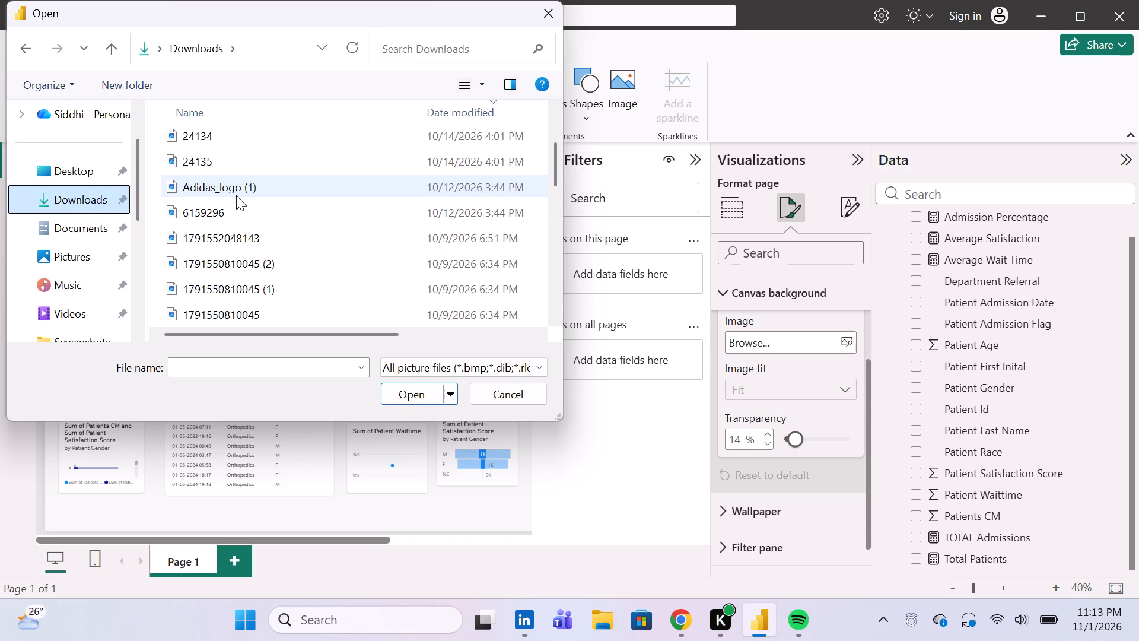
{"action": "scroll", "coordinate": [236, 195], "scroll_direction": "down", "scroll_amount": 2}
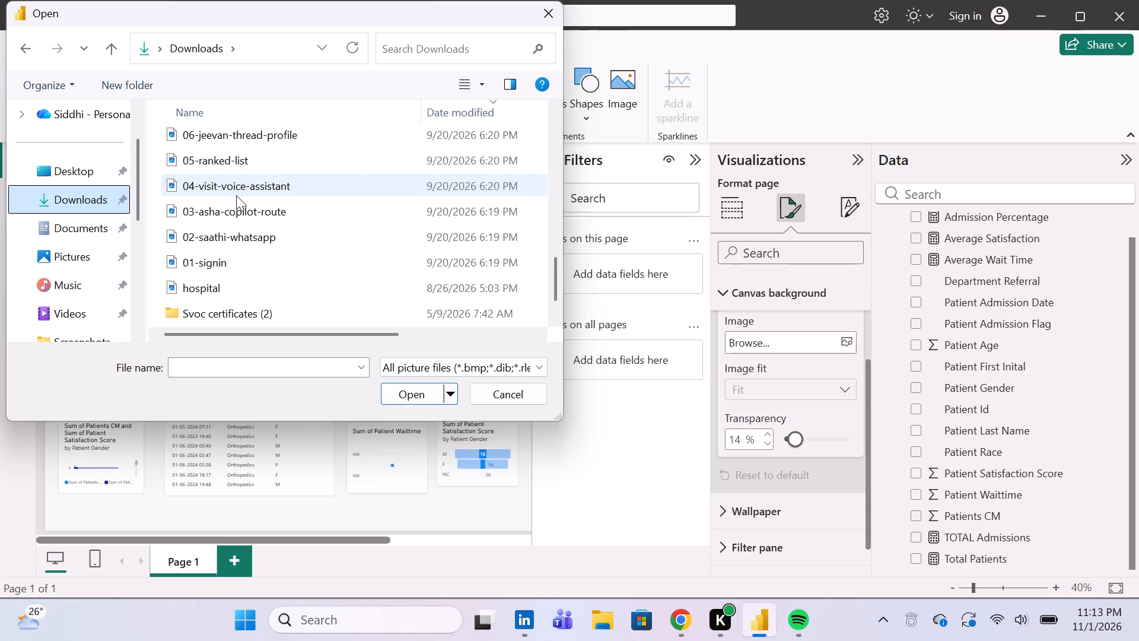
{"action": "scroll", "coordinate": [236, 195], "scroll_direction": "down", "scroll_amount": 2}
{"action": "left_click", "coordinate": [93, 227]}
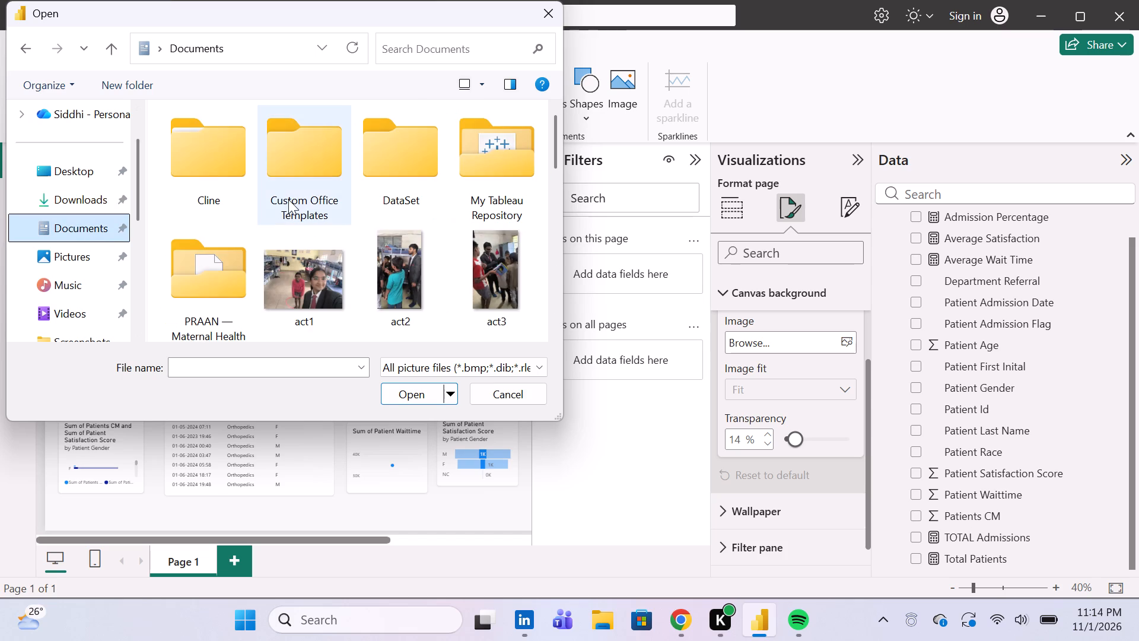
{"action": "scroll", "coordinate": [288, 199], "scroll_direction": "down", "scroll_amount": 2}
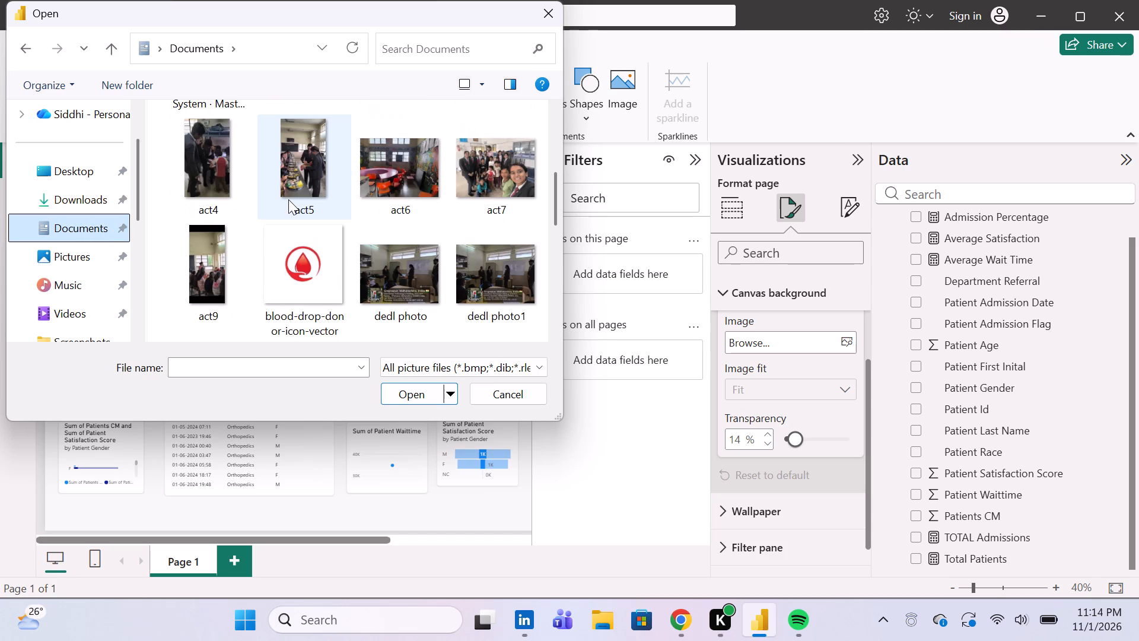
{"action": "scroll", "coordinate": [288, 199], "scroll_direction": "down", "scroll_amount": 2}
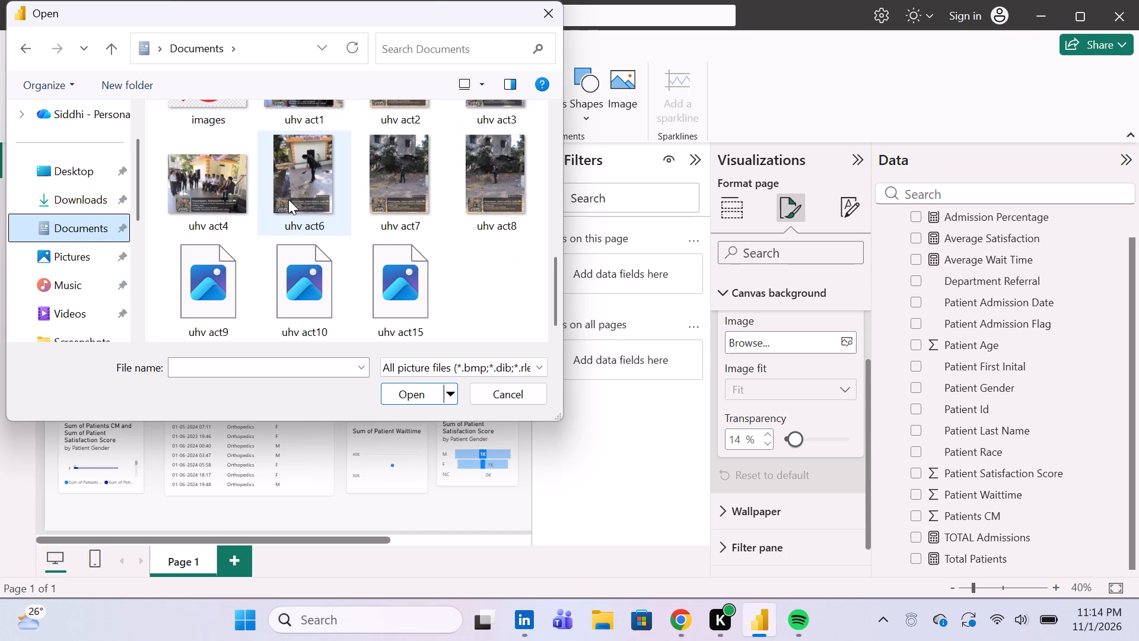
{"action": "scroll", "coordinate": [288, 199], "scroll_direction": "up", "scroll_amount": 3}
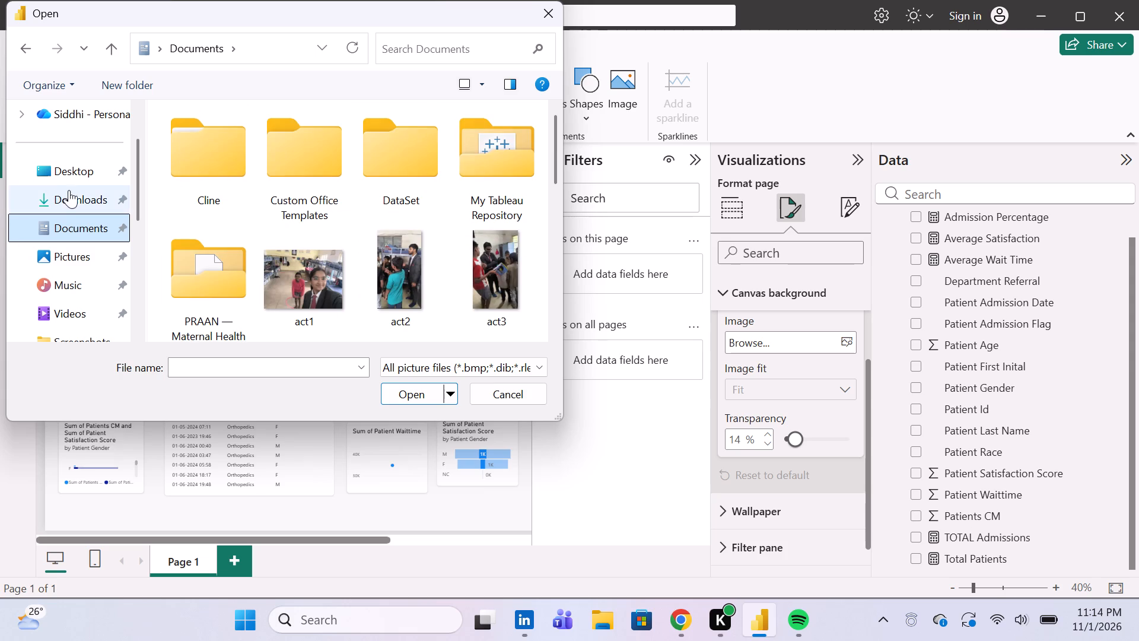
{"action": "left_click", "coordinate": [81, 168]}
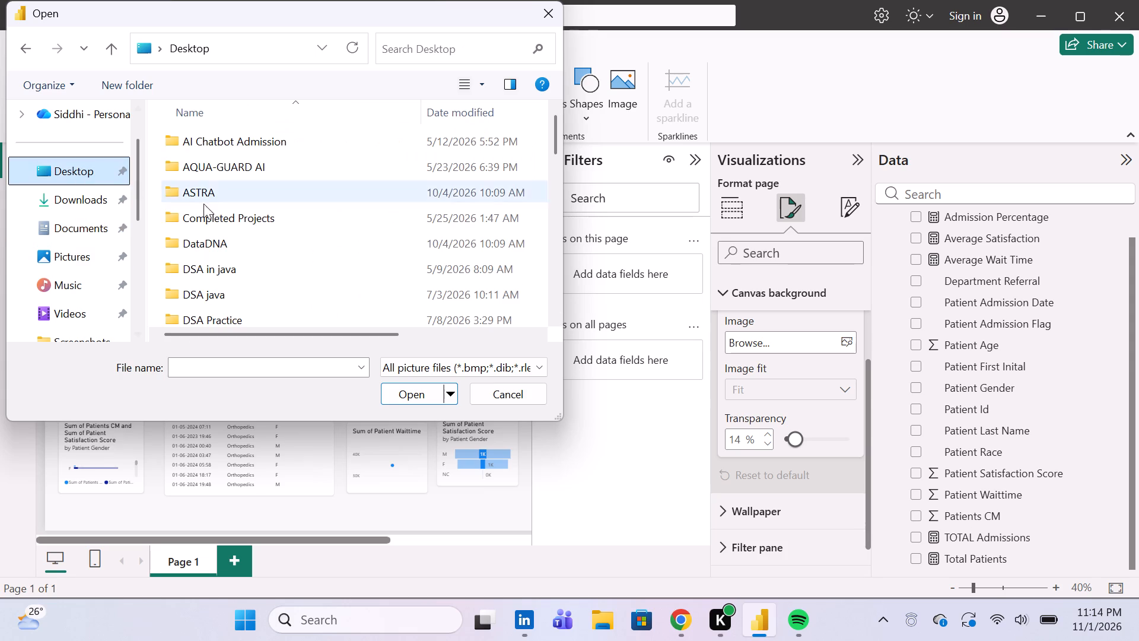
{"action": "scroll", "coordinate": [250, 211], "scroll_direction": "down", "scroll_amount": 3}
{"action": "left_click", "coordinate": [91, 114]}
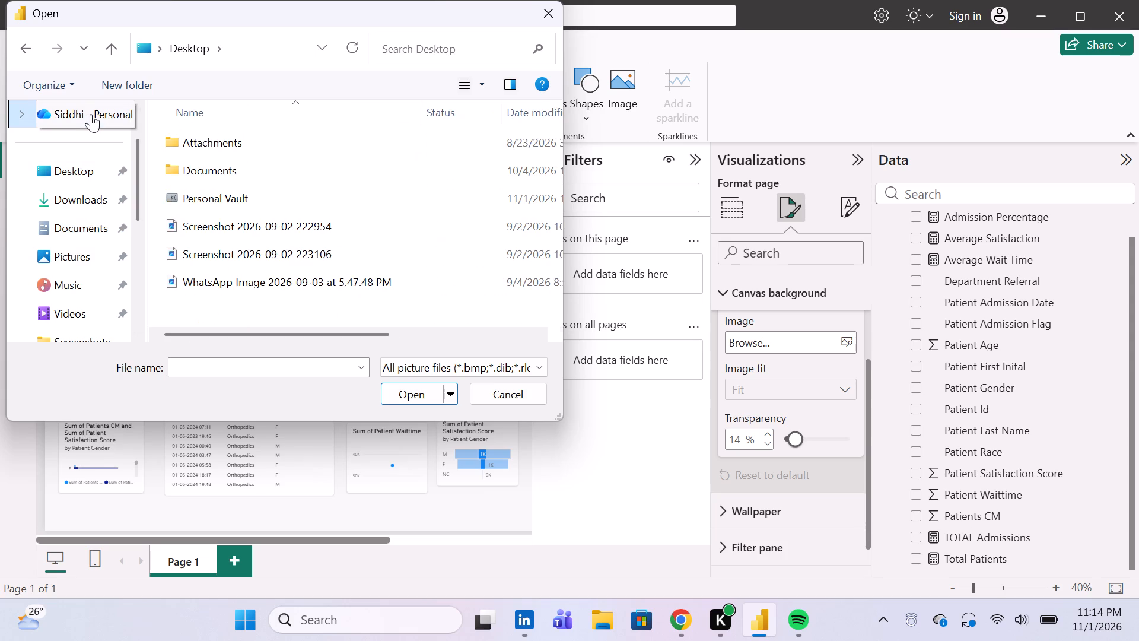
{"action": "scroll", "coordinate": [228, 155], "scroll_direction": "down", "scroll_amount": 1}
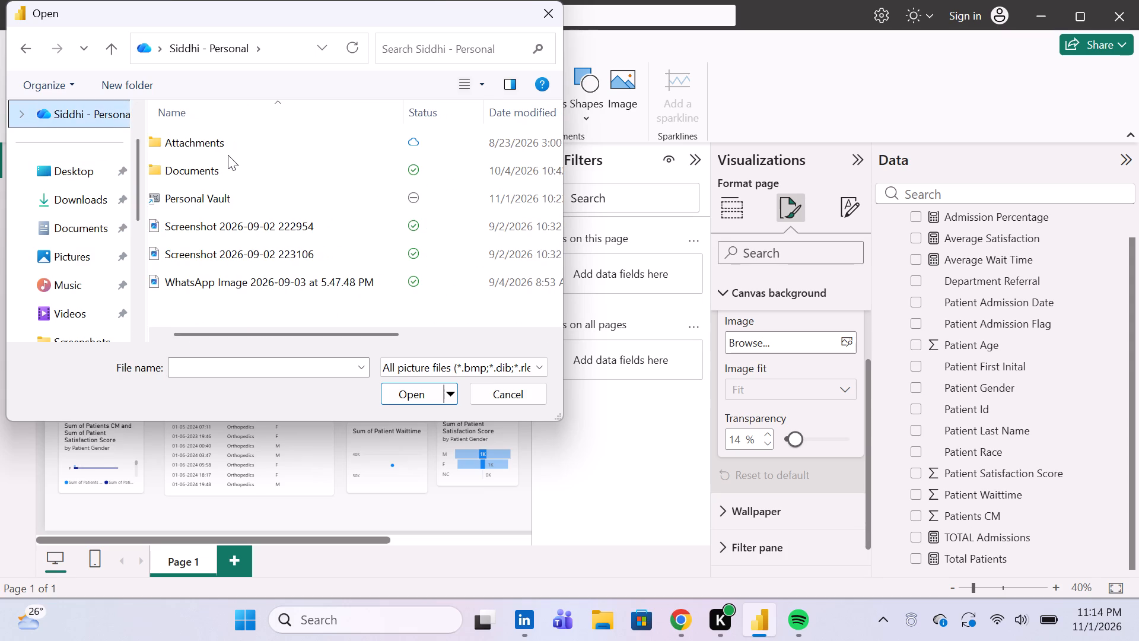
{"action": "scroll", "coordinate": [228, 155], "scroll_direction": "down", "scroll_amount": 5}
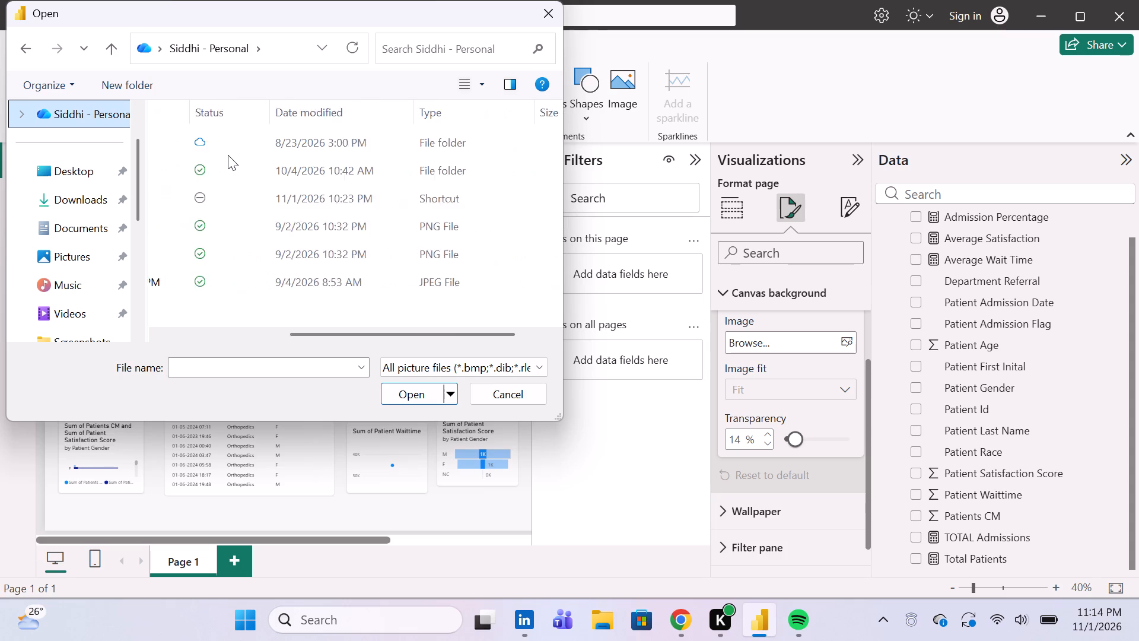
{"action": "scroll", "coordinate": [228, 155], "scroll_direction": "down", "scroll_amount": 6}
{"action": "scroll", "coordinate": [228, 155], "scroll_direction": "up", "scroll_amount": 5}
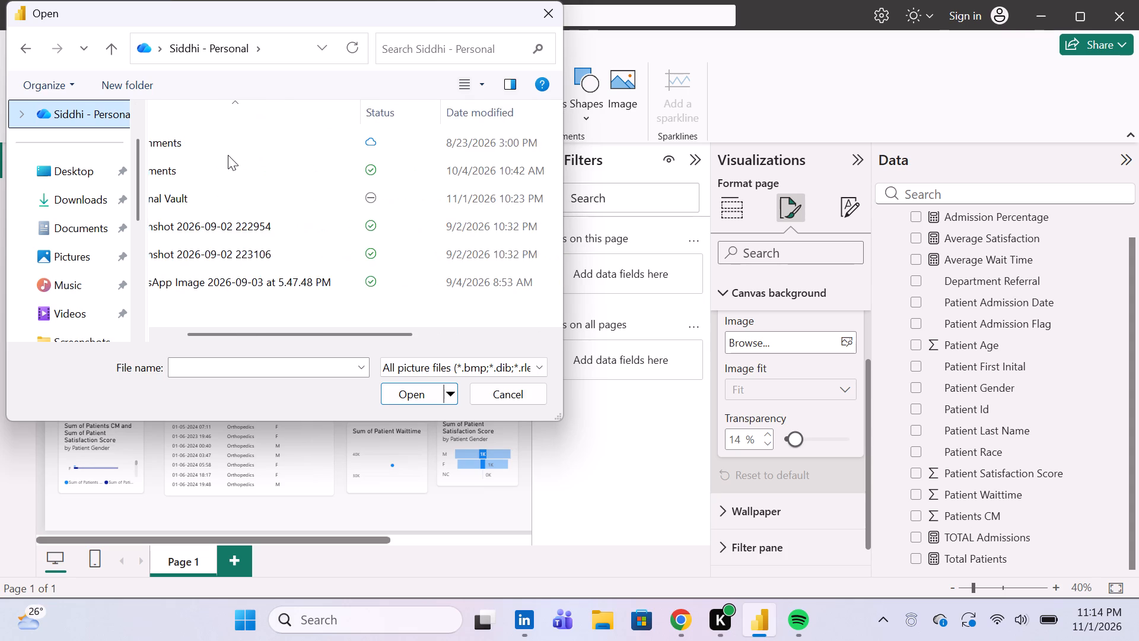
{"action": "scroll", "coordinate": [228, 155], "scroll_direction": "up", "scroll_amount": 6}
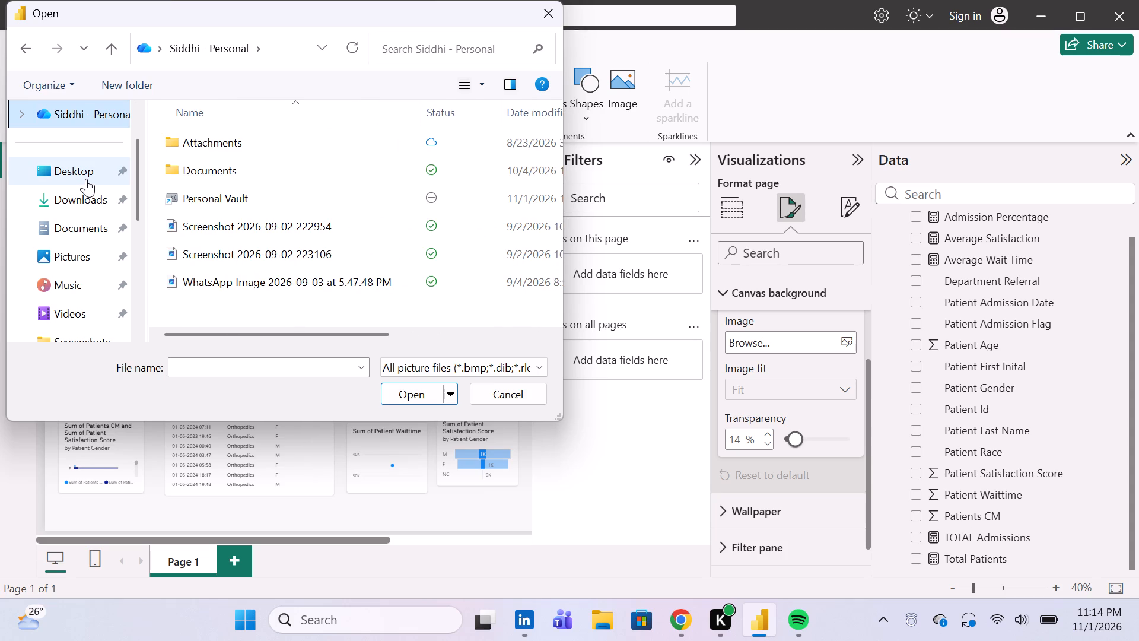
{"action": "left_click", "coordinate": [86, 179]}
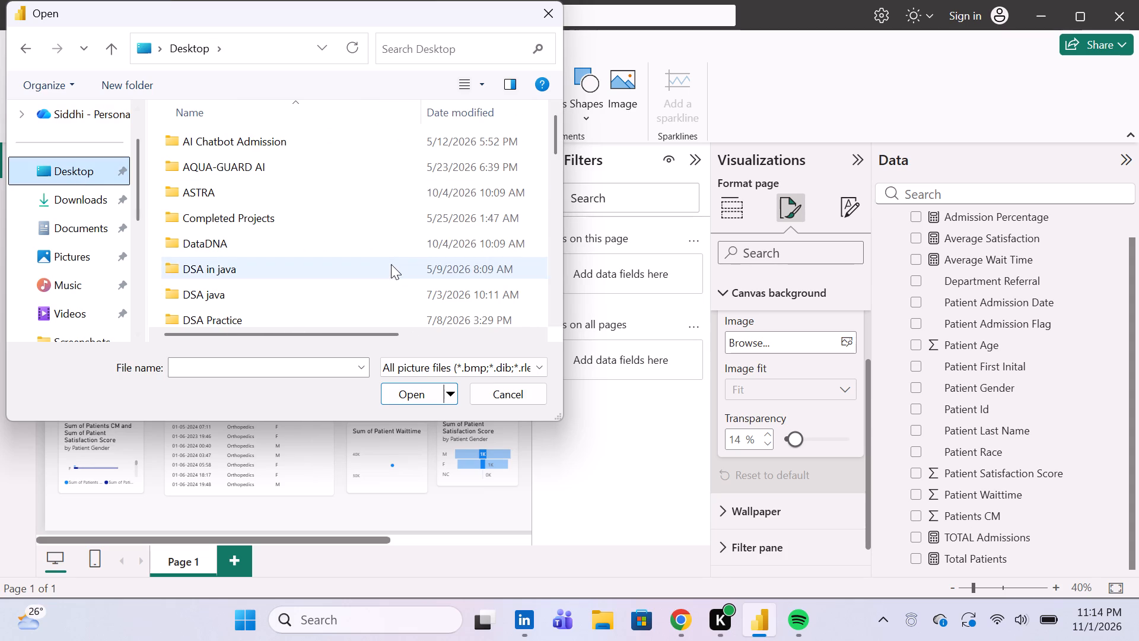
Switch to Chrome and search Google Images in a new tab for "hospital power bi dashboard background images".
{"action": "left_click", "coordinate": [687, 616]}
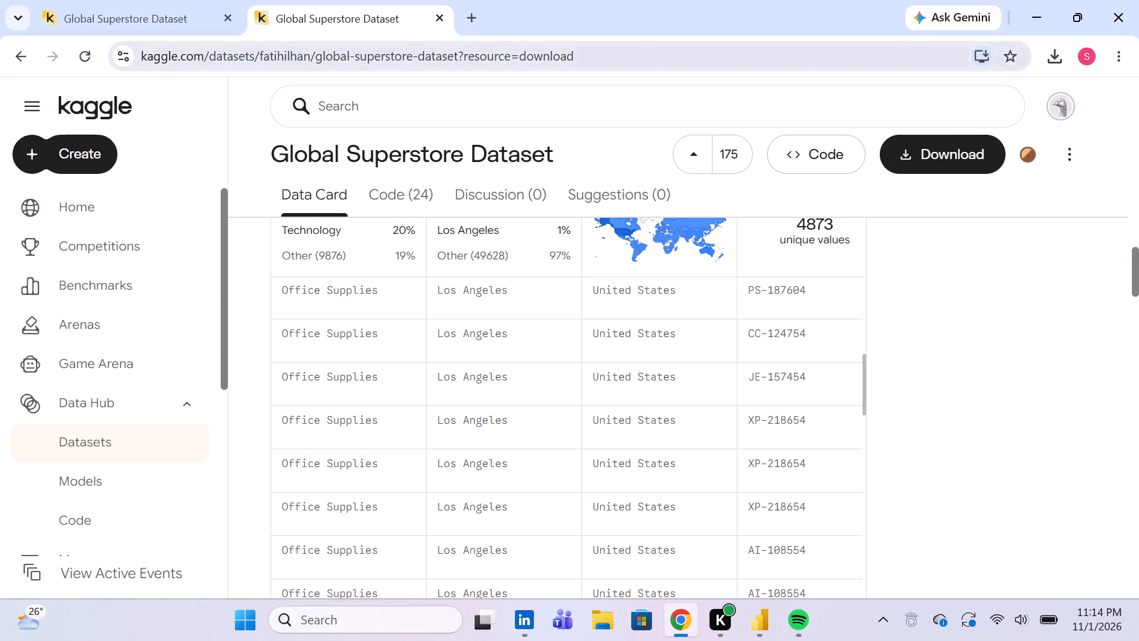
{"action": "left_click", "coordinate": [470, 11]}
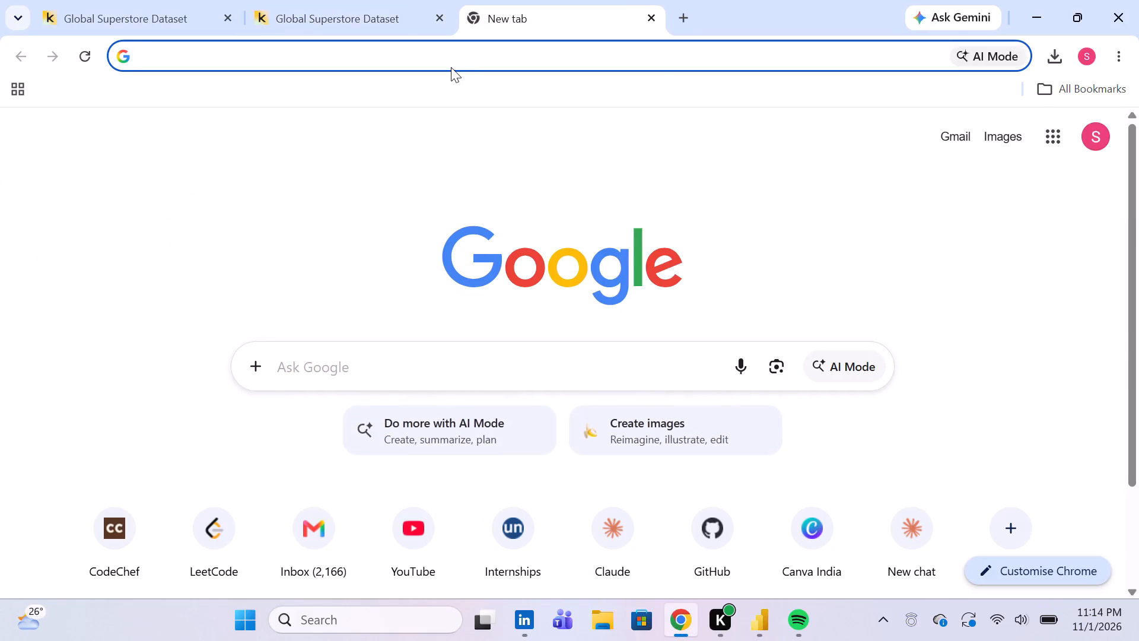
{"action": "type", "text": "HOSPITA"}
{"action": "key", "text": "BackSpace"}
{"action": "key", "text": "BackSpace"}
{"action": "key", "text": "BackSpace"}
{"action": "key", "text": "BackSpace"}
{"action": "key", "text": "BackSpace"}
{"action": "key", "text": "BackSpace"}
{"action": "key", "text": "BackSpace"}
{"action": "key", "text": "BackSpace"}
{"action": "key", "text": "BackSpace"}
{"action": "key", "text": "BackSpace"}
{"action": "key", "text": "BackSpace"}
{"action": "key", "text": "BackSpace"}
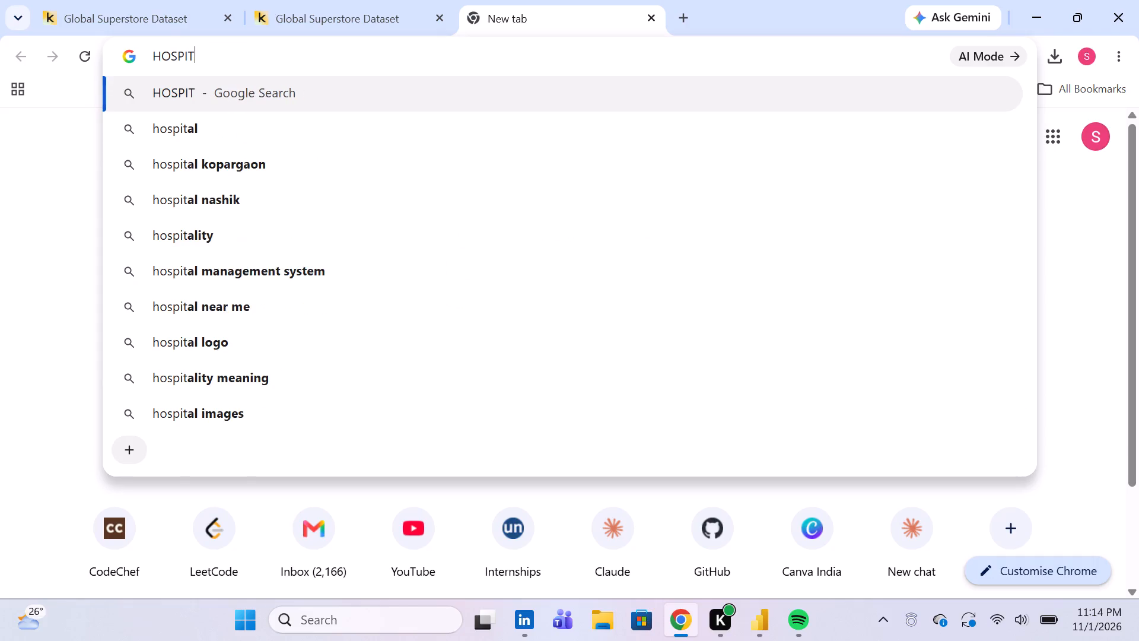
{"action": "type", "text": "hospital power bi dashboard backgroun"}
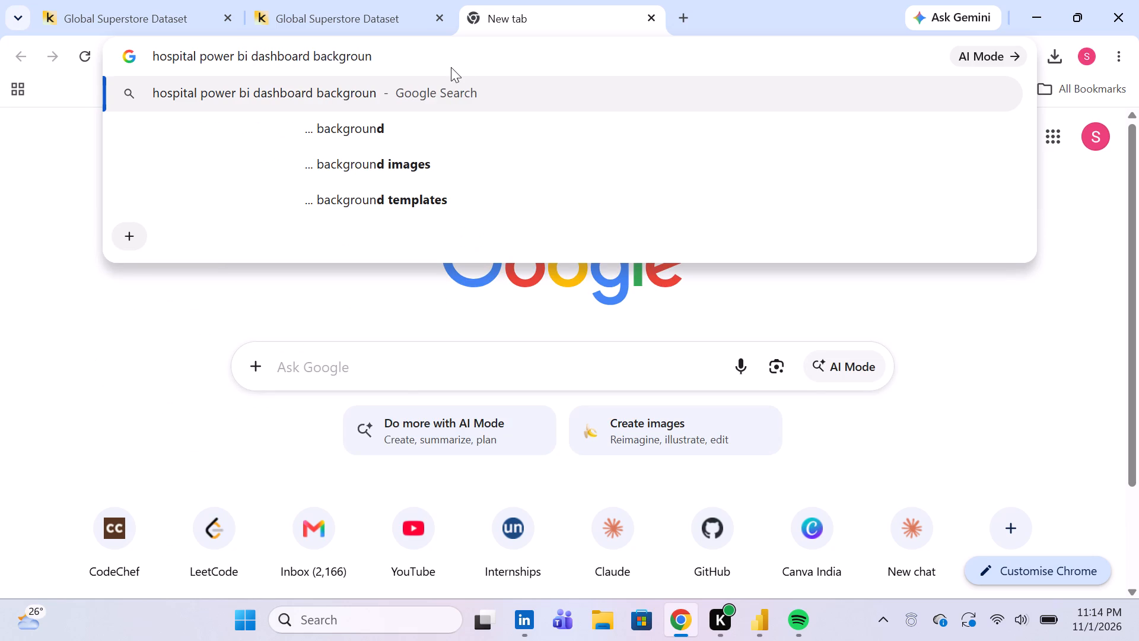
{"action": "left_click", "coordinate": [439, 170]}
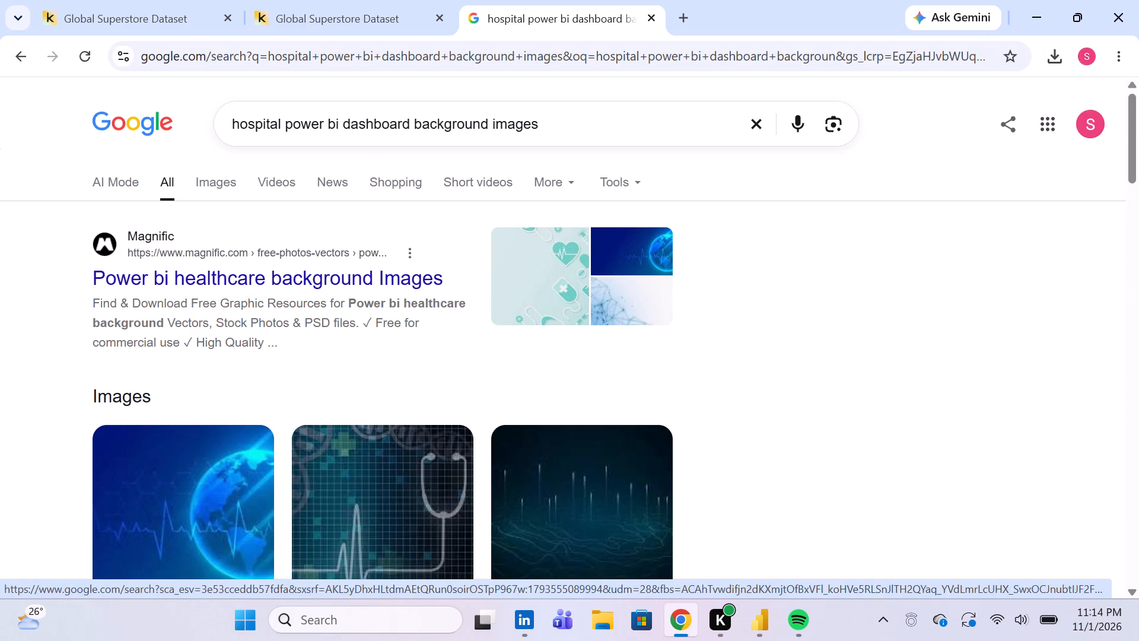
{"action": "left_click", "coordinate": [236, 182]}
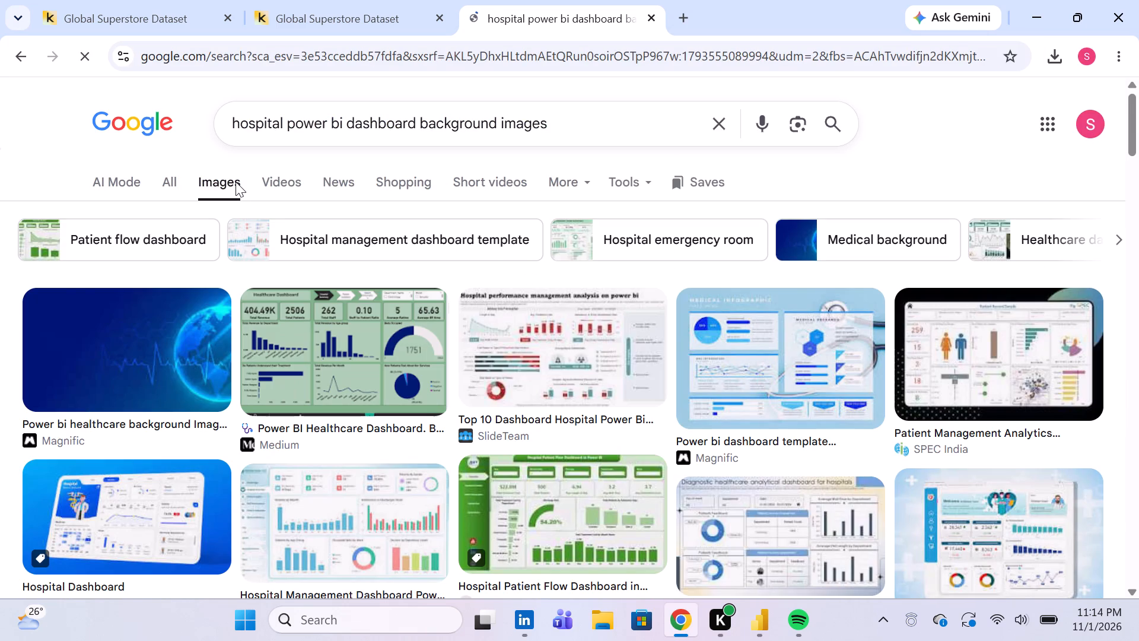
Save the light teal heartbeat-line "Medical powerpoint background" image from Magnific to the Downloads folder, keeping the suggested file name.
{"action": "scroll", "coordinate": [236, 182], "scroll_direction": "down", "scroll_amount": 3}
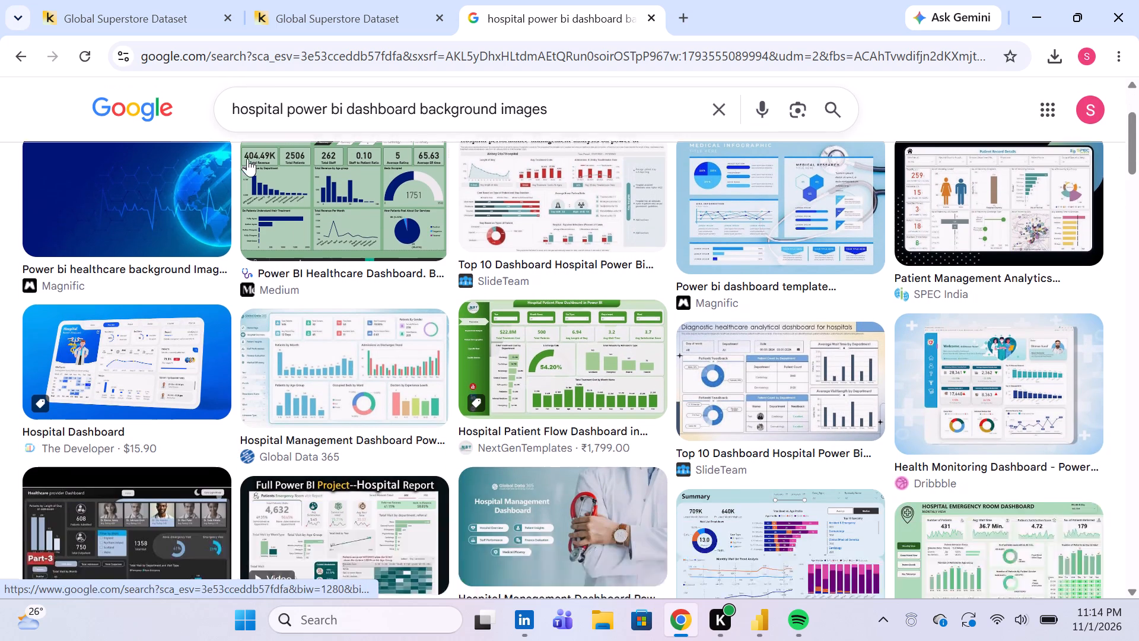
{"action": "scroll", "coordinate": [247, 158], "scroll_direction": "down", "scroll_amount": 5}
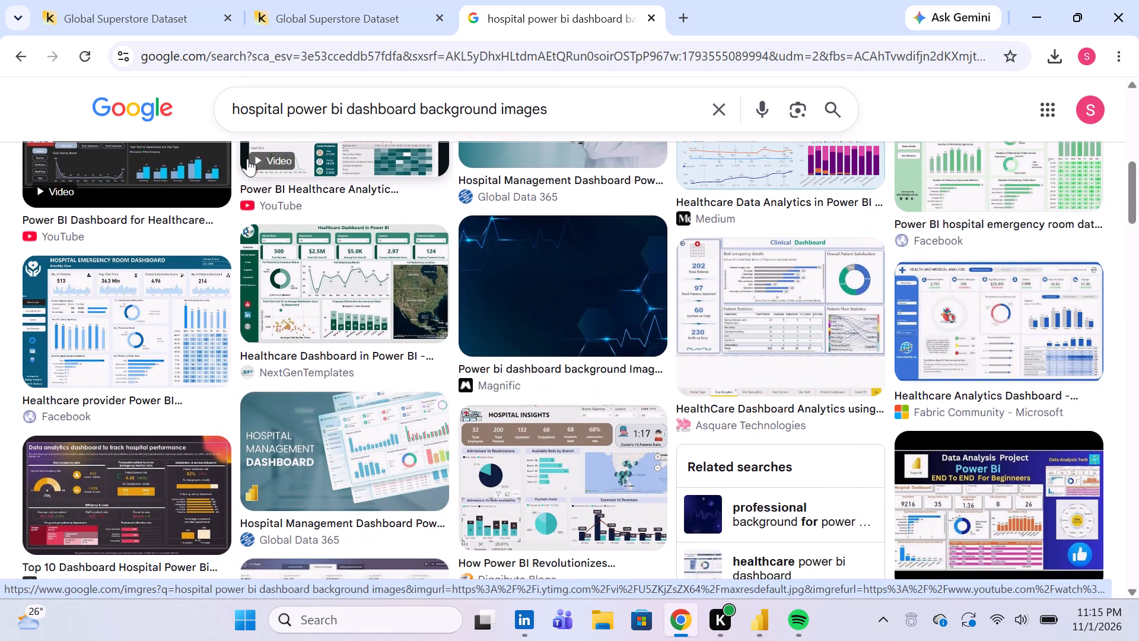
{"action": "scroll", "coordinate": [247, 158], "scroll_direction": "down", "scroll_amount": 4}
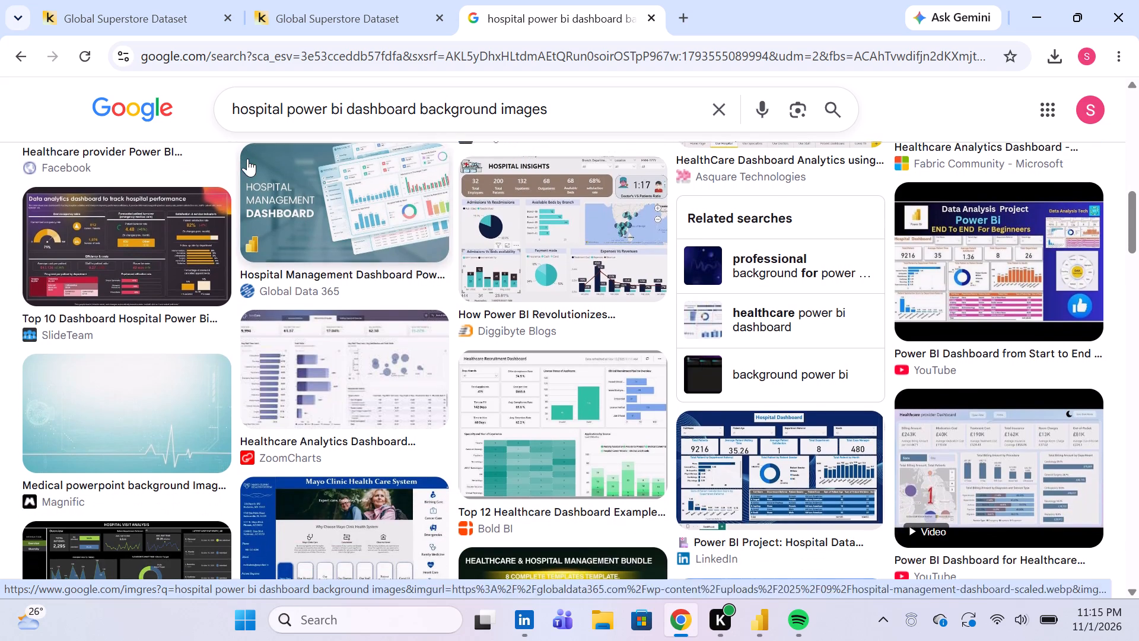
{"action": "left_click", "coordinate": [111, 373]}
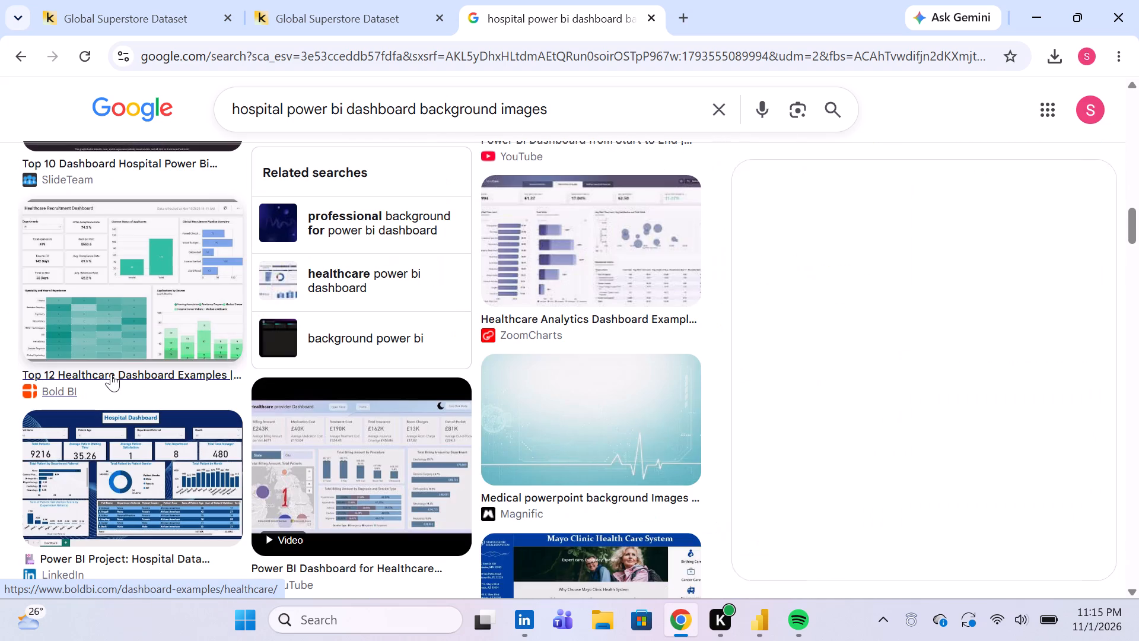
{"action": "right_click", "coordinate": [933, 268]}
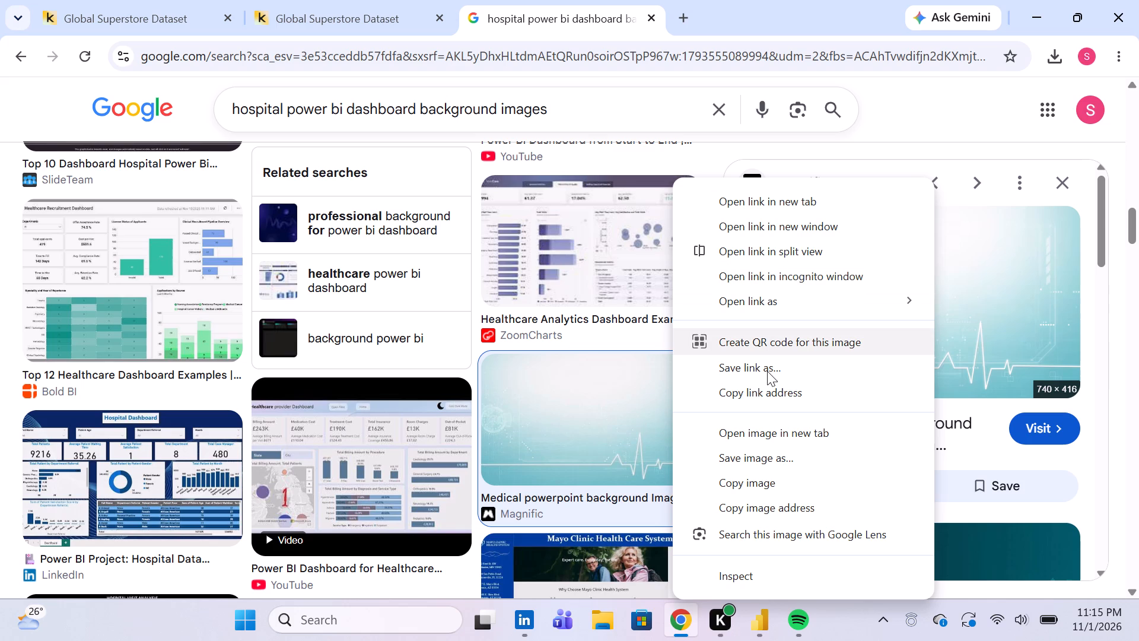
{"action": "left_click", "coordinate": [756, 466]}
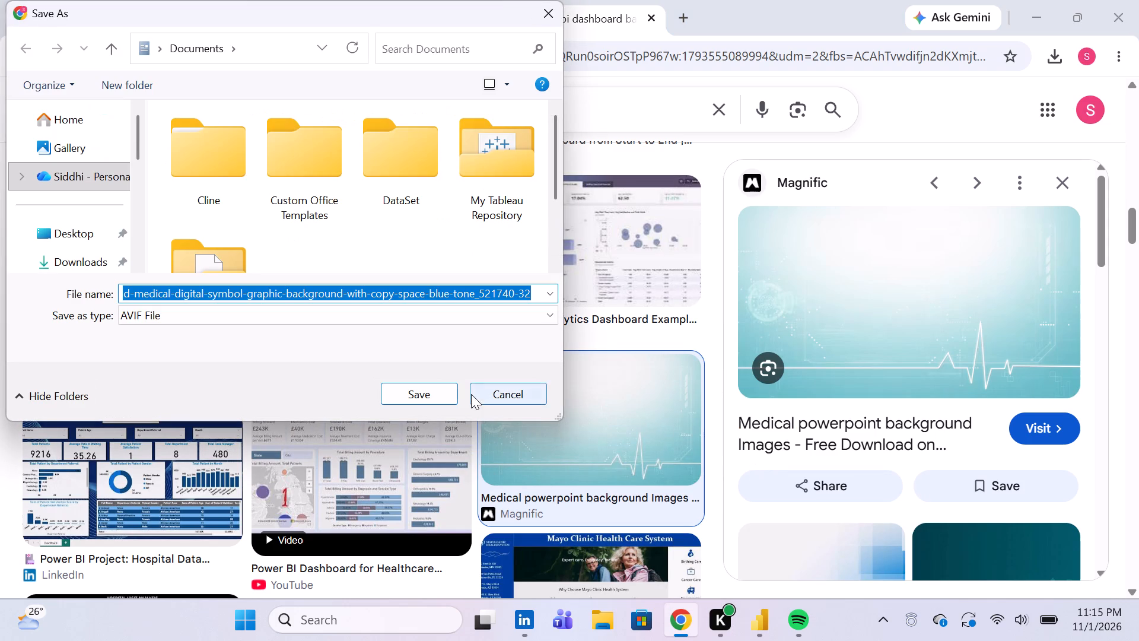
{"action": "left_click", "coordinate": [93, 255]}
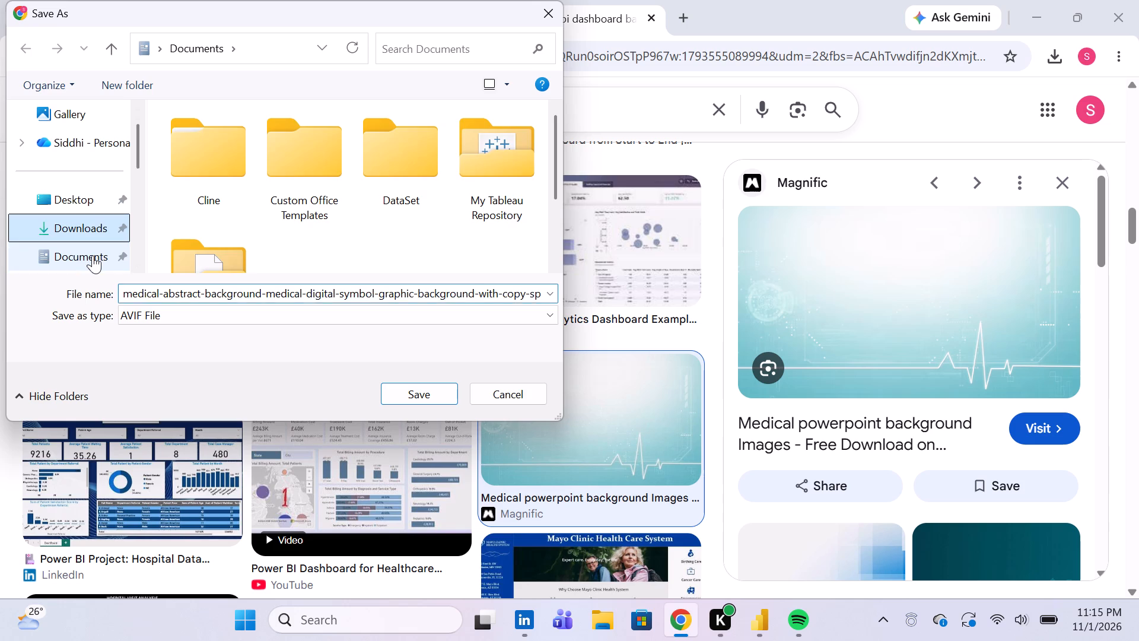
{"action": "left_click", "coordinate": [401, 402]}
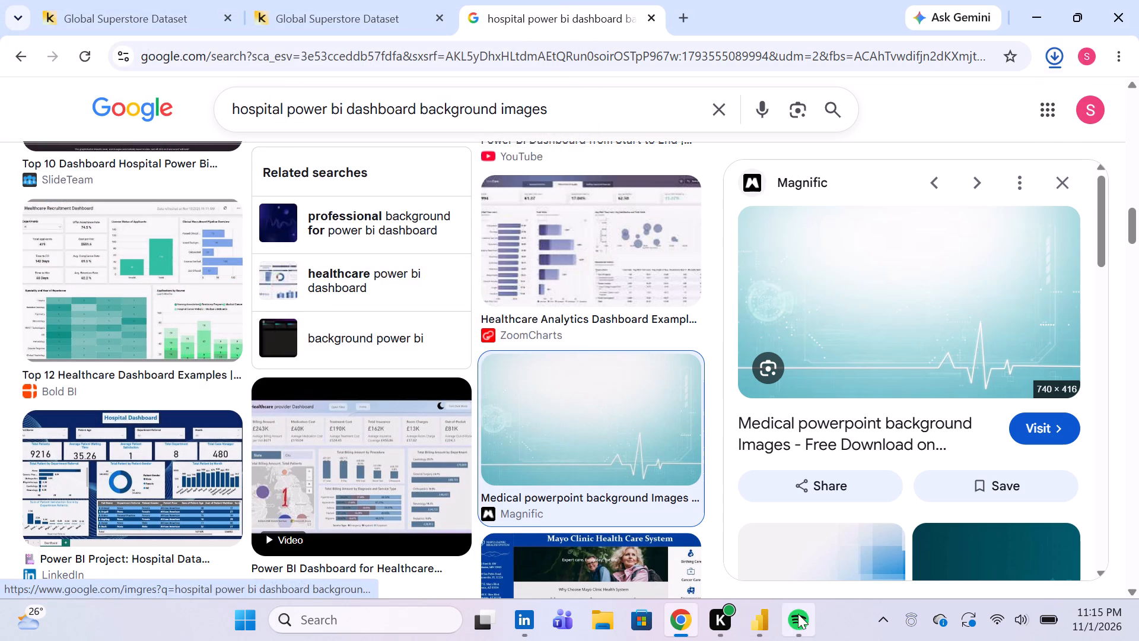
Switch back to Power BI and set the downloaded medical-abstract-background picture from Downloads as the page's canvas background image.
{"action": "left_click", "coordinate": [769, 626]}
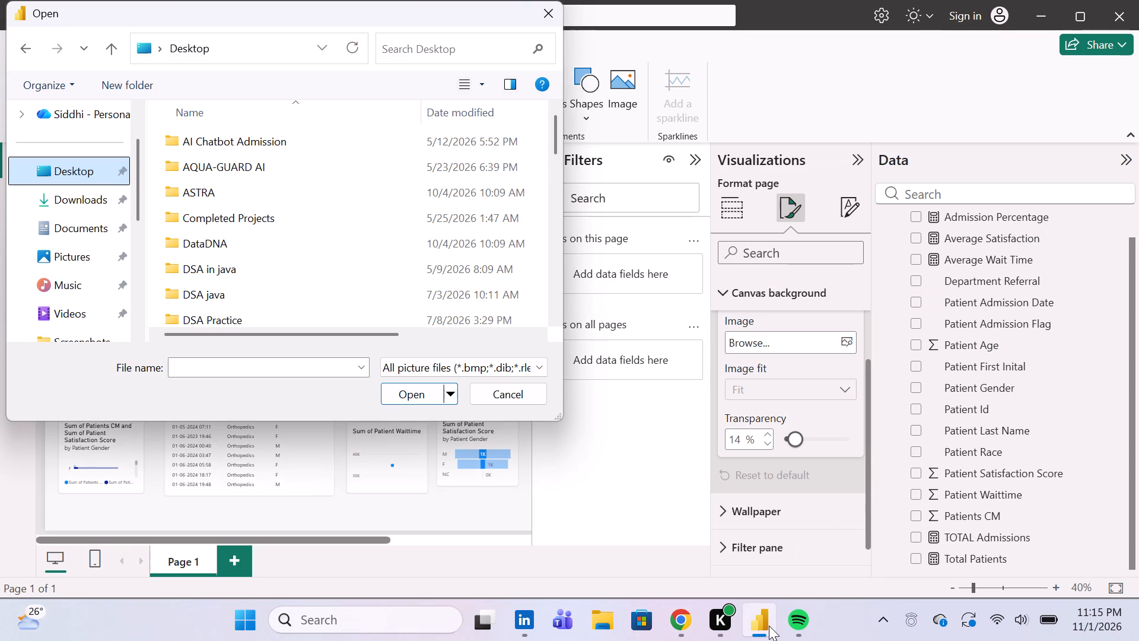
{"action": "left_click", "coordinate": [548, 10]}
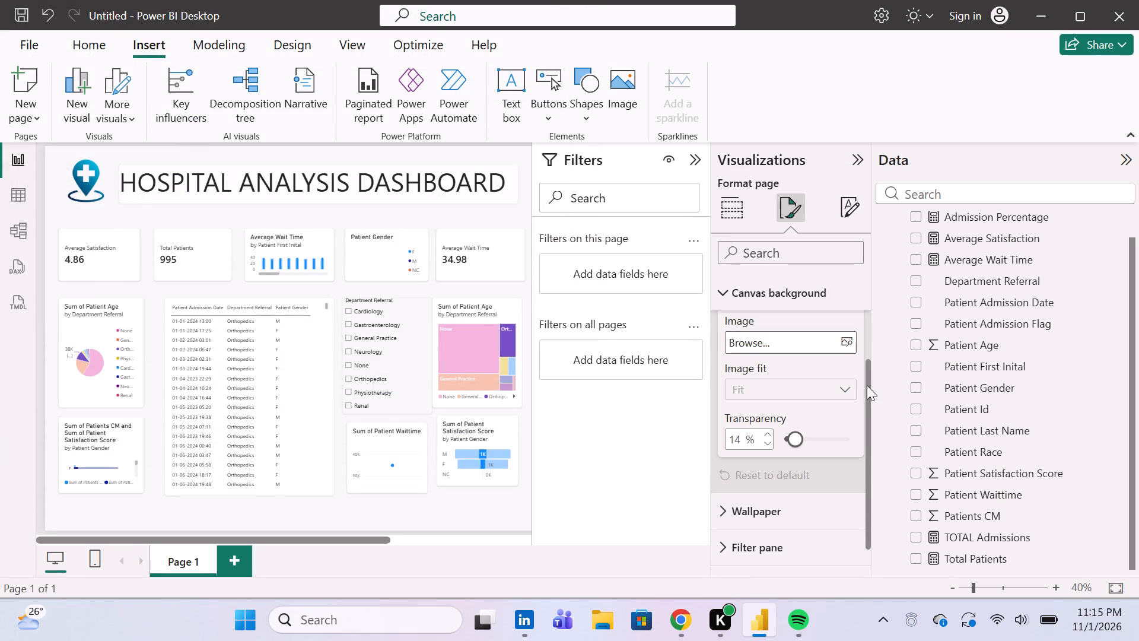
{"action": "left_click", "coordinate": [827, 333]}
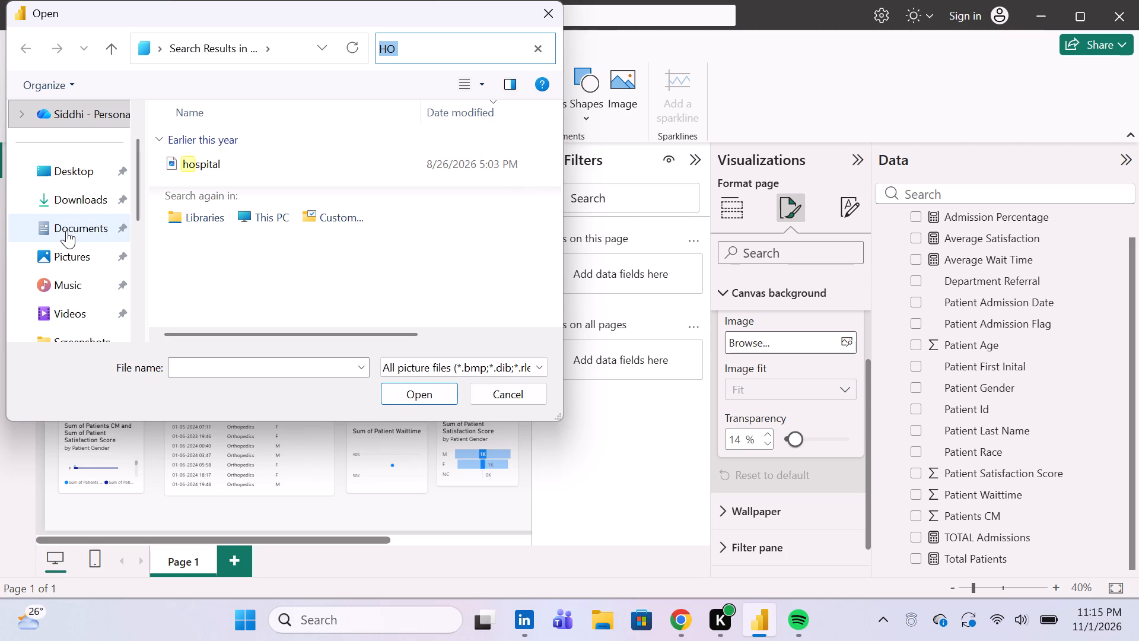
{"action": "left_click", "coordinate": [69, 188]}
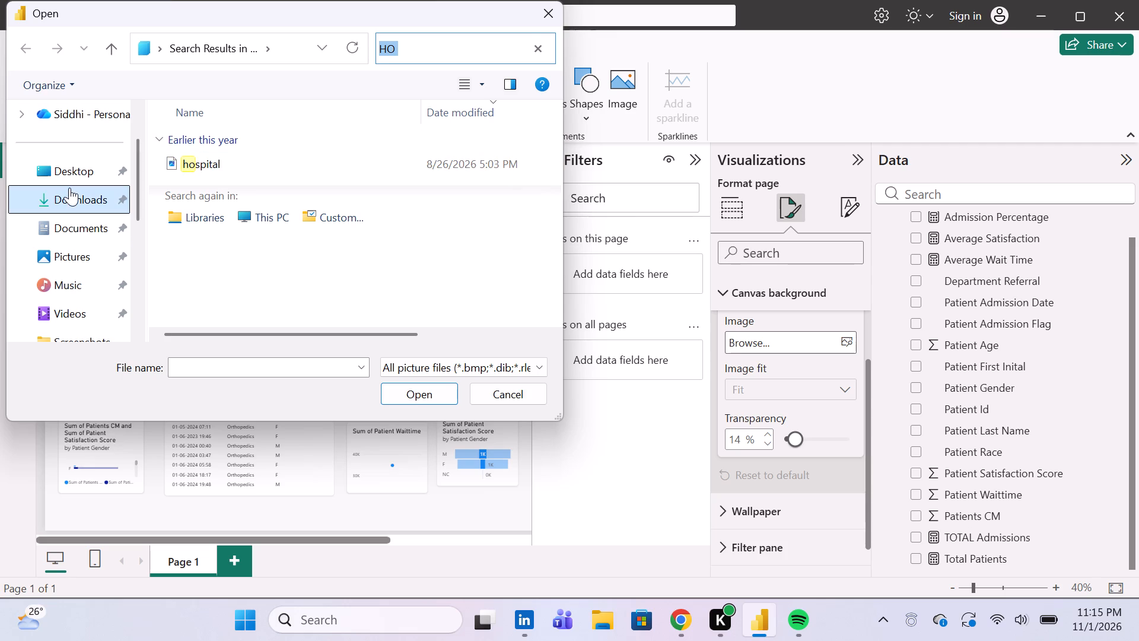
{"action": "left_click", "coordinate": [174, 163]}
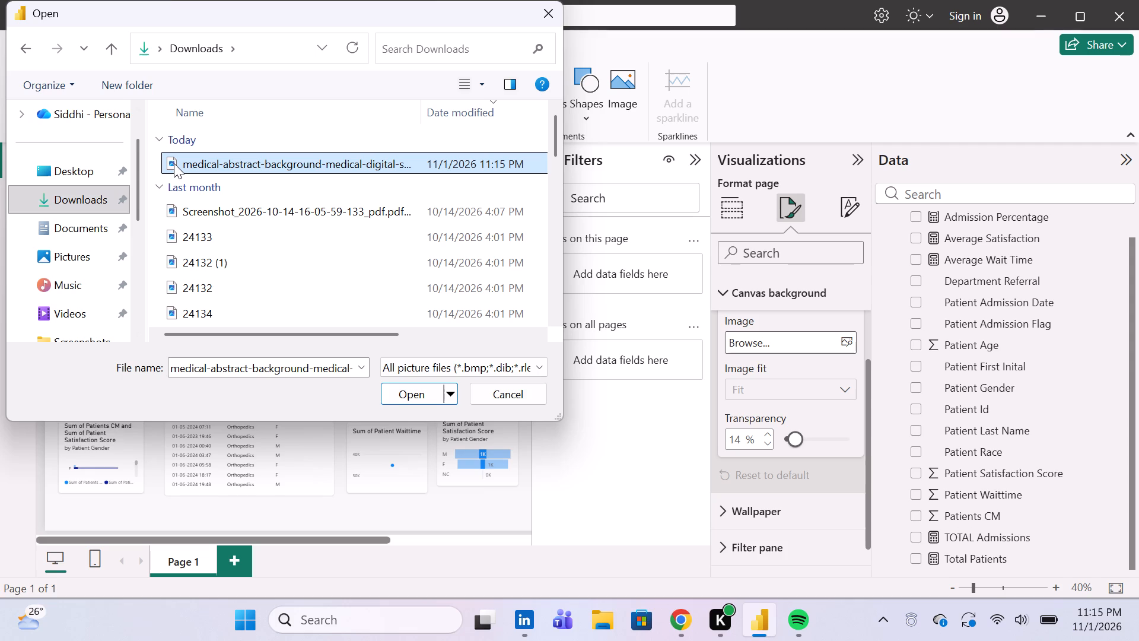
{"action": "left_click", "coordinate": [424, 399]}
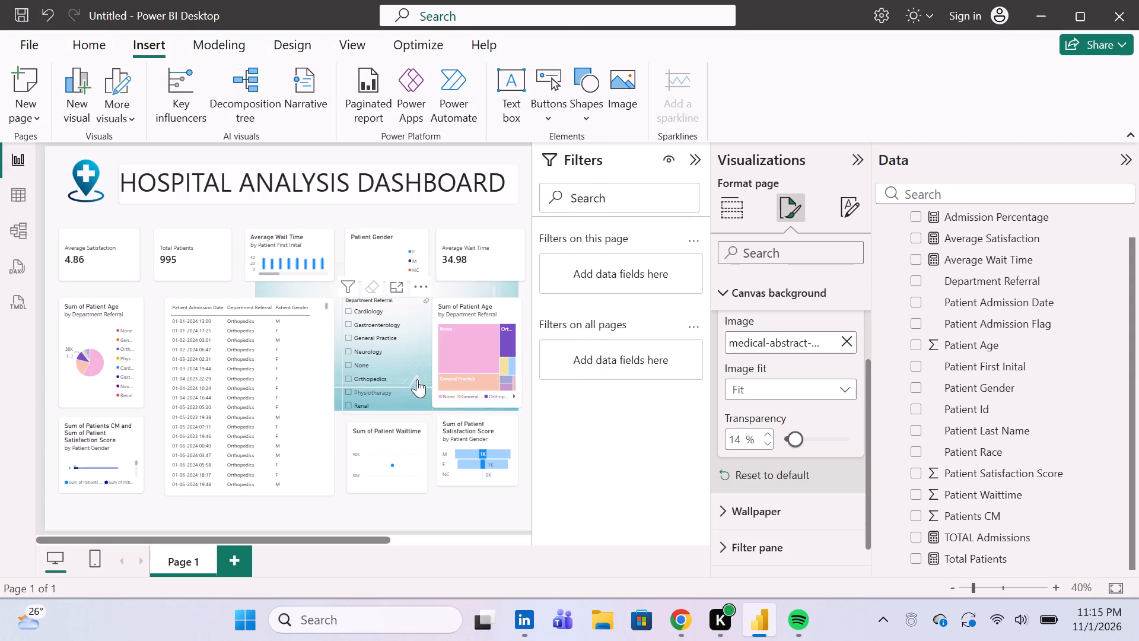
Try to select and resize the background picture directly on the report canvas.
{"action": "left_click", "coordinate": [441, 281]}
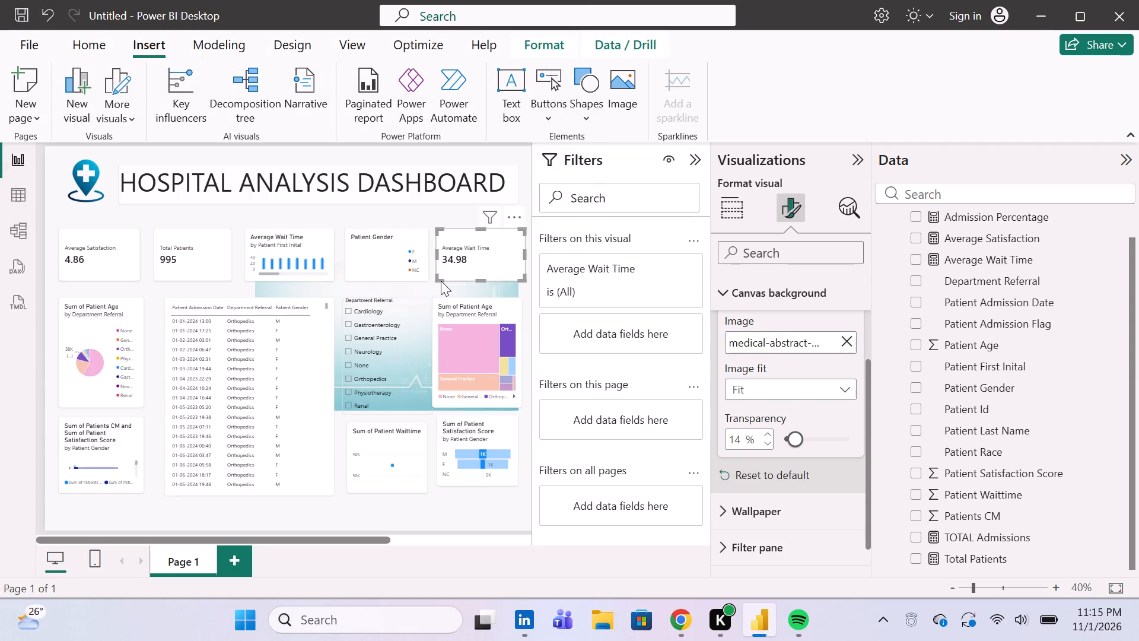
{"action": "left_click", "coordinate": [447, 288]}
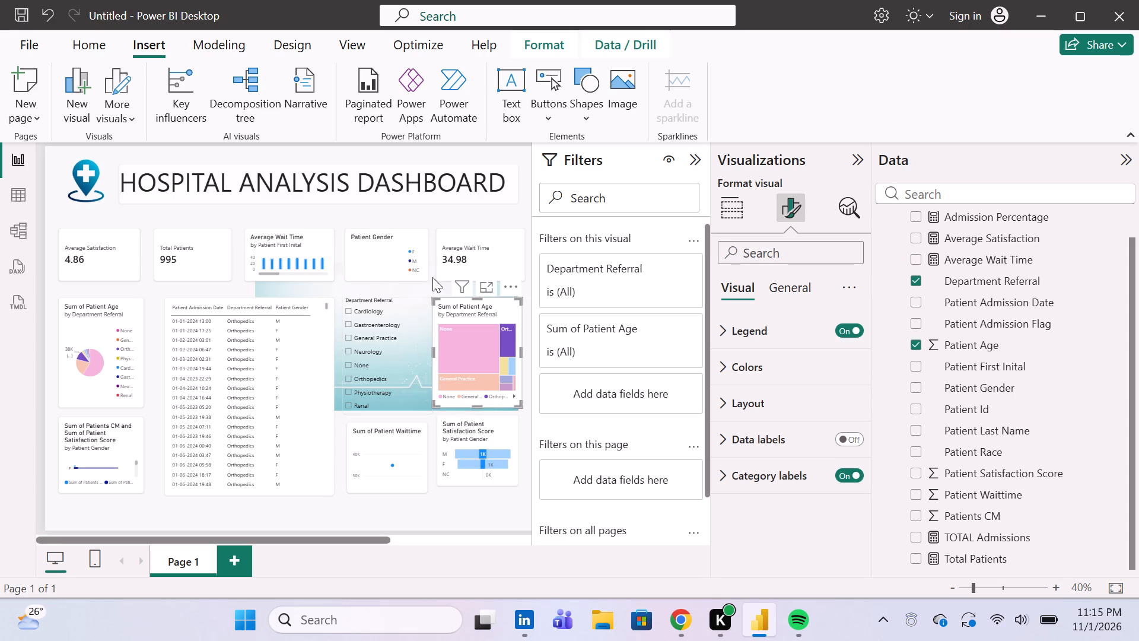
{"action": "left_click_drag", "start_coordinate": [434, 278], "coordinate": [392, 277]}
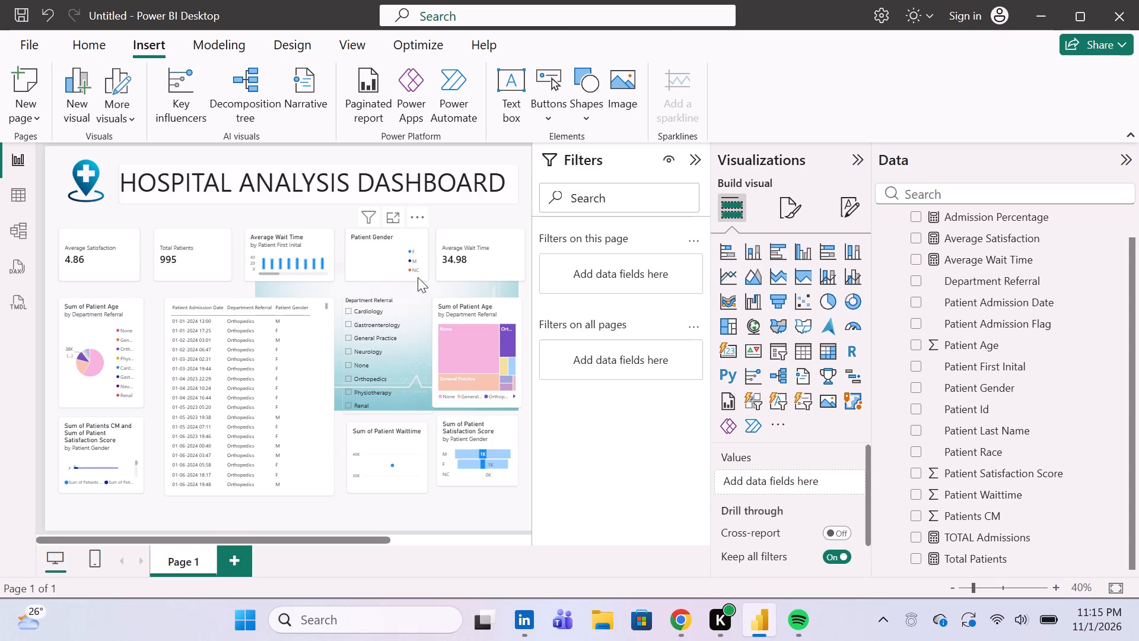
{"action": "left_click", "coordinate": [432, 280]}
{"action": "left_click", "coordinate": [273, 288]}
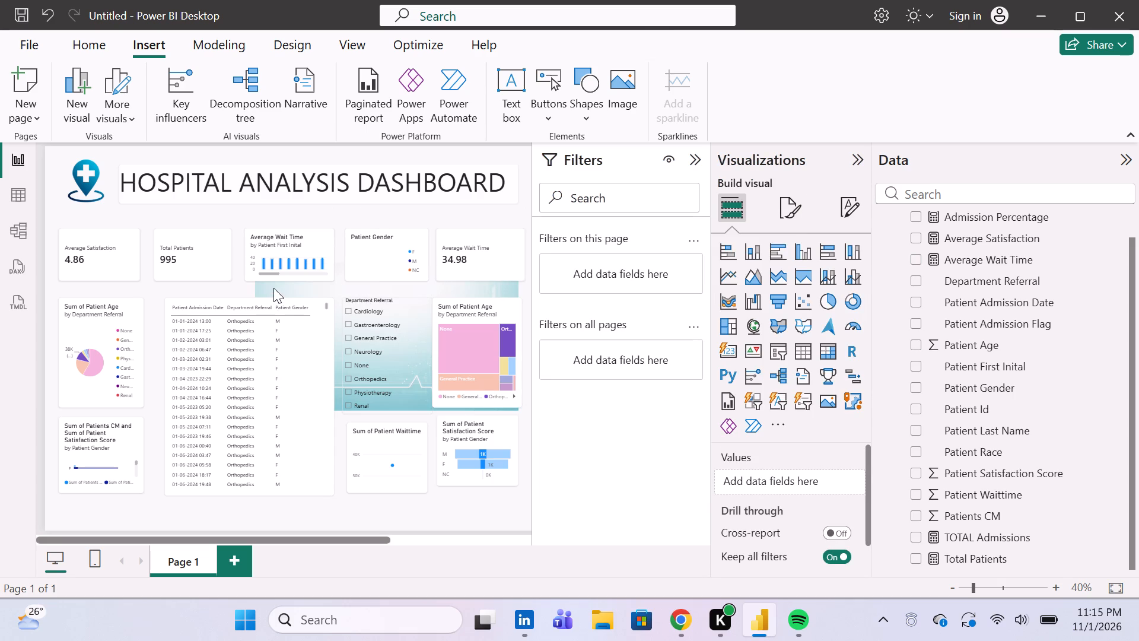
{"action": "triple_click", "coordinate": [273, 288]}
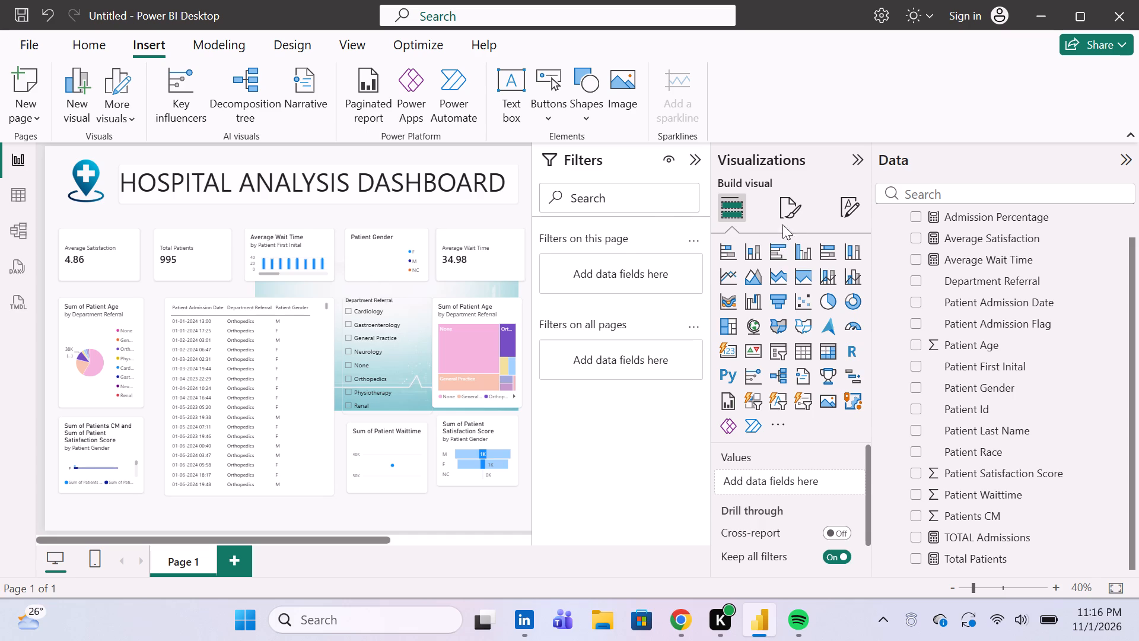
Examine the page's canvas background and wallpaper settings for image fit and transparency options.
{"action": "left_click", "coordinate": [788, 214]}
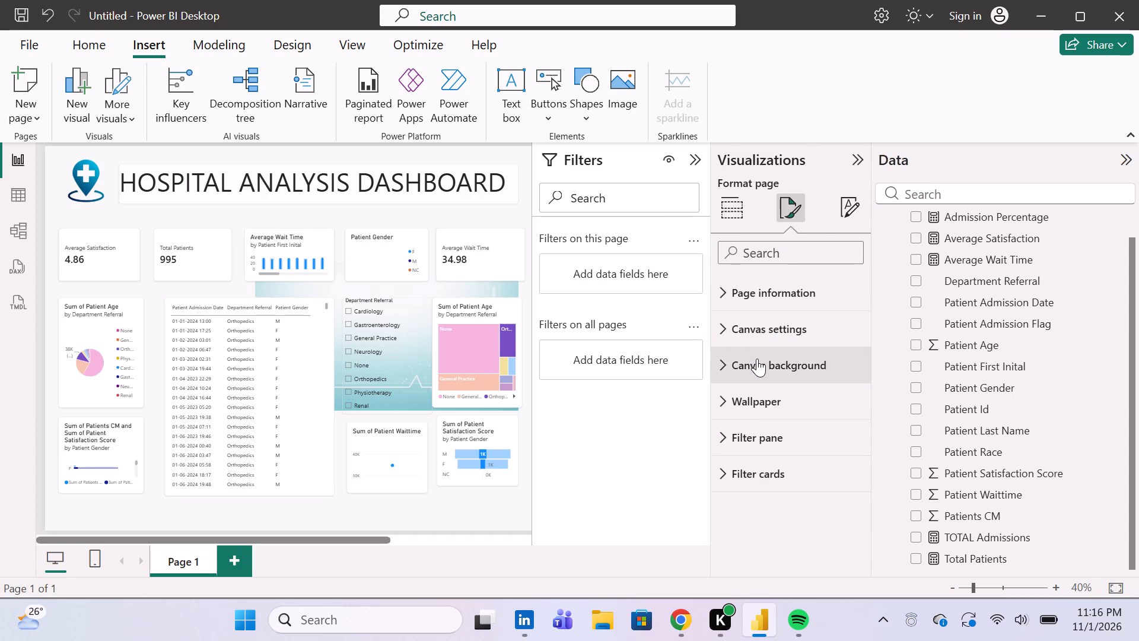
{"action": "left_click", "coordinate": [757, 358]}
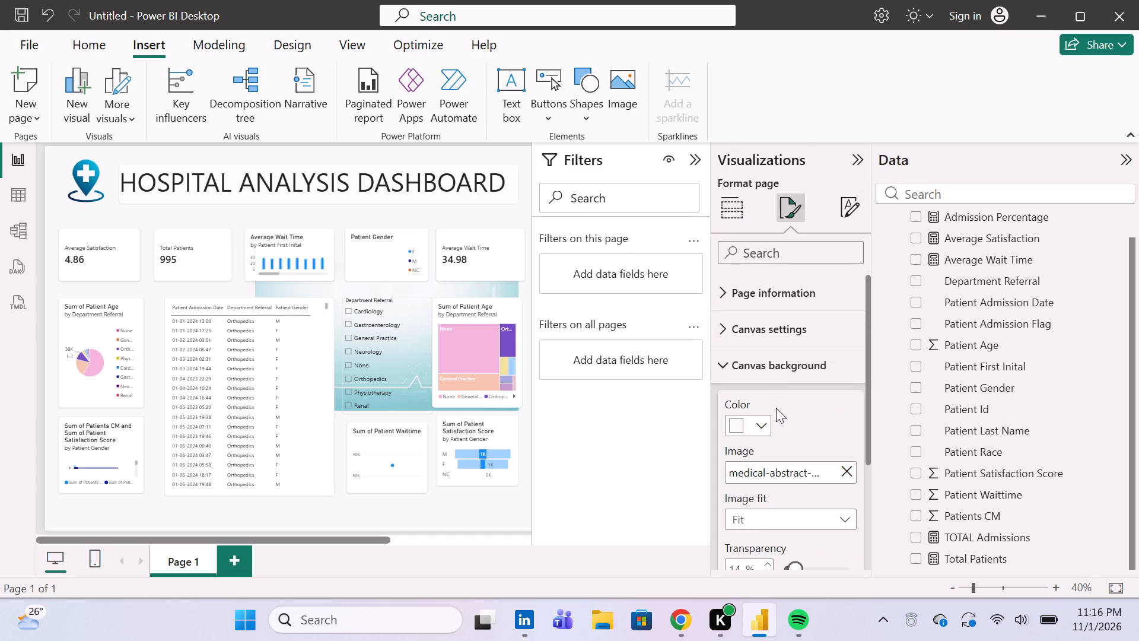
{"action": "scroll", "coordinate": [776, 408], "scroll_direction": "down", "scroll_amount": 3}
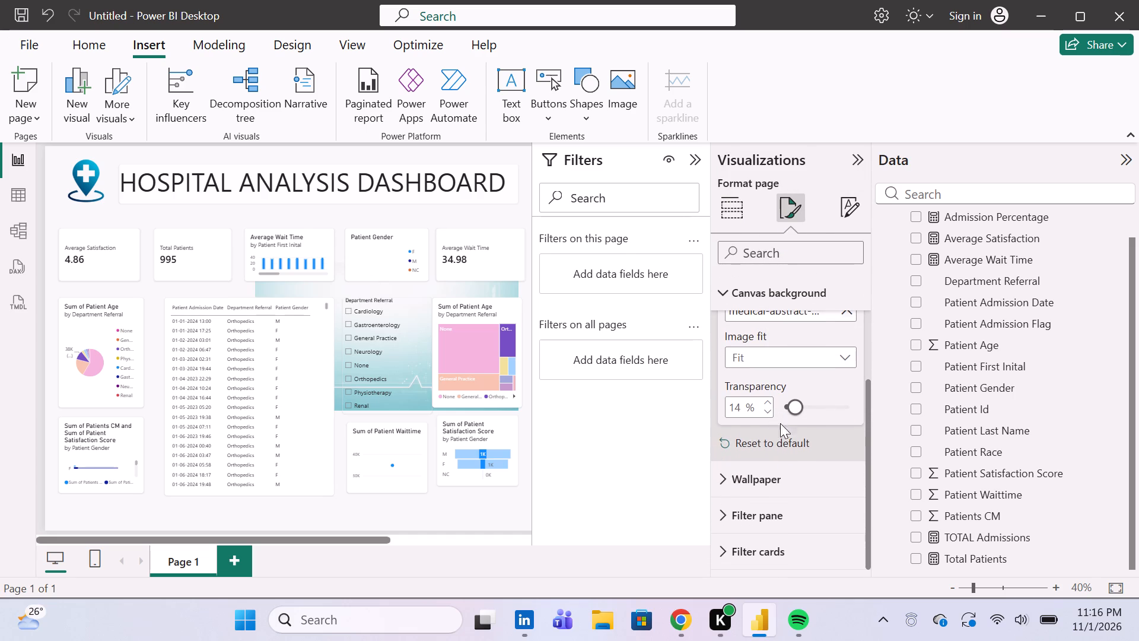
{"action": "left_click", "coordinate": [775, 465]}
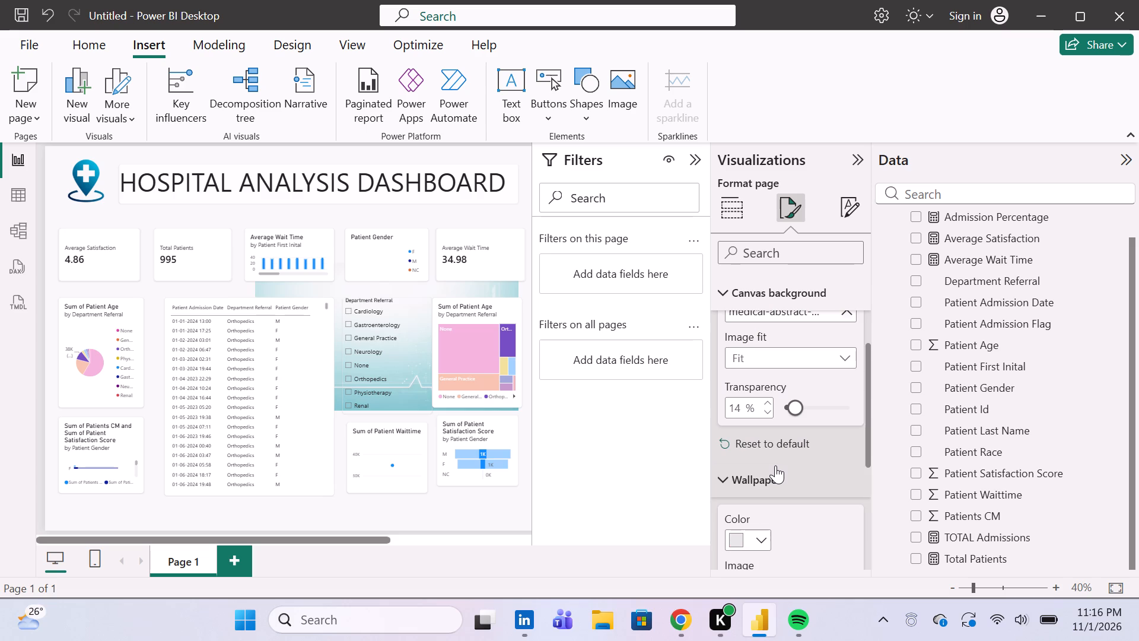
{"action": "scroll", "coordinate": [775, 465], "scroll_direction": "down", "scroll_amount": 3}
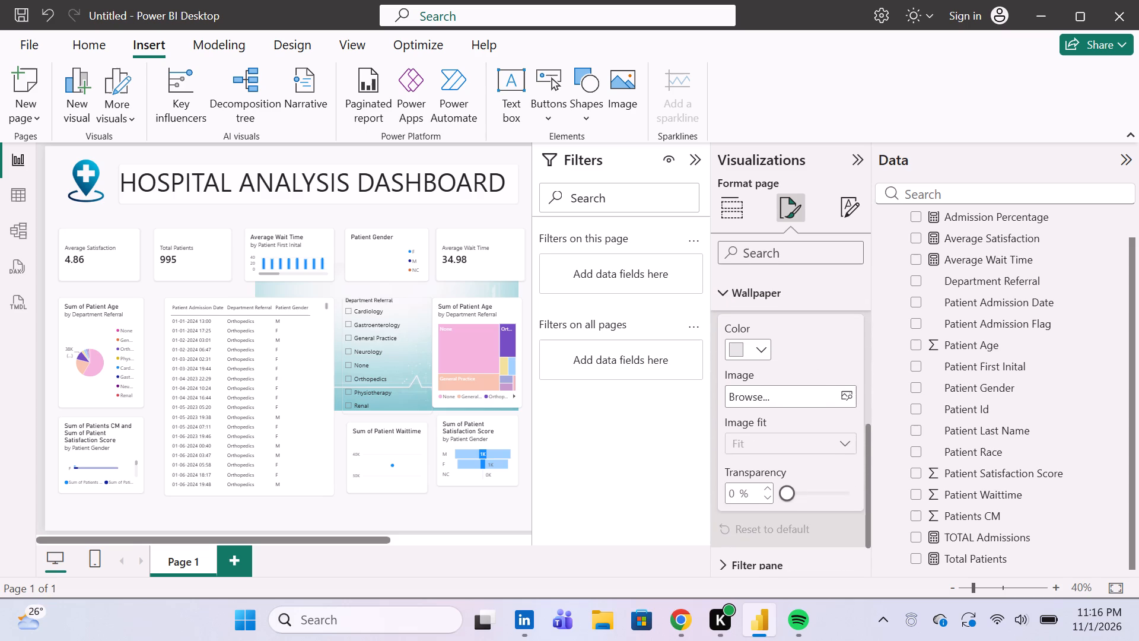
{"action": "scroll", "coordinate": [775, 465], "scroll_direction": "down", "scroll_amount": 1}
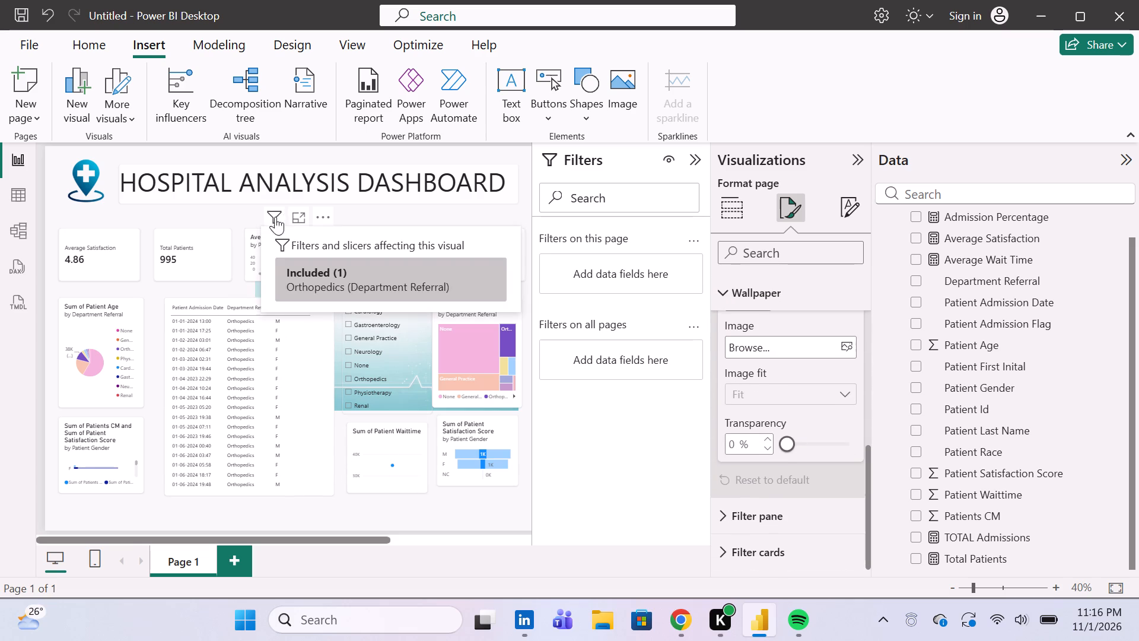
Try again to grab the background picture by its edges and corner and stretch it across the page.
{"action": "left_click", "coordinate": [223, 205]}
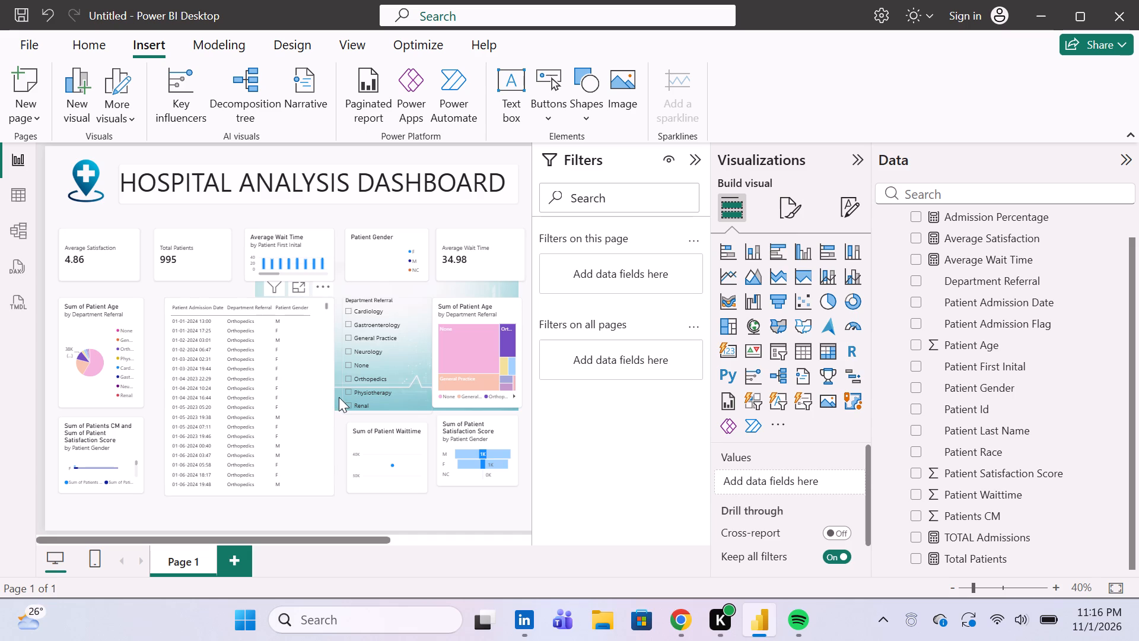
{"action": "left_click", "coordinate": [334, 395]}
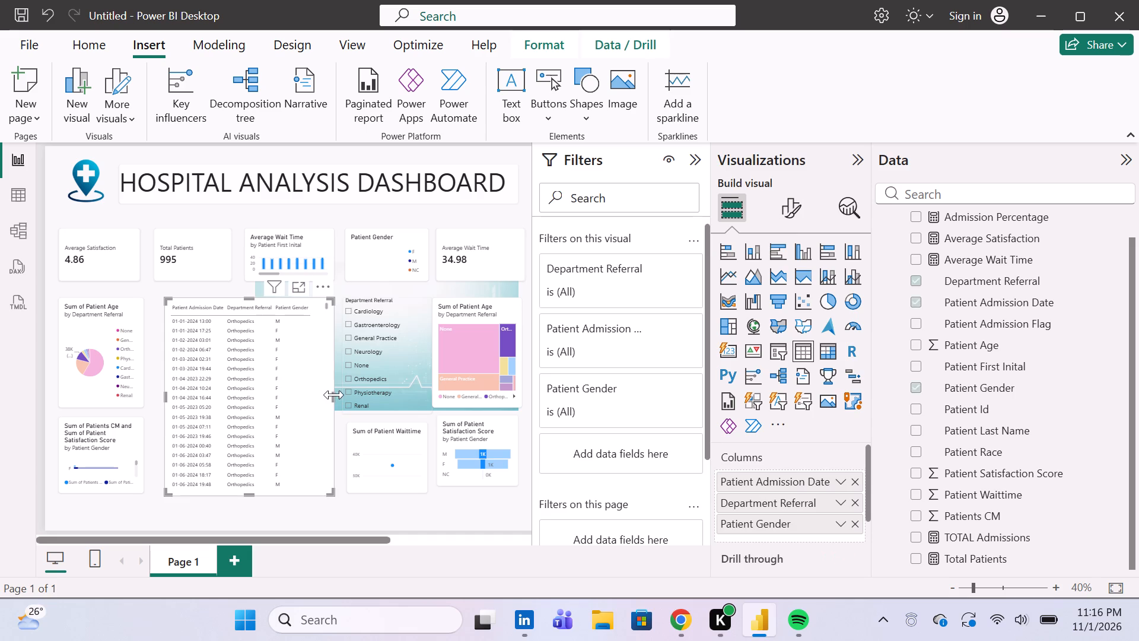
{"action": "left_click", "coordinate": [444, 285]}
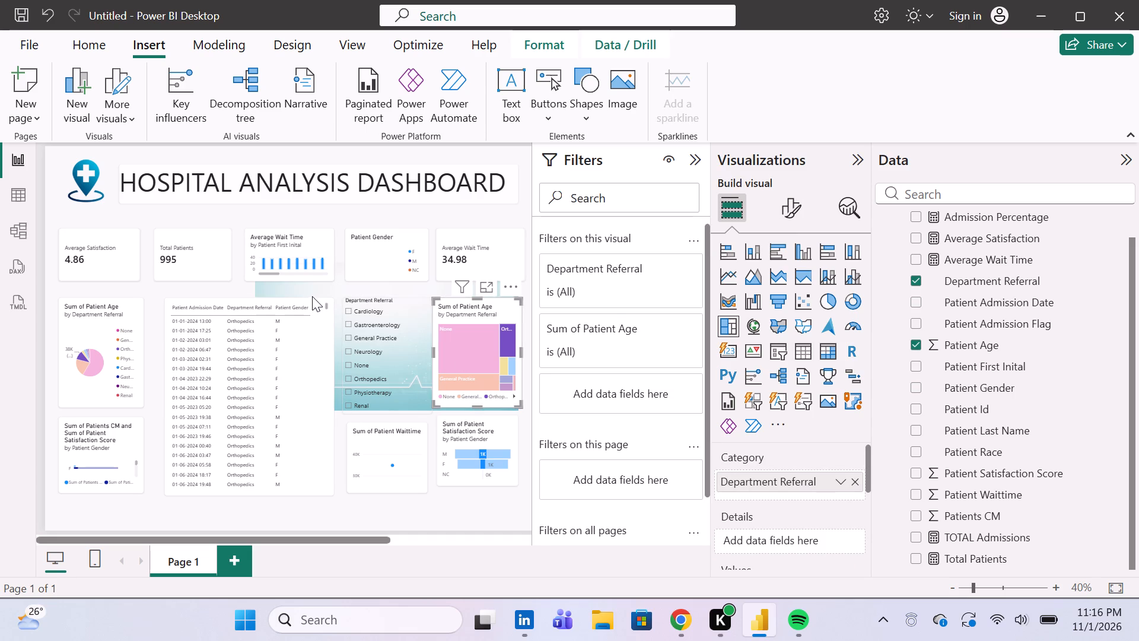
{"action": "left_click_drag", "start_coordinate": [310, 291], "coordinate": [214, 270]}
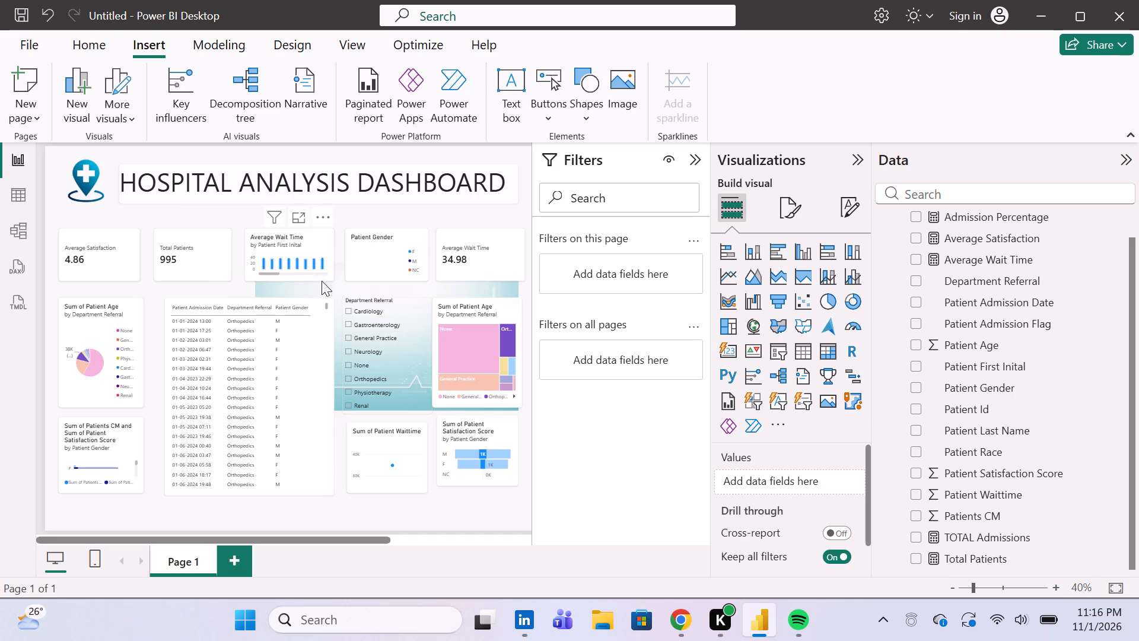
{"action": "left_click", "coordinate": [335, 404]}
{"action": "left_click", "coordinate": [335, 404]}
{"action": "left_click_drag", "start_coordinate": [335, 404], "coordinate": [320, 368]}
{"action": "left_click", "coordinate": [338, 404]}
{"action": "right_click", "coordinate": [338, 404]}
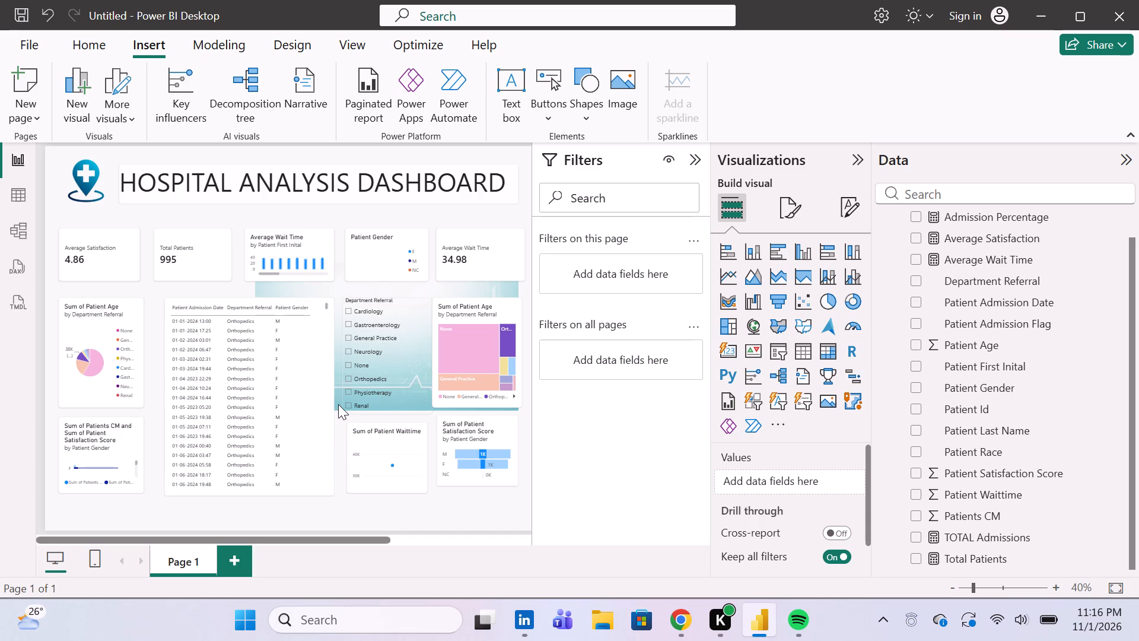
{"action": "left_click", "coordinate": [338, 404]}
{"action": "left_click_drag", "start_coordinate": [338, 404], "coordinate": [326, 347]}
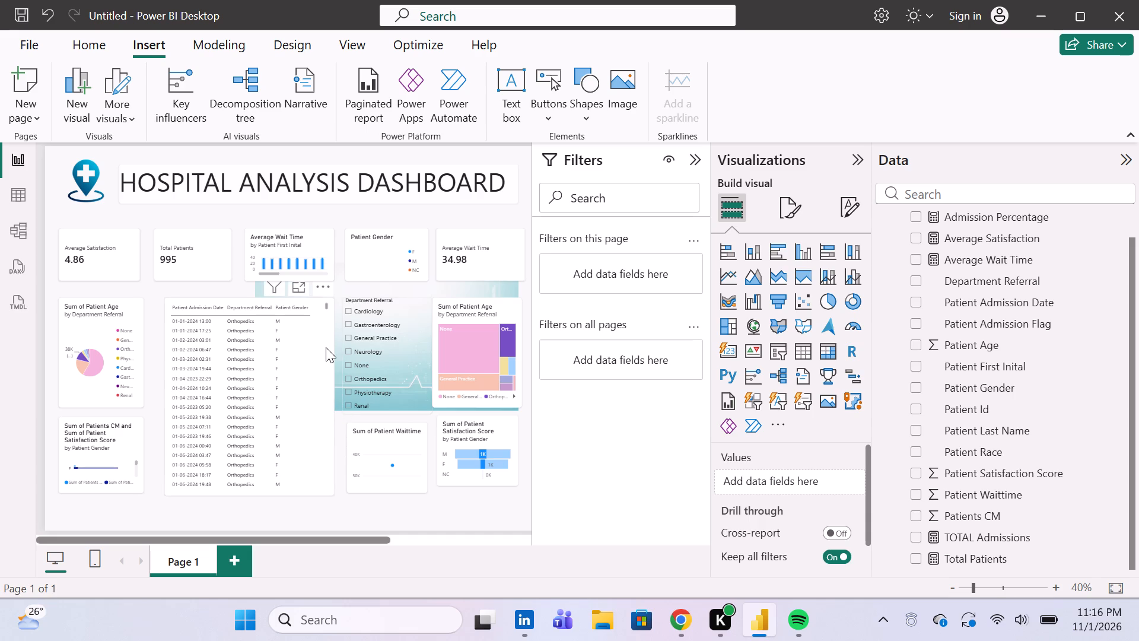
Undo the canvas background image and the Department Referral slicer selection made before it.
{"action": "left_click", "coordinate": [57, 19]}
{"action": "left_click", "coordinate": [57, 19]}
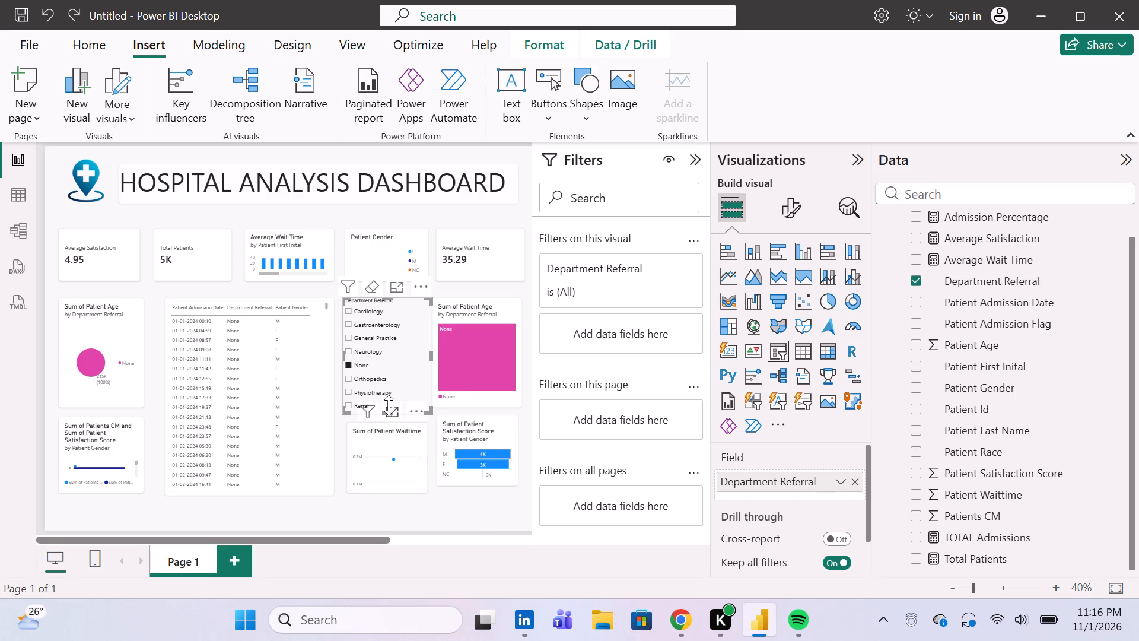
Clear the None selection in the Department Referral slicer.
{"action": "left_click", "coordinate": [369, 370]}
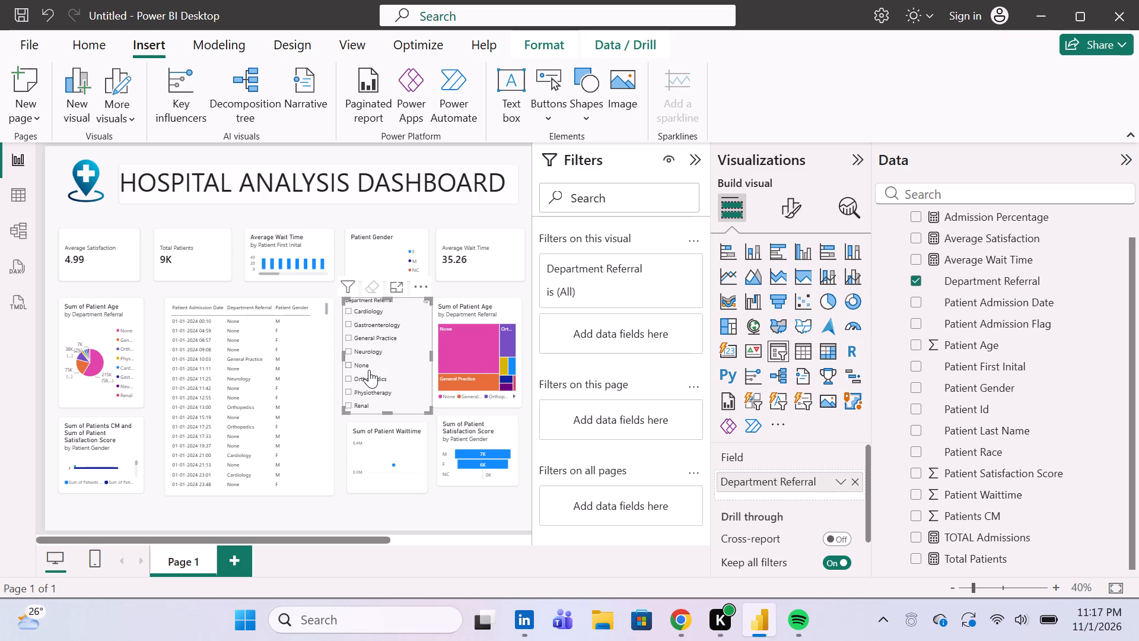
Set the medical-abstract-background picture from Downloads as the report page's wallpaper image.
{"action": "left_click", "coordinate": [469, 208]}
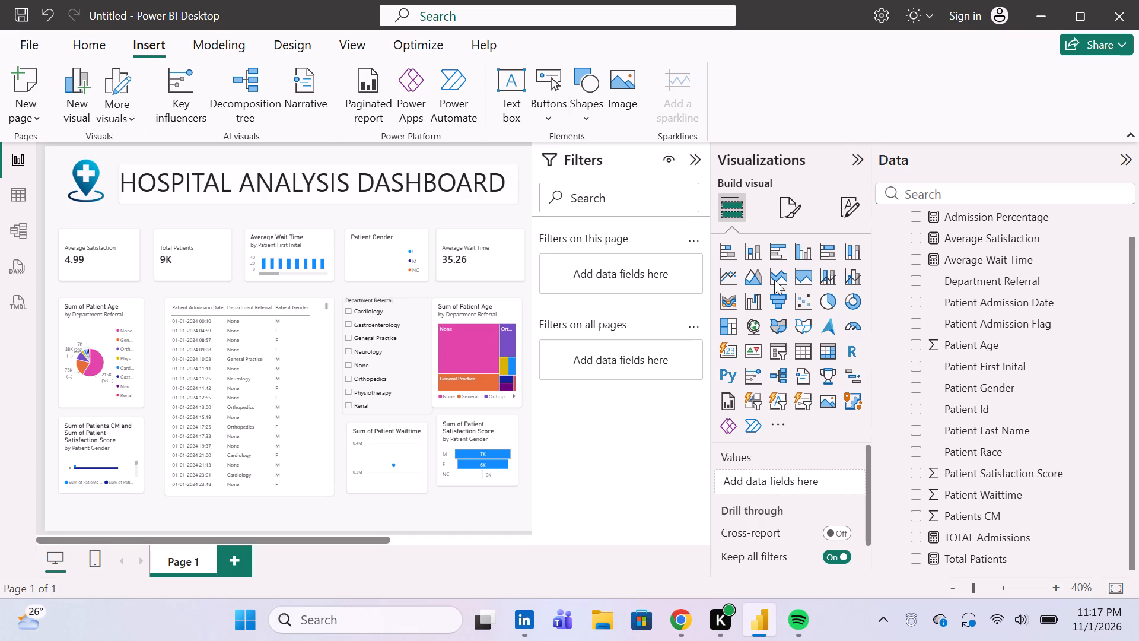
{"action": "left_click", "coordinate": [796, 218]}
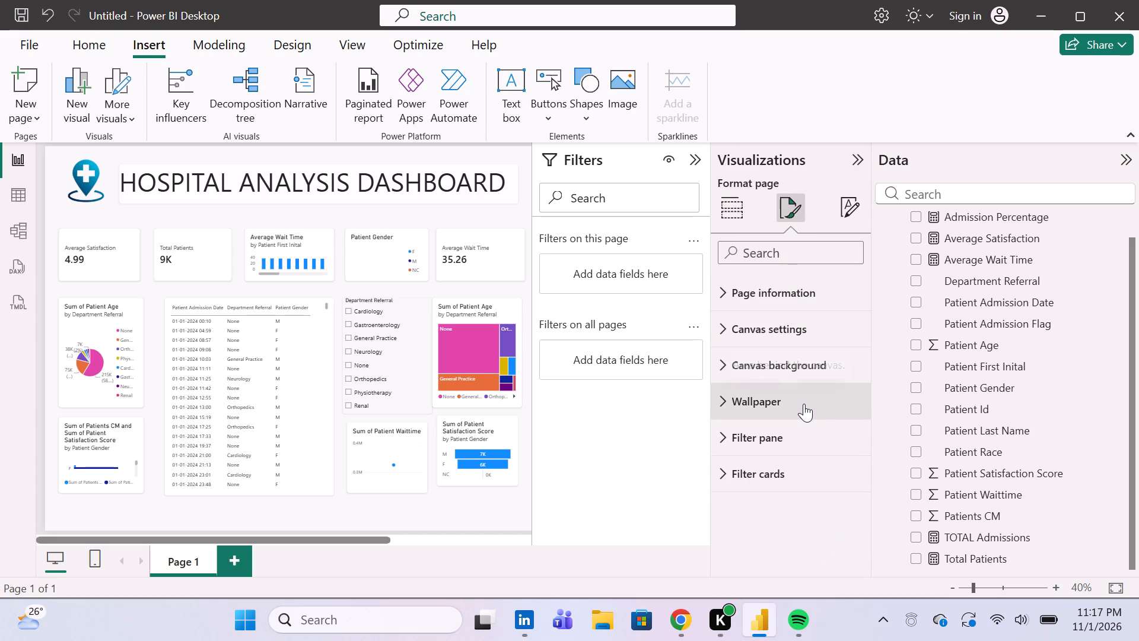
{"action": "left_click", "coordinate": [804, 404]}
{"action": "scroll", "coordinate": [804, 404], "scroll_direction": "down", "scroll_amount": 1}
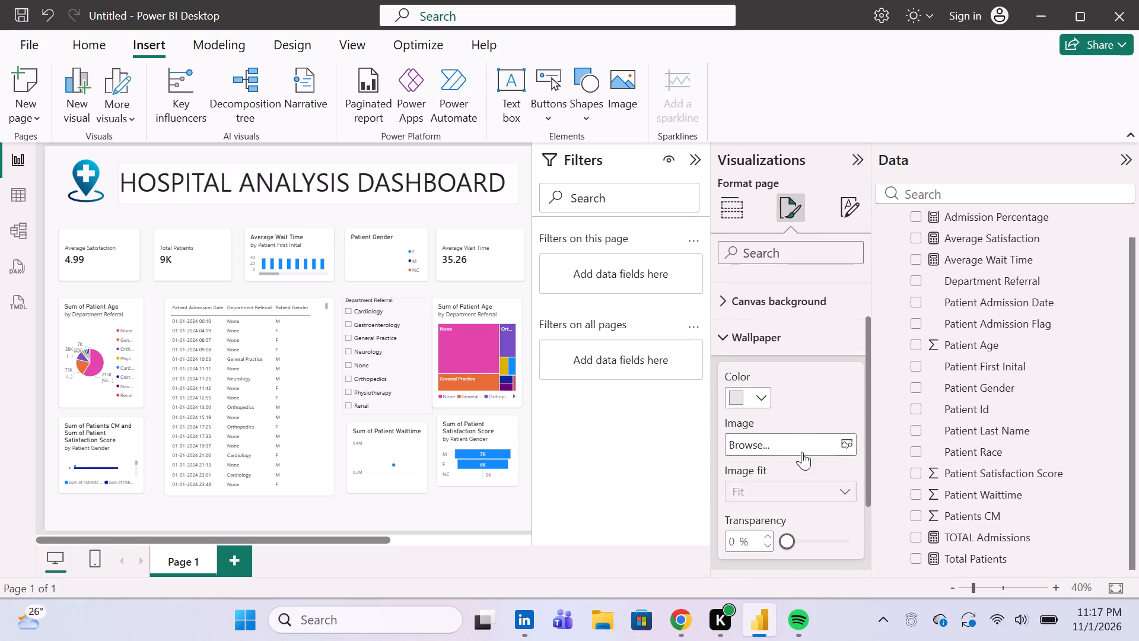
{"action": "left_click", "coordinate": [798, 449]}
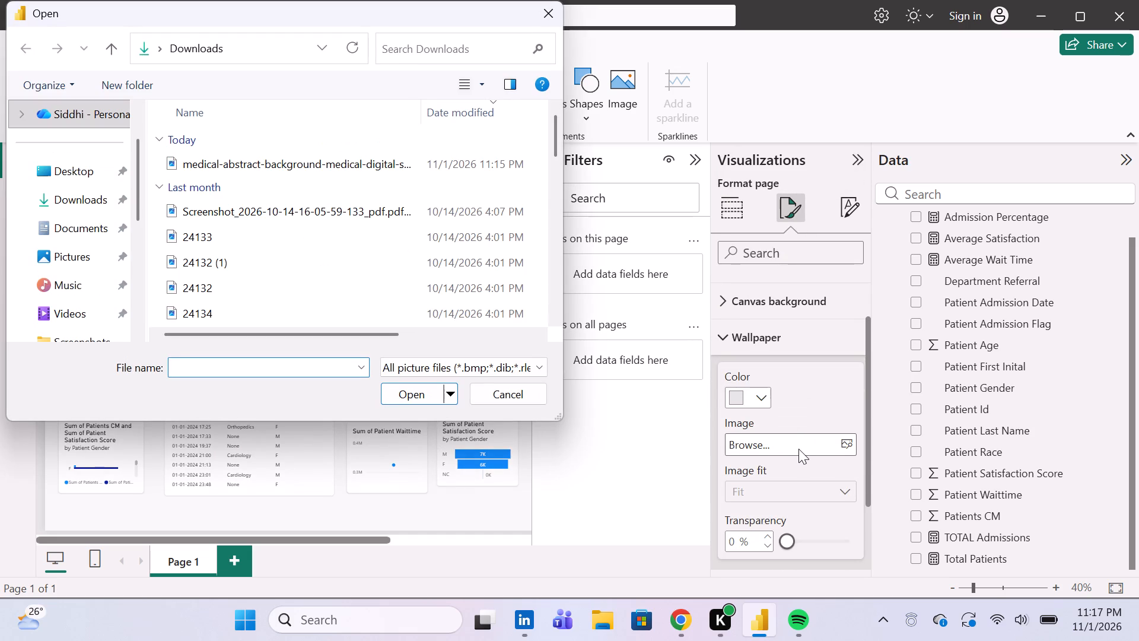
{"action": "left_click", "coordinate": [308, 159]}
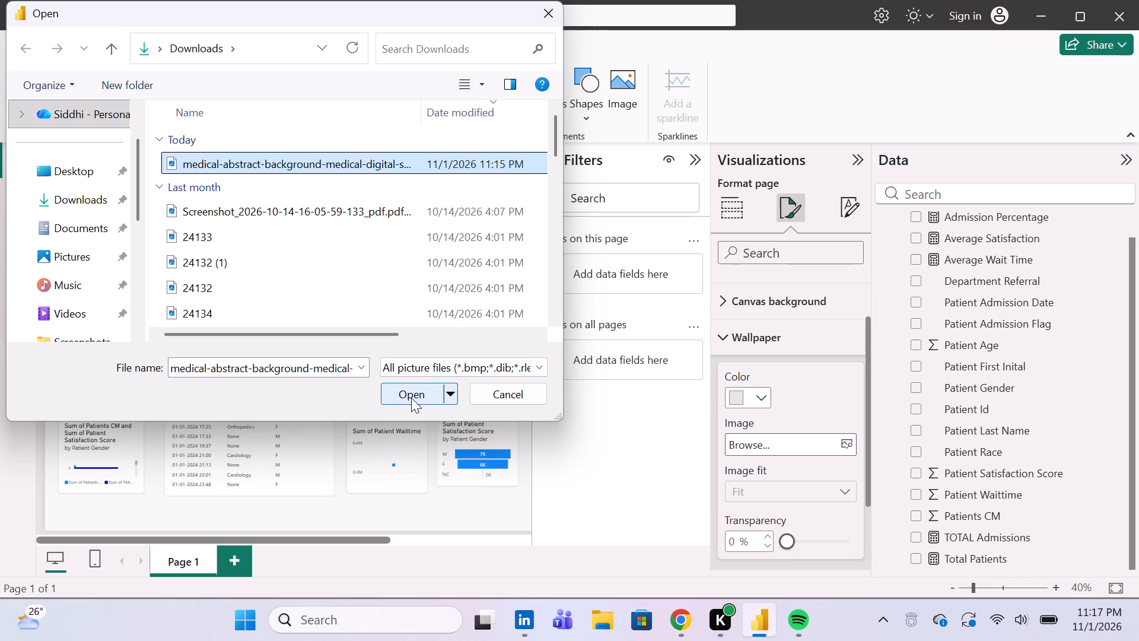
{"action": "left_click", "coordinate": [411, 398]}
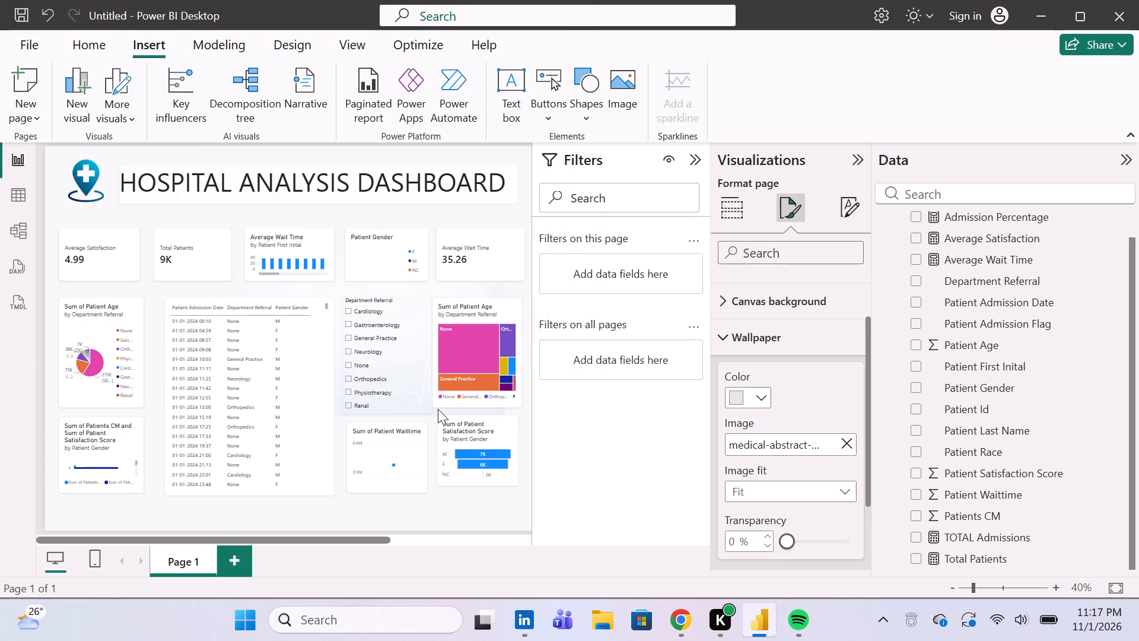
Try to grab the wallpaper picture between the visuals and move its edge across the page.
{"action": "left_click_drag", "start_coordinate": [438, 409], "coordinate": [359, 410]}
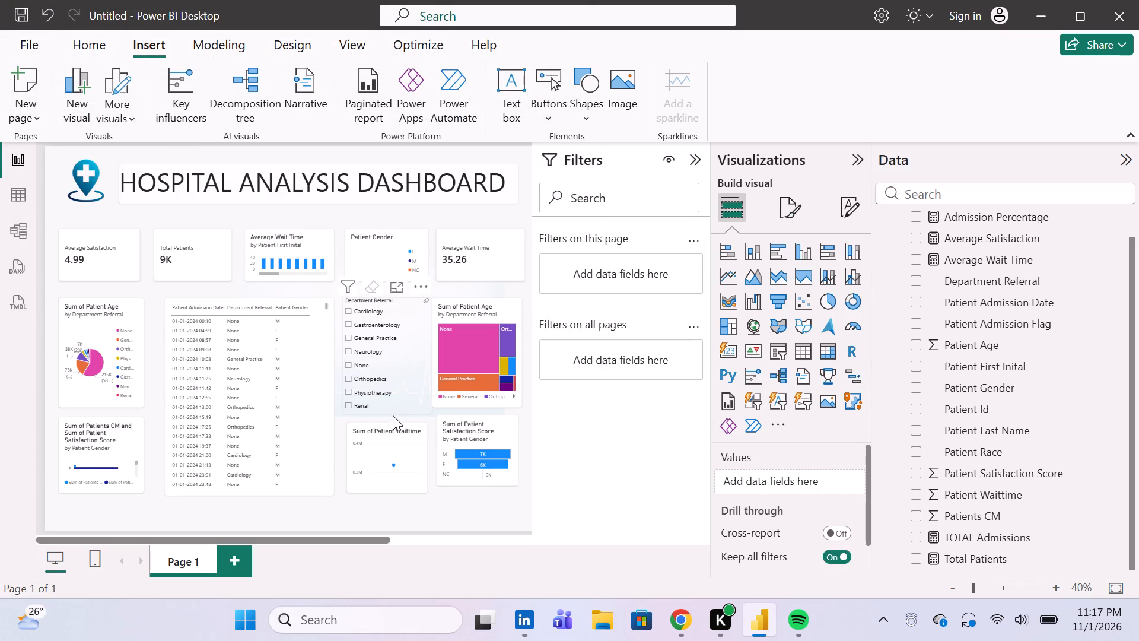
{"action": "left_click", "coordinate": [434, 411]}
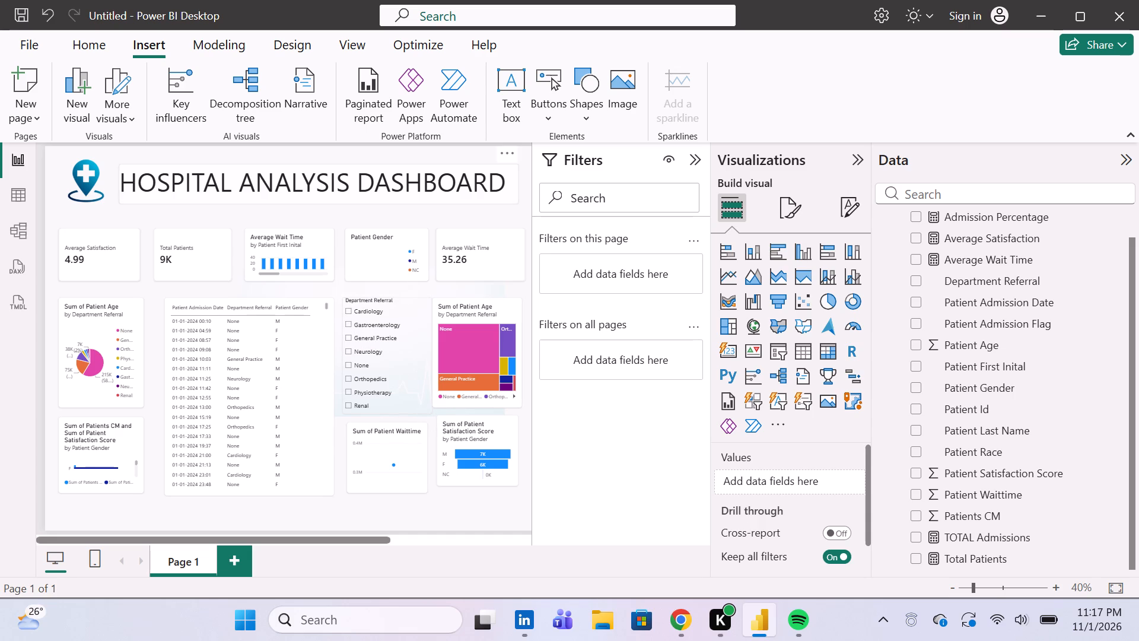
Undo the page's wallpaper image.
{"action": "left_click", "coordinate": [50, 16]}
Set the medical-abstract-background picture from Downloads as the report page's canvas background image.
{"action": "left_click", "coordinate": [786, 215]}
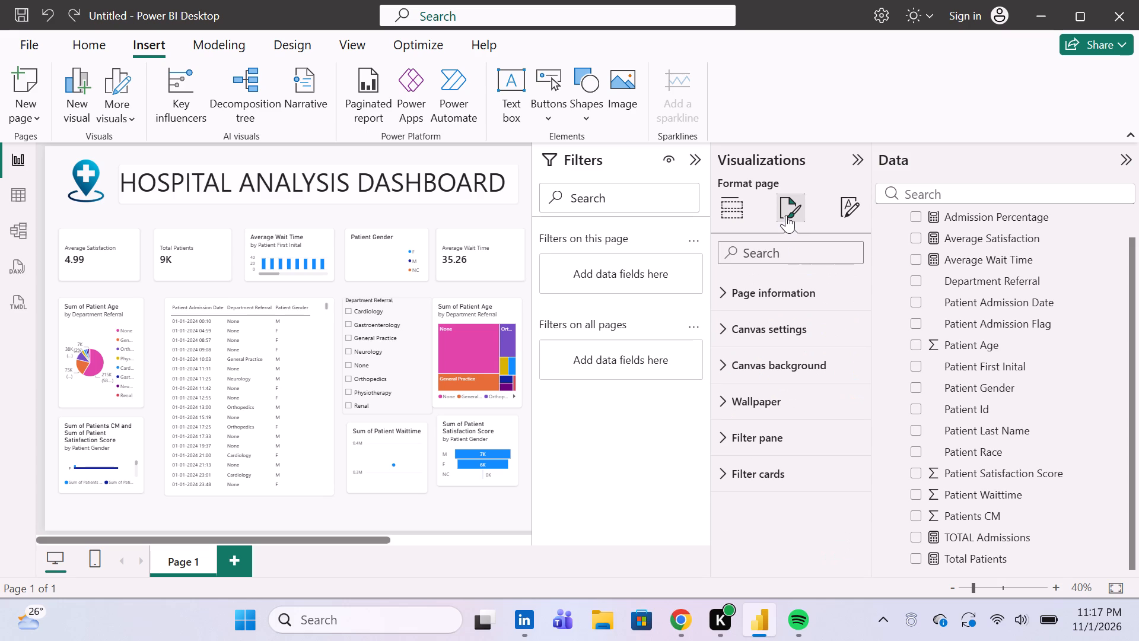
{"action": "left_click", "coordinate": [813, 372]}
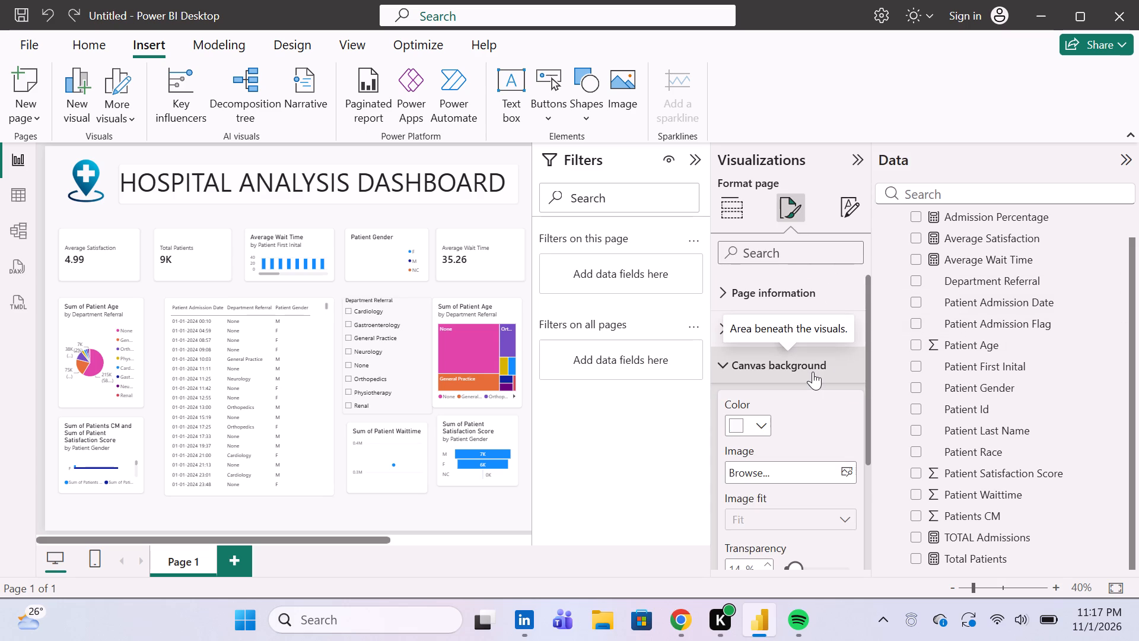
{"action": "scroll", "coordinate": [783, 441], "scroll_direction": "down", "scroll_amount": 1}
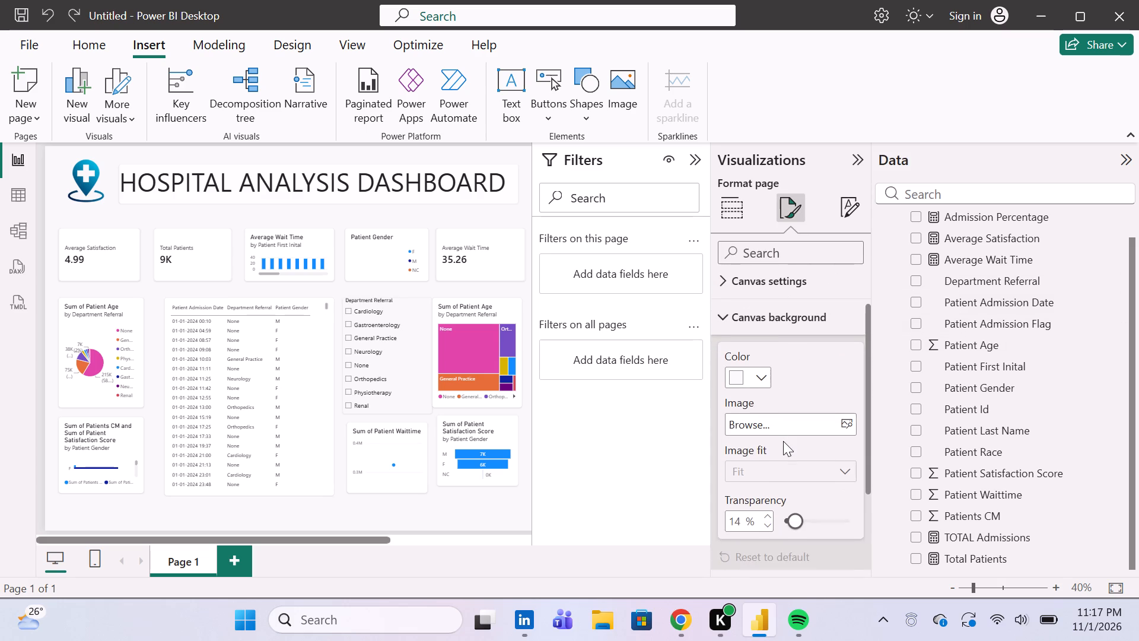
{"action": "scroll", "coordinate": [783, 441], "scroll_direction": "down", "scroll_amount": 1}
{"action": "left_click", "coordinate": [803, 411]}
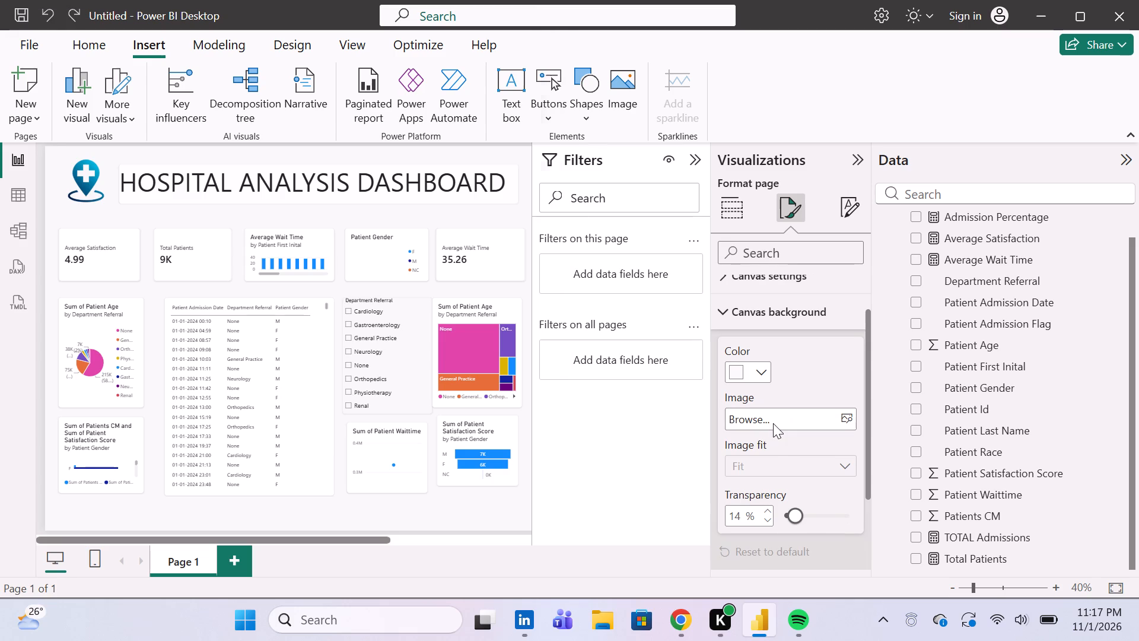
{"action": "left_click", "coordinate": [816, 471]}
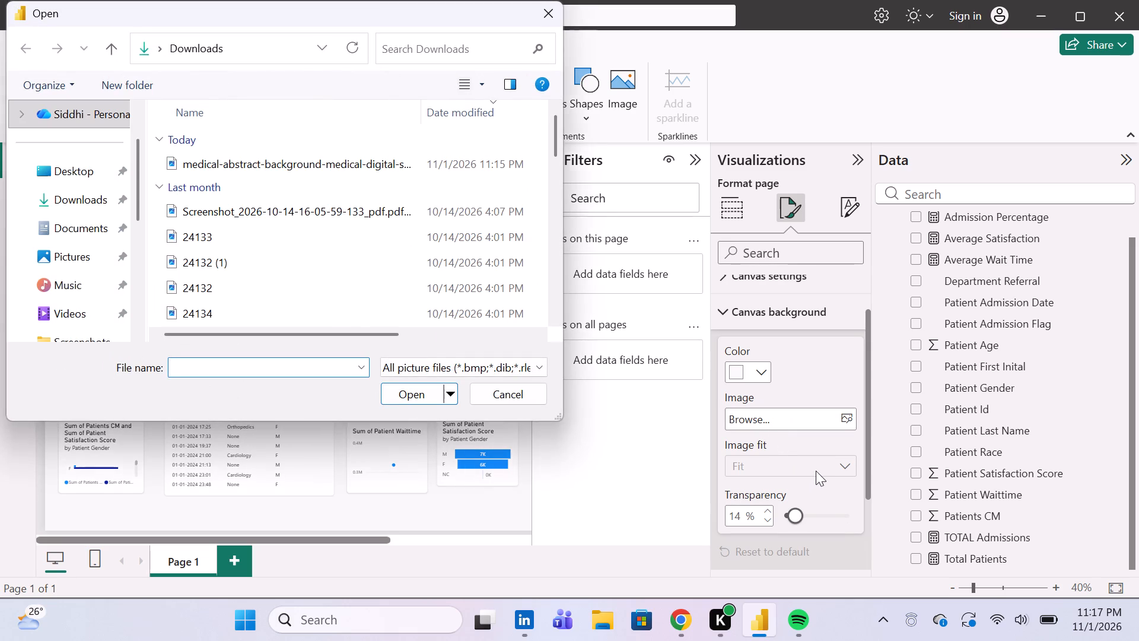
{"action": "left_click", "coordinate": [306, 170]}
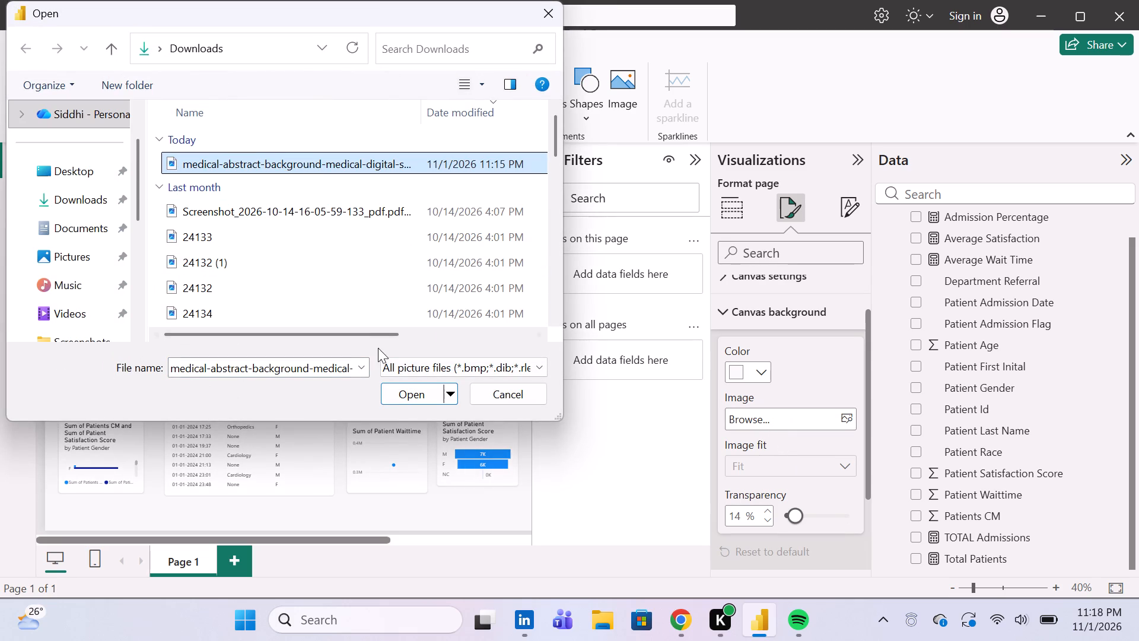
{"action": "left_click", "coordinate": [403, 397]}
Set the canvas background's image fit to Fill.
{"action": "left_click", "coordinate": [730, 461]}
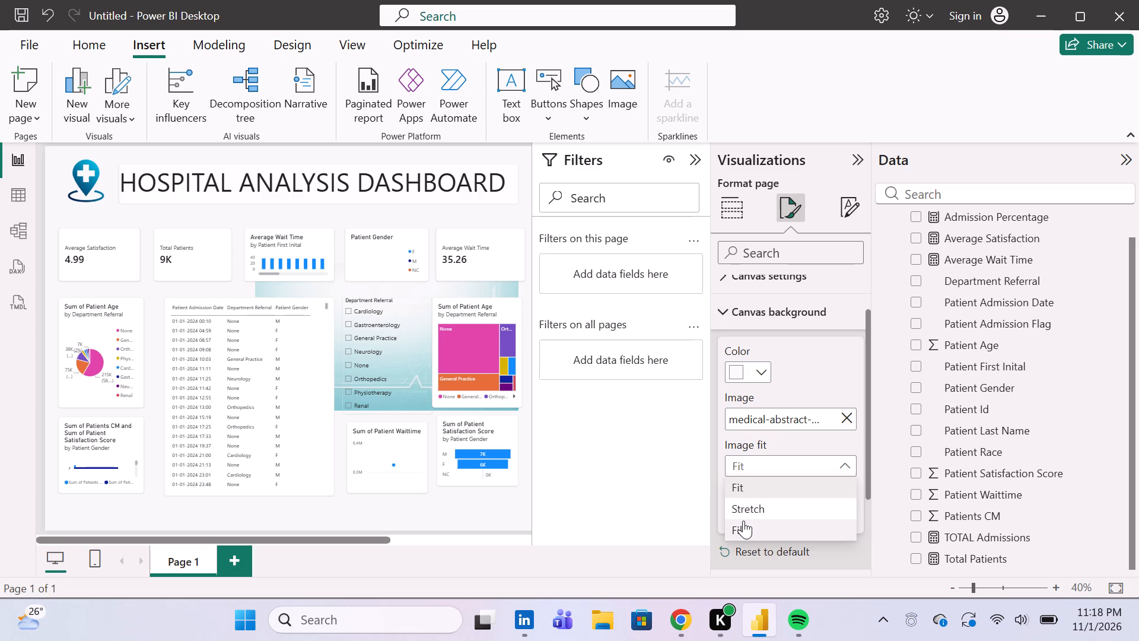
{"action": "left_click", "coordinate": [748, 525]}
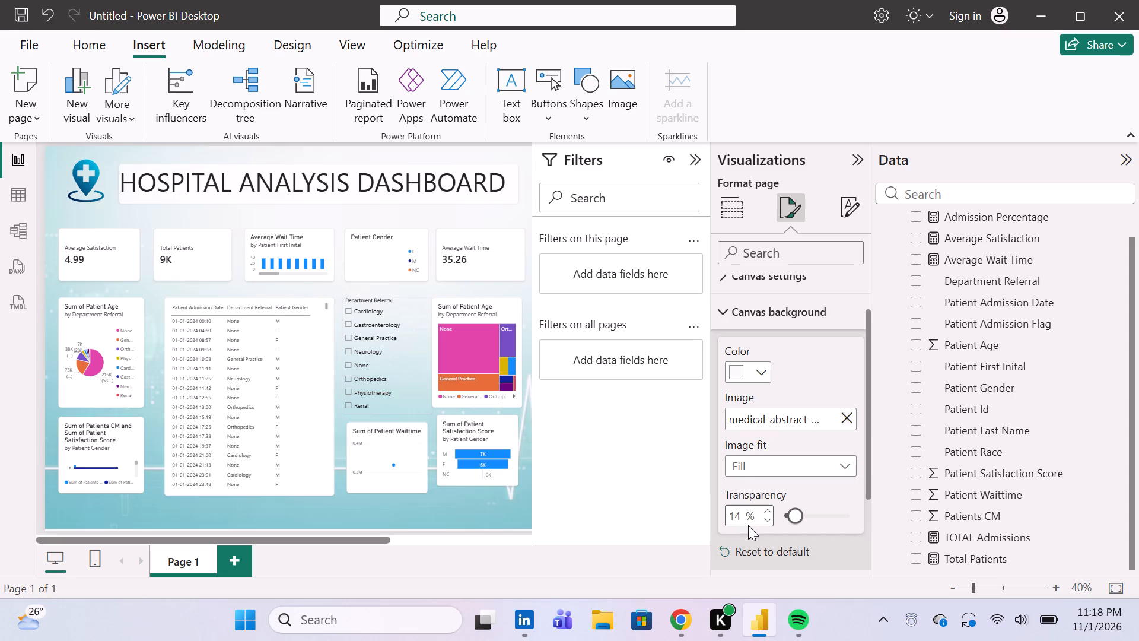
{"action": "left_click", "coordinate": [601, 457]}
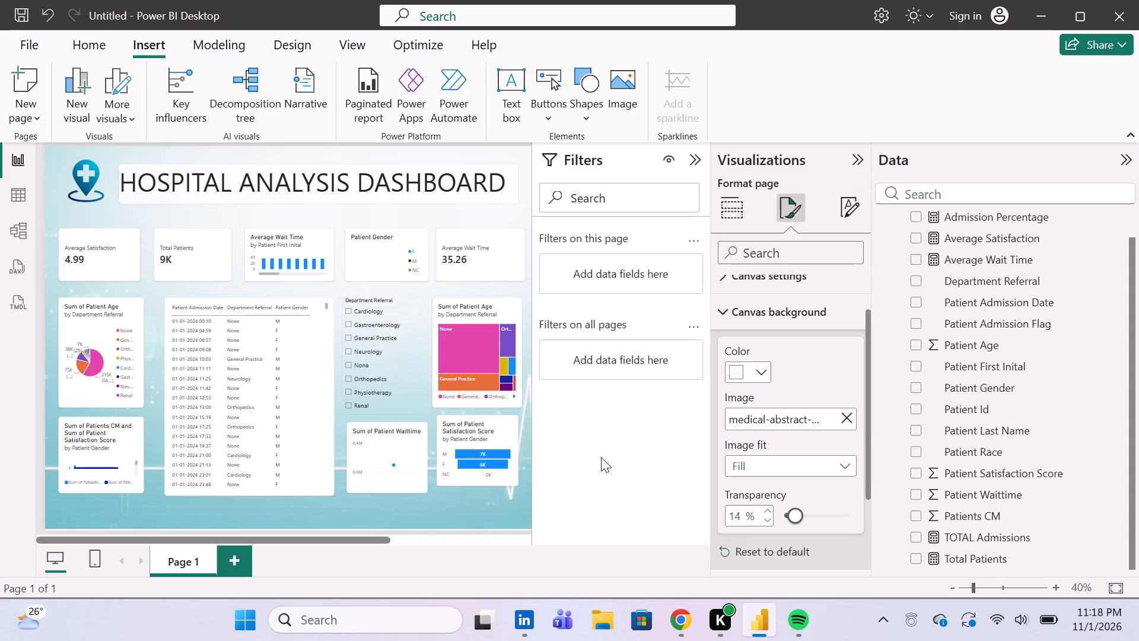
{"action": "left_click", "coordinate": [601, 457]}
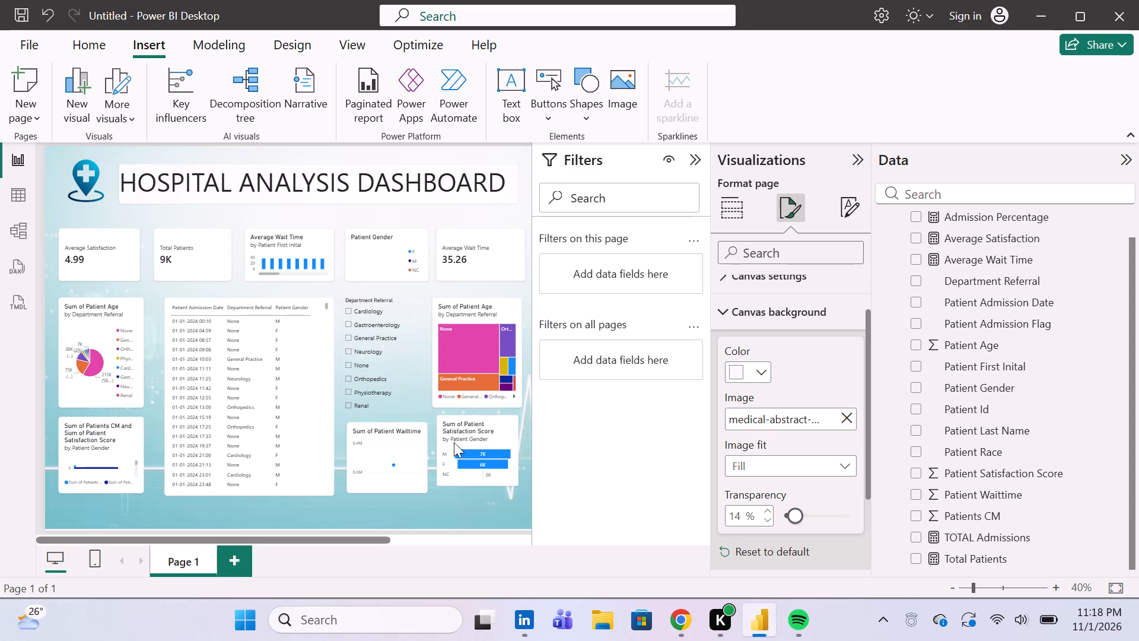
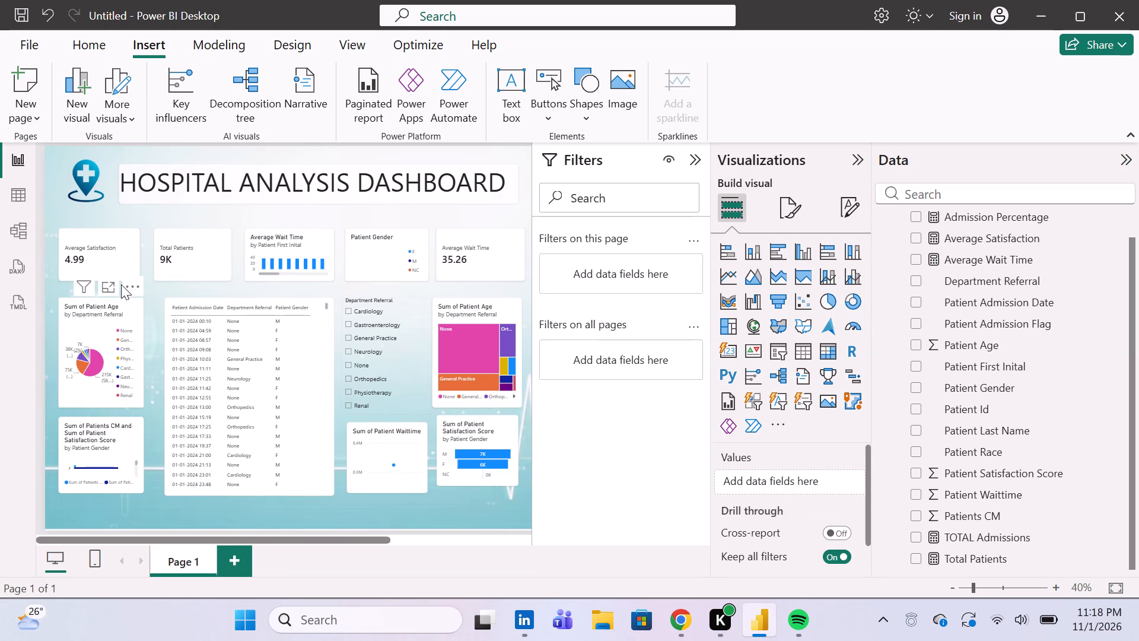
Turn on the background of the Average Satisfaction card and set its transparency to 100%.
{"action": "left_click", "coordinate": [118, 259]}
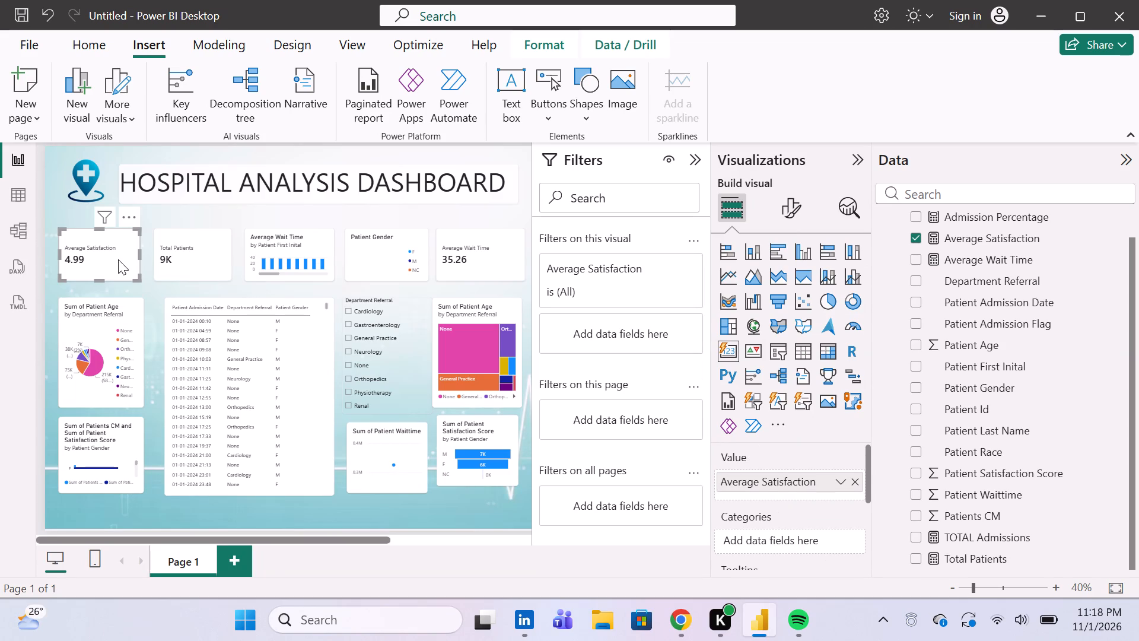
{"action": "left_click", "coordinate": [785, 204]}
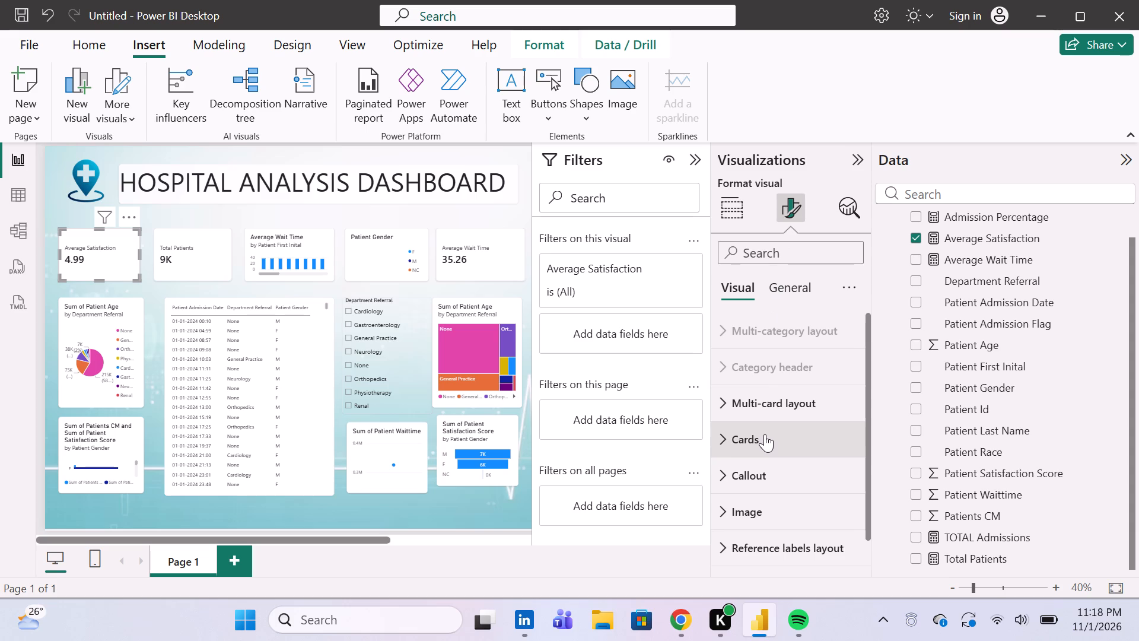
{"action": "left_click", "coordinate": [794, 285]}
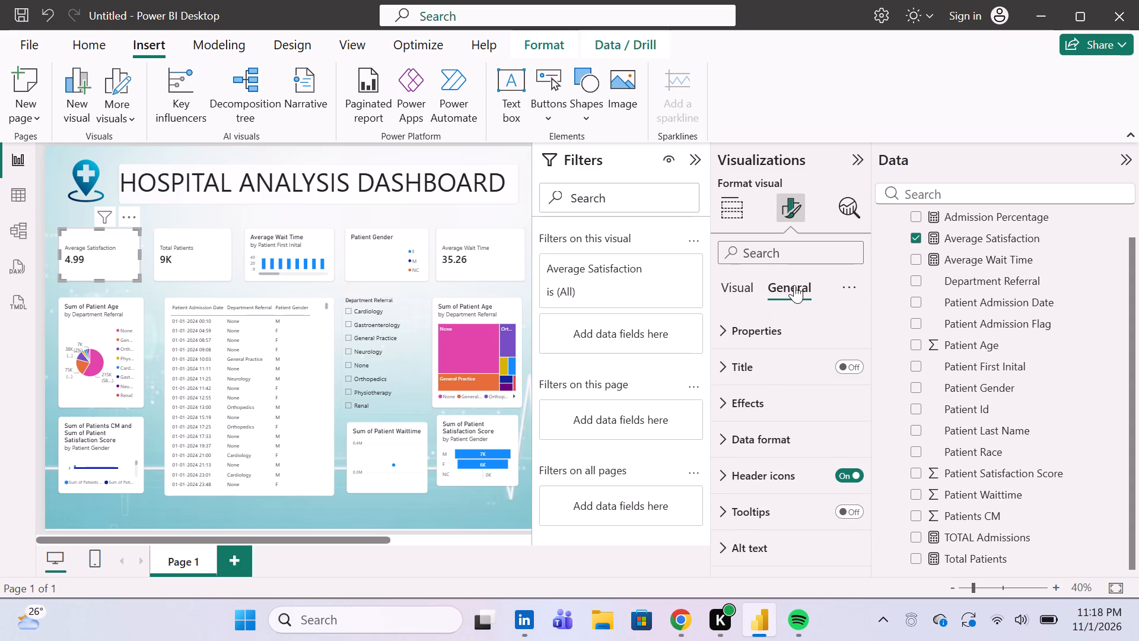
{"action": "left_click", "coordinate": [765, 418]}
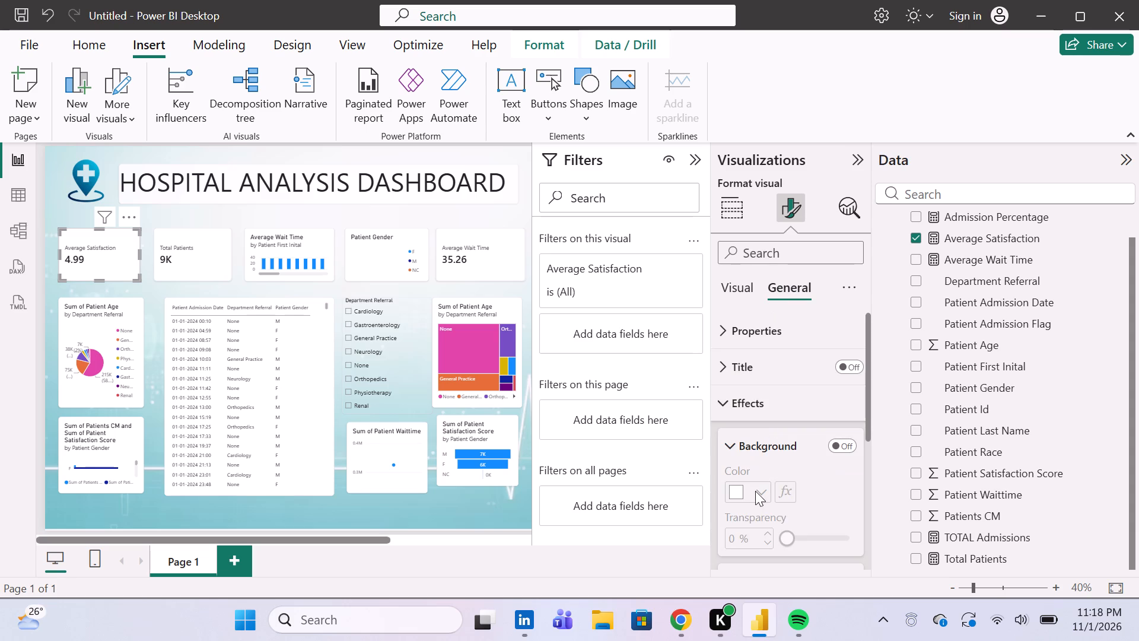
{"action": "left_click", "coordinate": [842, 447]}
{"action": "scroll", "coordinate": [809, 488], "scroll_direction": "down", "scroll_amount": 1}
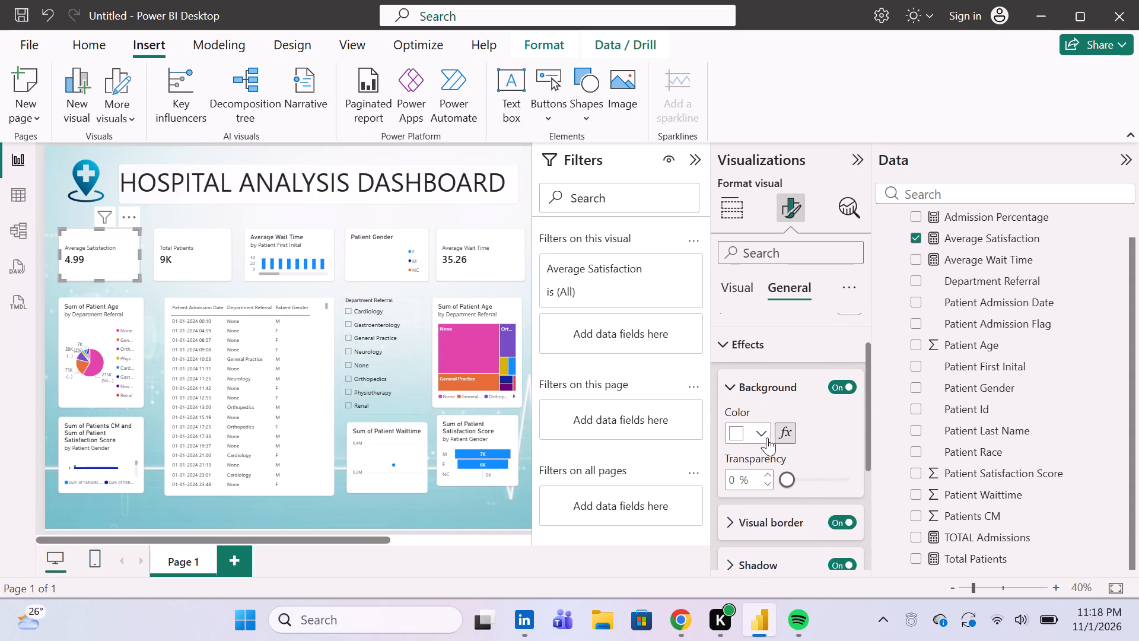
{"action": "scroll", "coordinate": [796, 461], "scroll_direction": "down", "scroll_amount": 1}
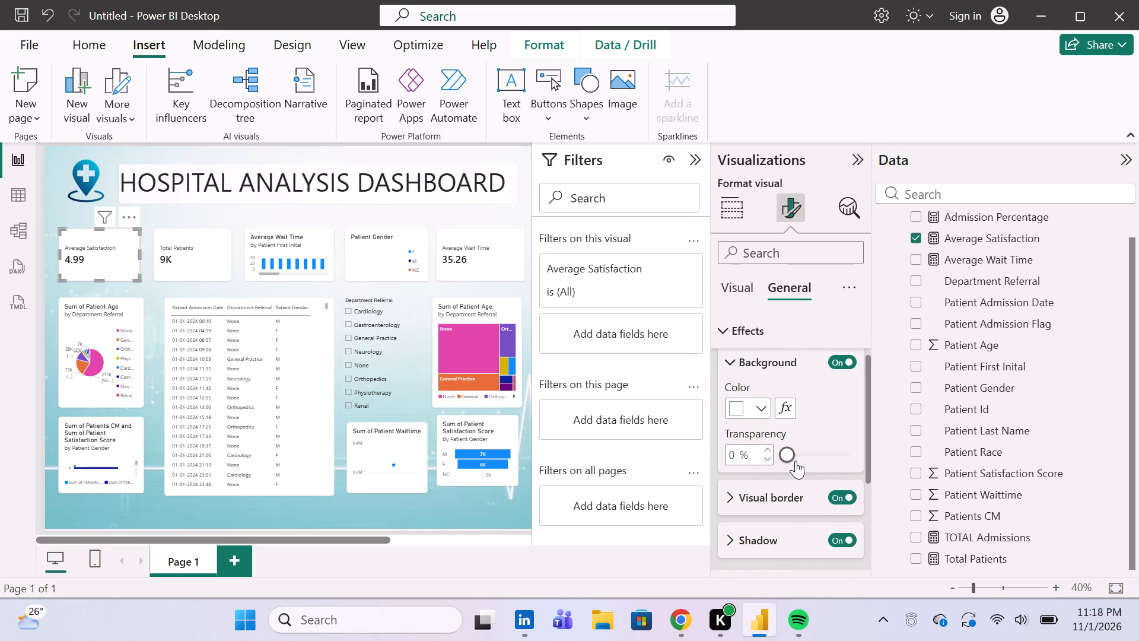
{"action": "left_click_drag", "start_coordinate": [784, 449], "coordinate": [929, 455]}
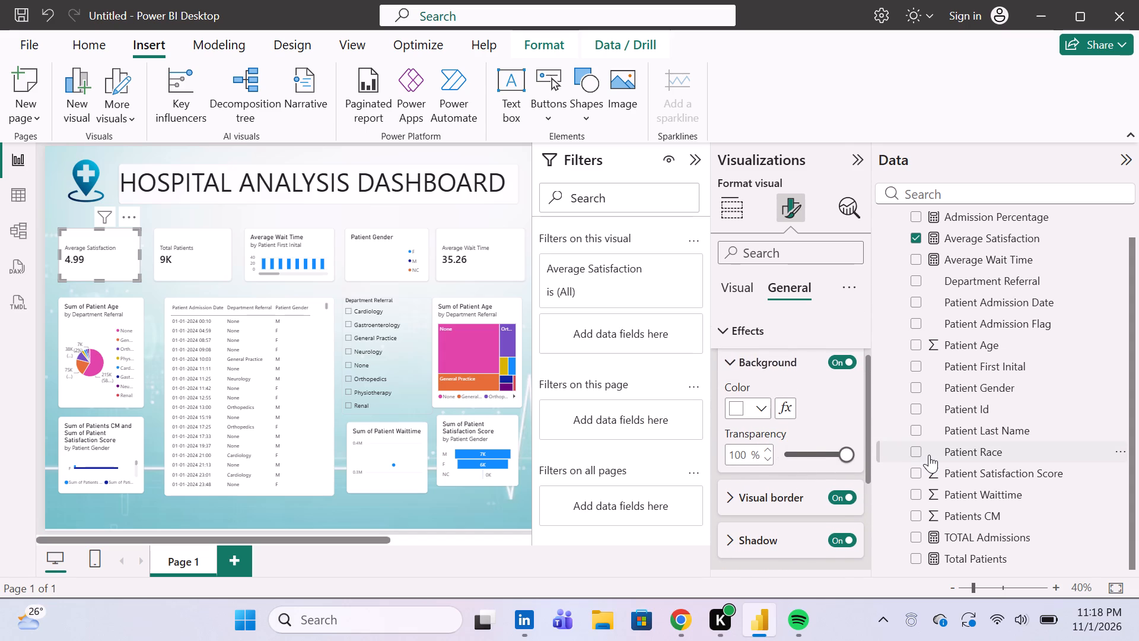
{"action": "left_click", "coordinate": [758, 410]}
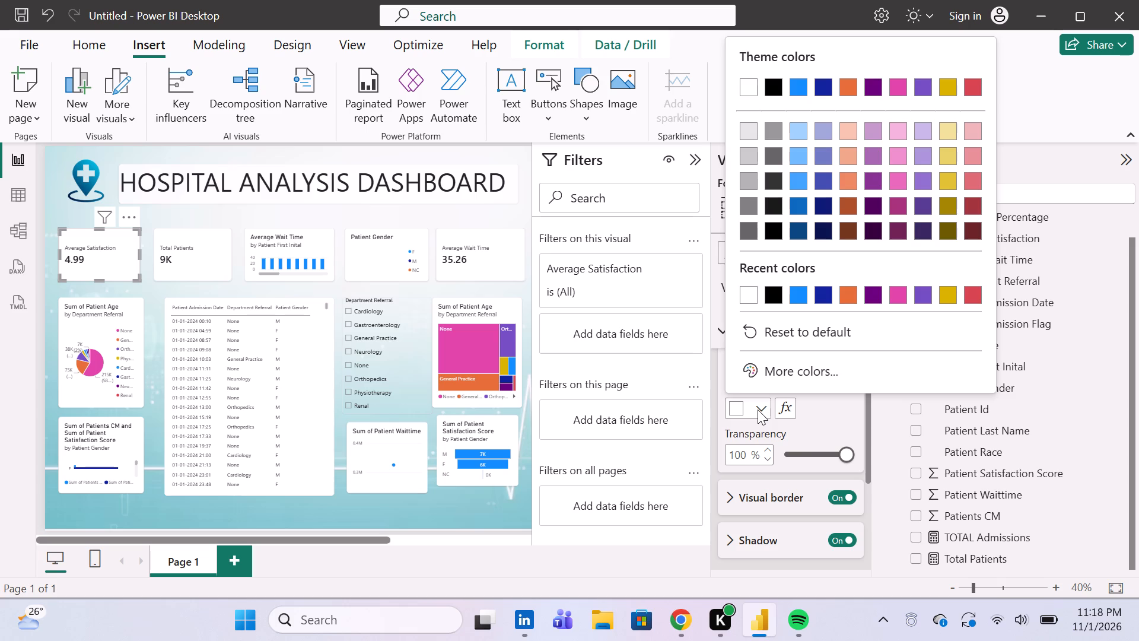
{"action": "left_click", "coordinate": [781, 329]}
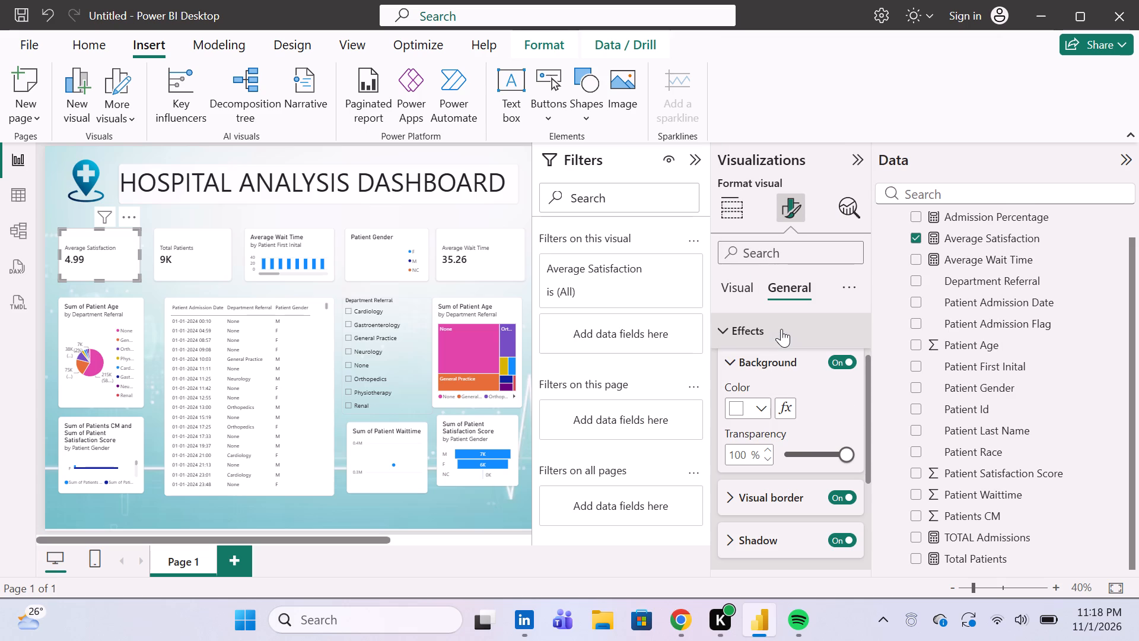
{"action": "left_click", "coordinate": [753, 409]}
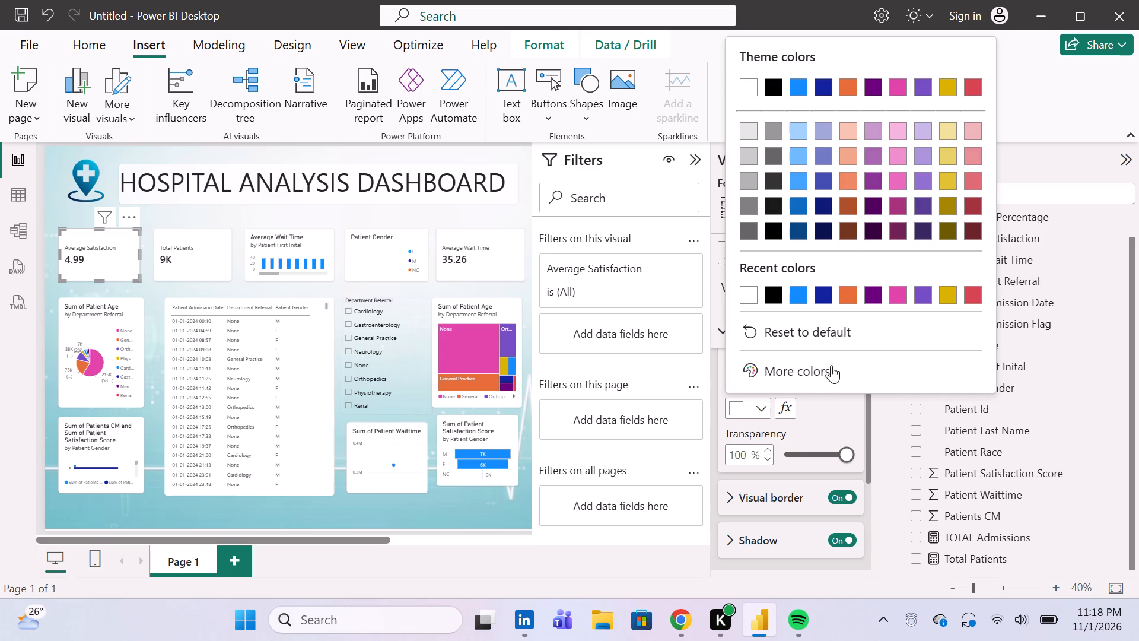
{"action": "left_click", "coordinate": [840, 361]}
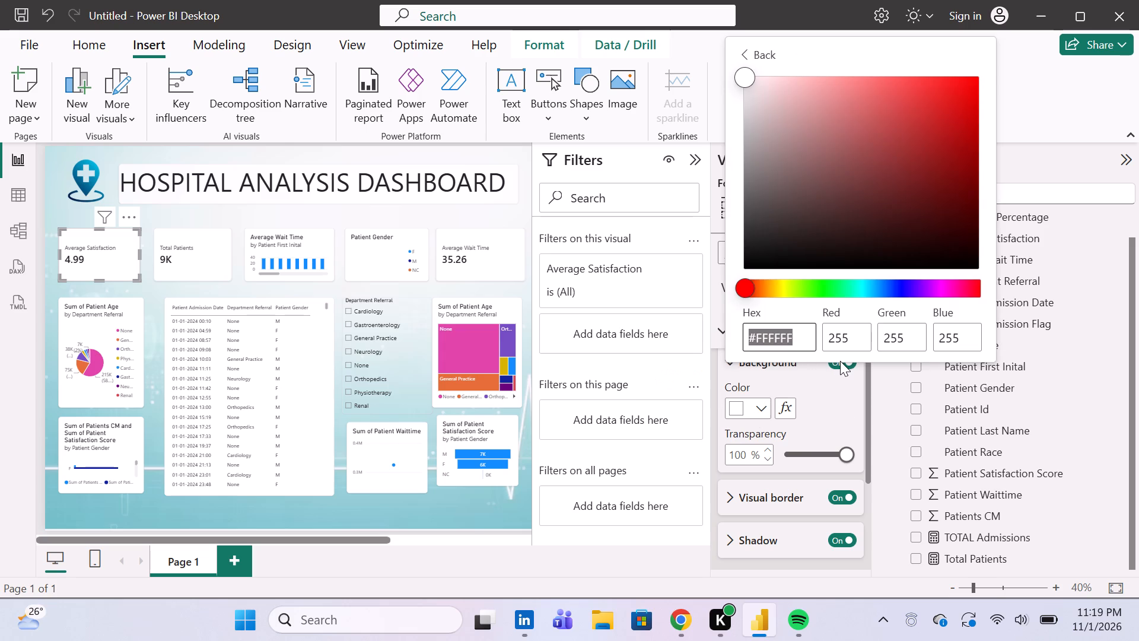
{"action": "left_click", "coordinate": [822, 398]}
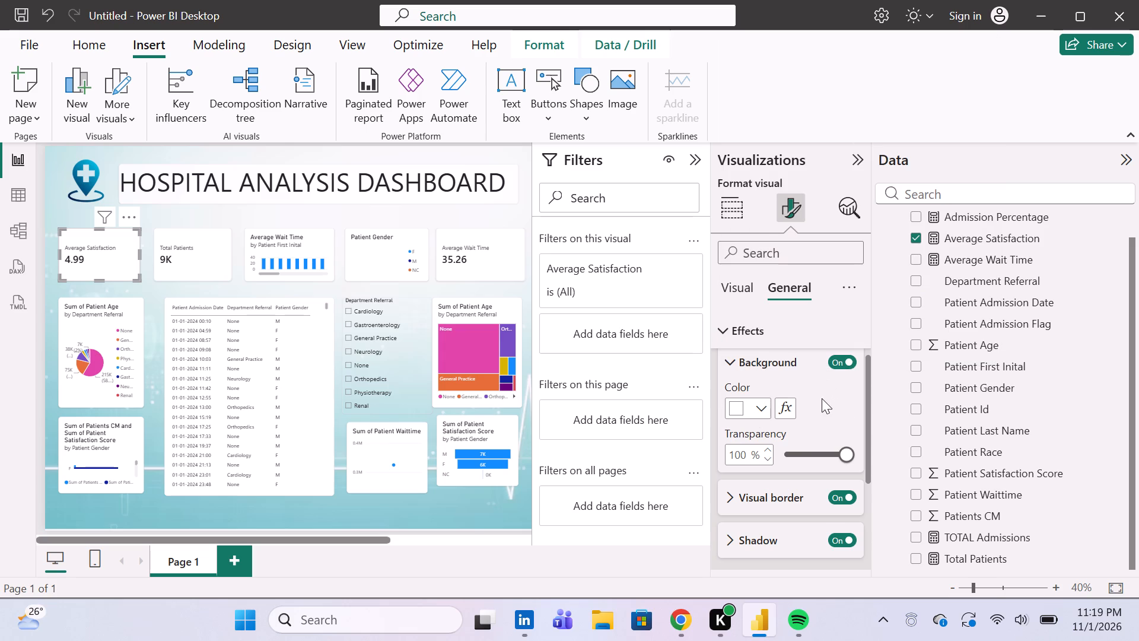
Look through the Average Satisfaction card's general formatting options, including its effects, size and position settings.
{"action": "scroll", "coordinate": [793, 464], "scroll_direction": "down", "scroll_amount": 1}
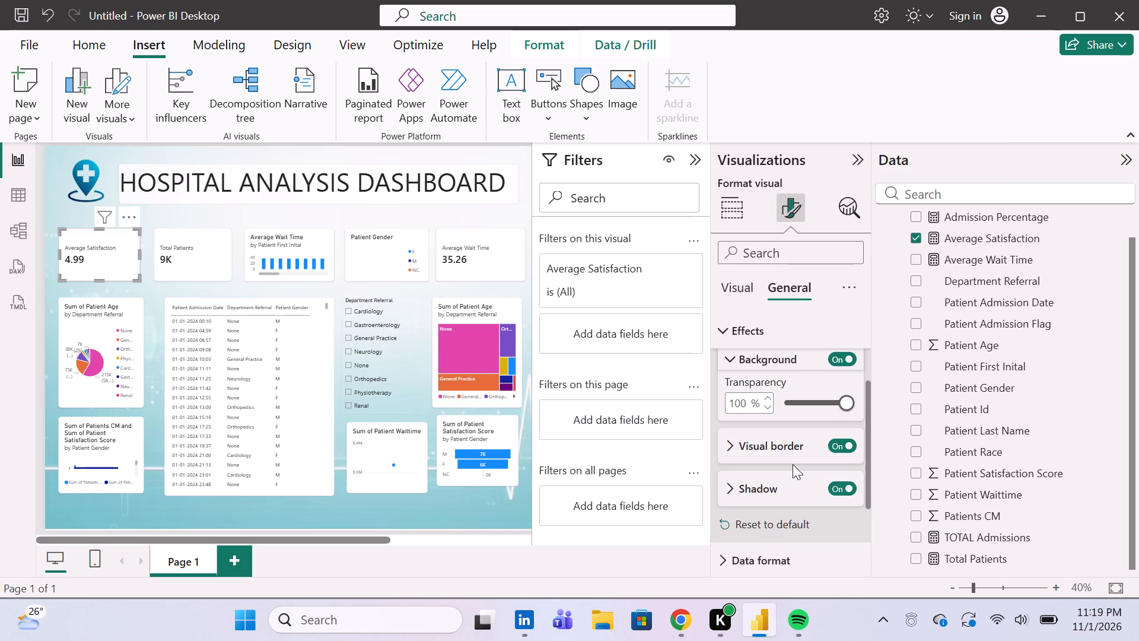
{"action": "scroll", "coordinate": [793, 464], "scroll_direction": "down", "scroll_amount": 1}
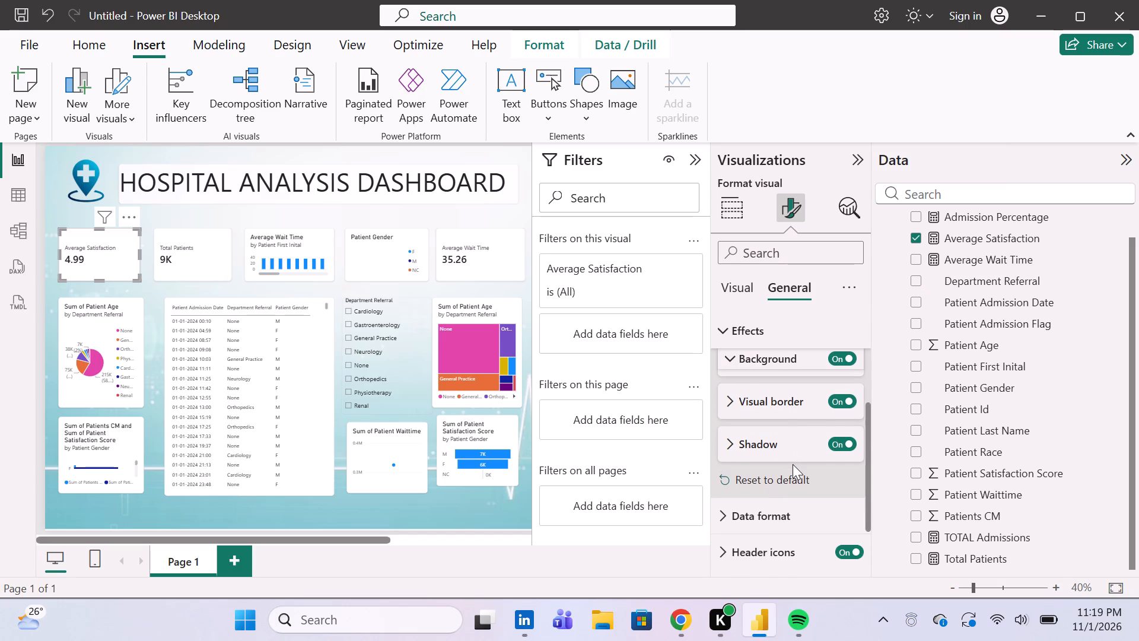
{"action": "scroll", "coordinate": [797, 443], "scroll_direction": "down", "scroll_amount": 2}
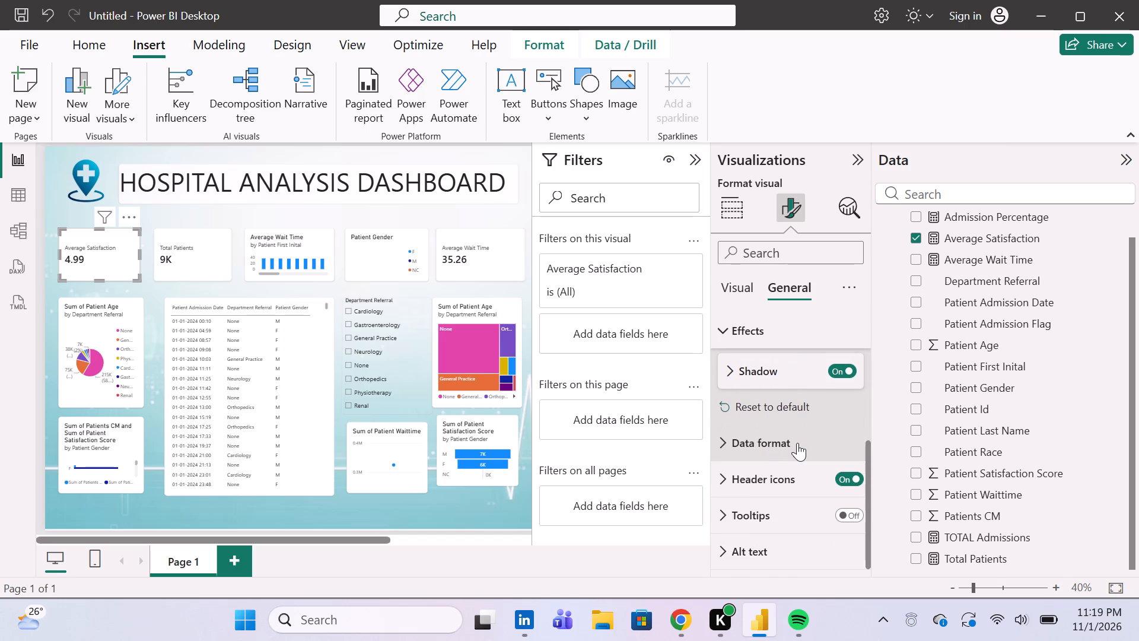
{"action": "scroll", "coordinate": [797, 443], "scroll_direction": "down", "scroll_amount": 1}
{"action": "scroll", "coordinate": [798, 472], "scroll_direction": "up", "scroll_amount": 3}
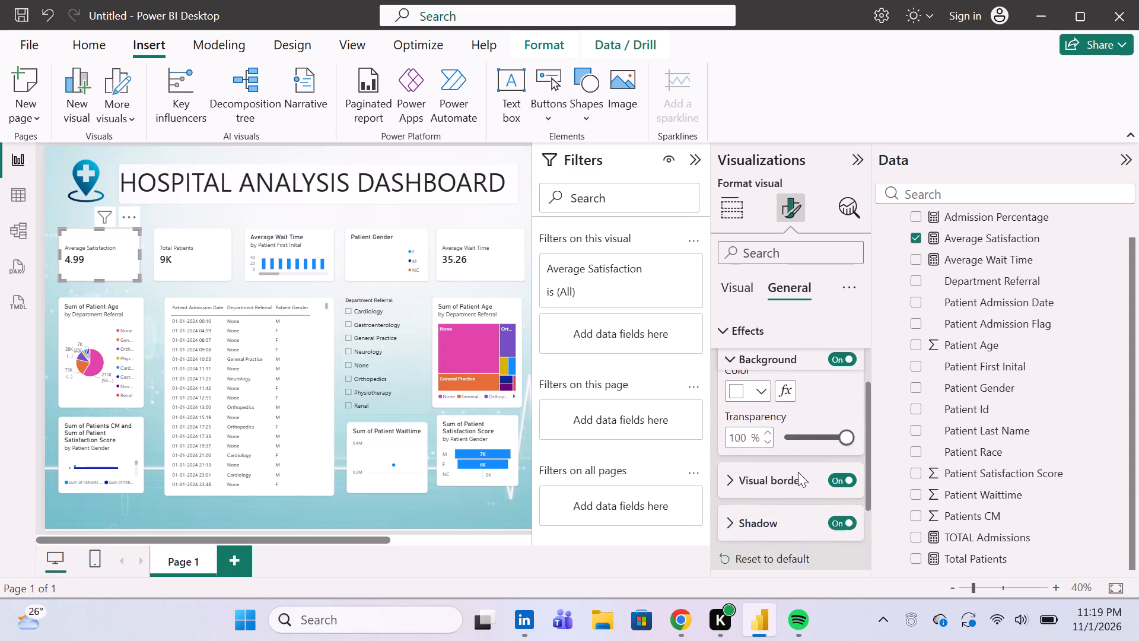
{"action": "scroll", "coordinate": [798, 472], "scroll_direction": "up", "scroll_amount": 2}
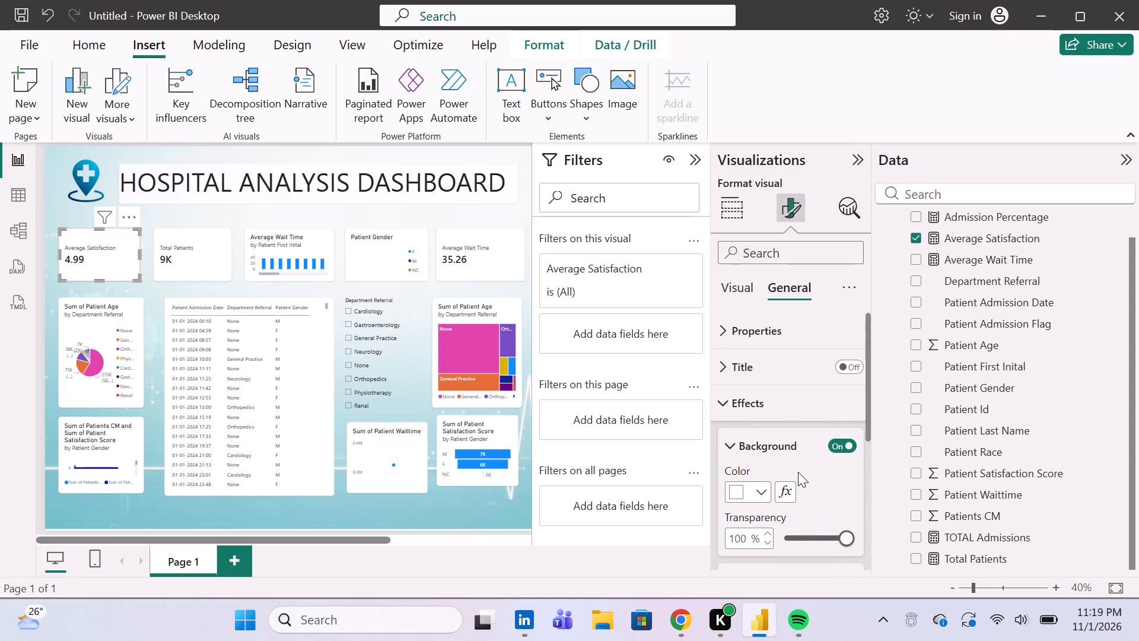
{"action": "left_click", "coordinate": [782, 423]}
{"action": "left_click", "coordinate": [797, 342]}
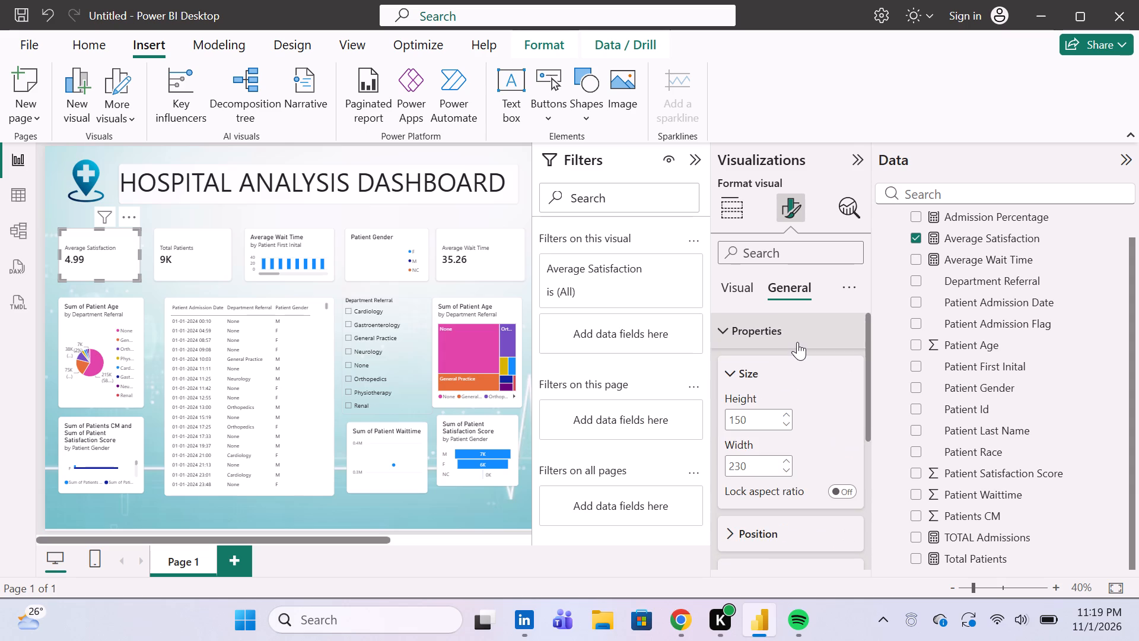
{"action": "scroll", "coordinate": [797, 342], "scroll_direction": "down", "scroll_amount": 1}
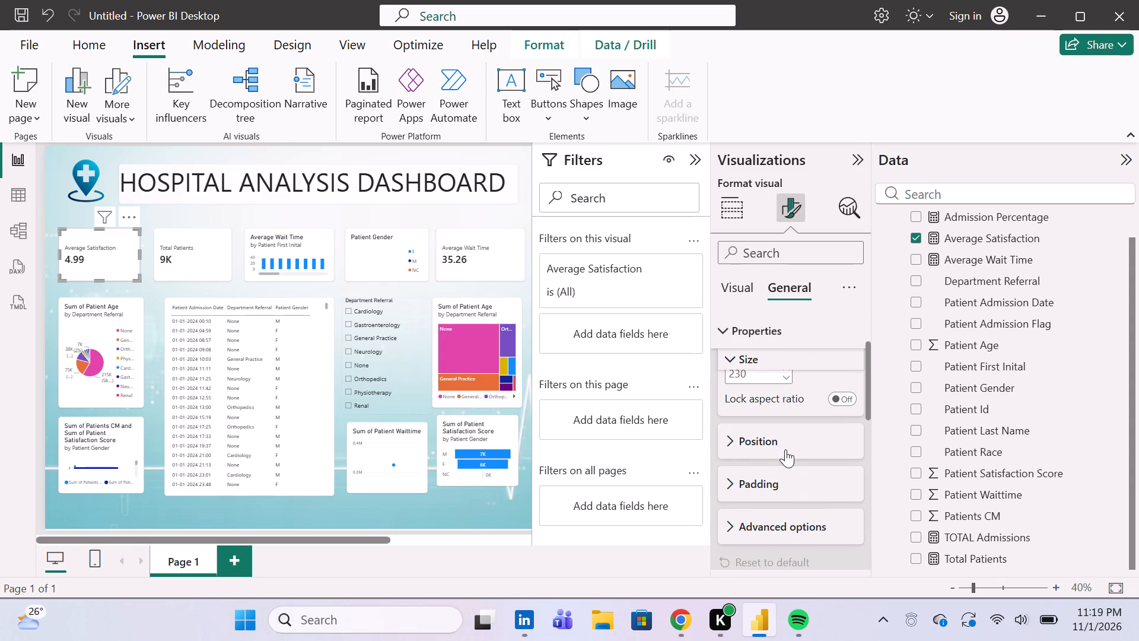
{"action": "left_click", "coordinate": [785, 449]}
{"action": "scroll", "coordinate": [785, 449], "scroll_direction": "down", "scroll_amount": 2}
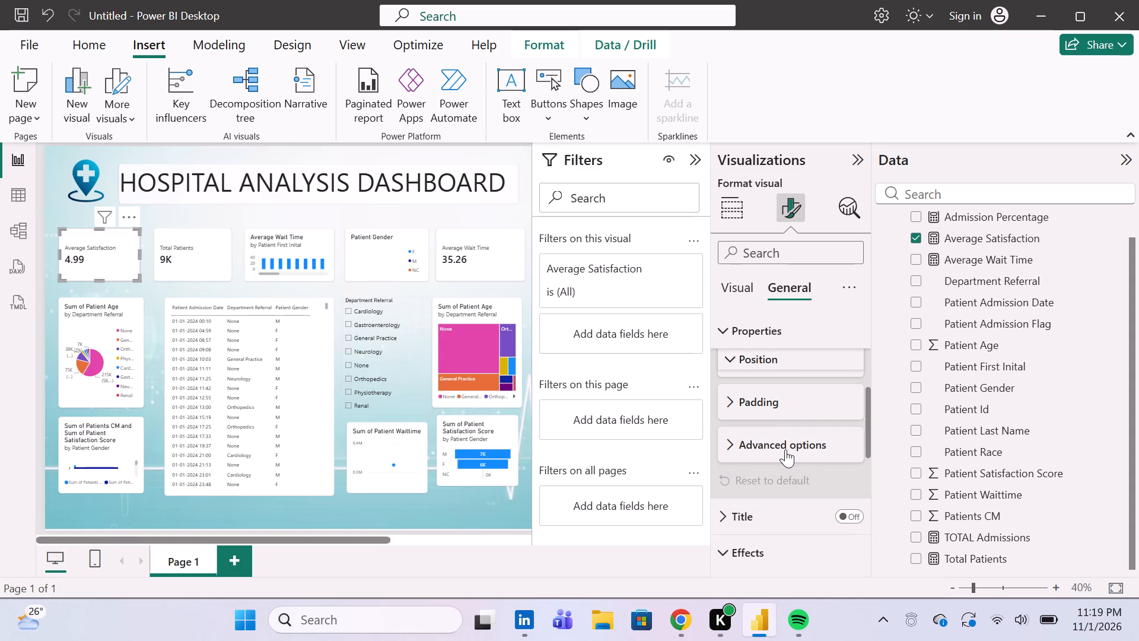
{"action": "scroll", "coordinate": [785, 449], "scroll_direction": "down", "scroll_amount": 1}
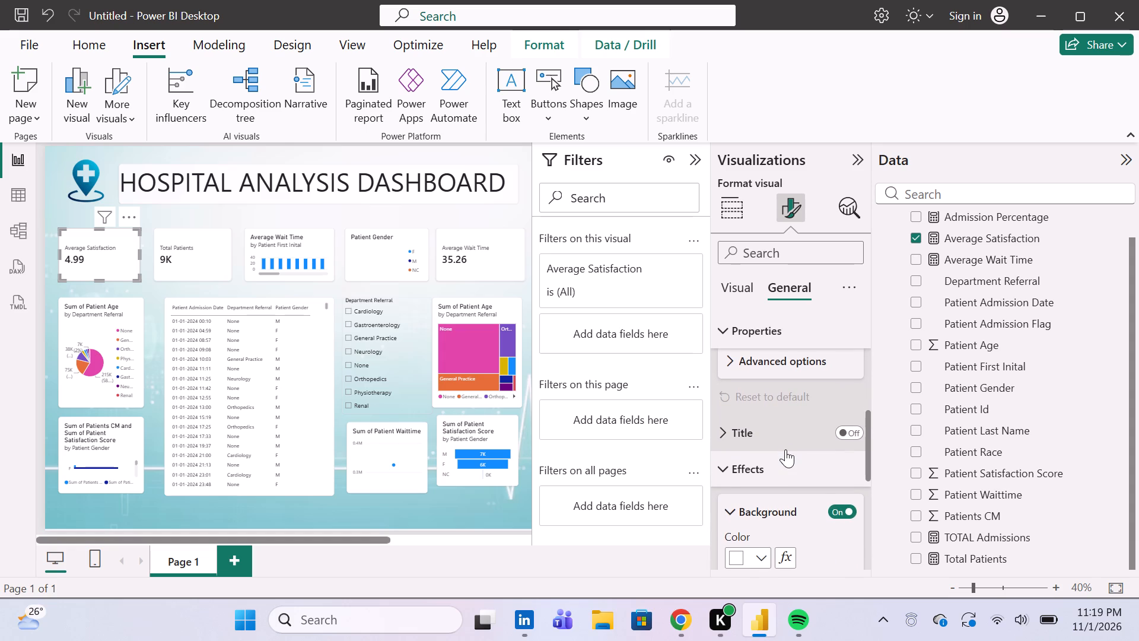
Toggle the Average Satisfaction card's background effect to compare, leaving it switched off.
{"action": "scroll", "coordinate": [785, 449], "scroll_direction": "down", "scroll_amount": 3}
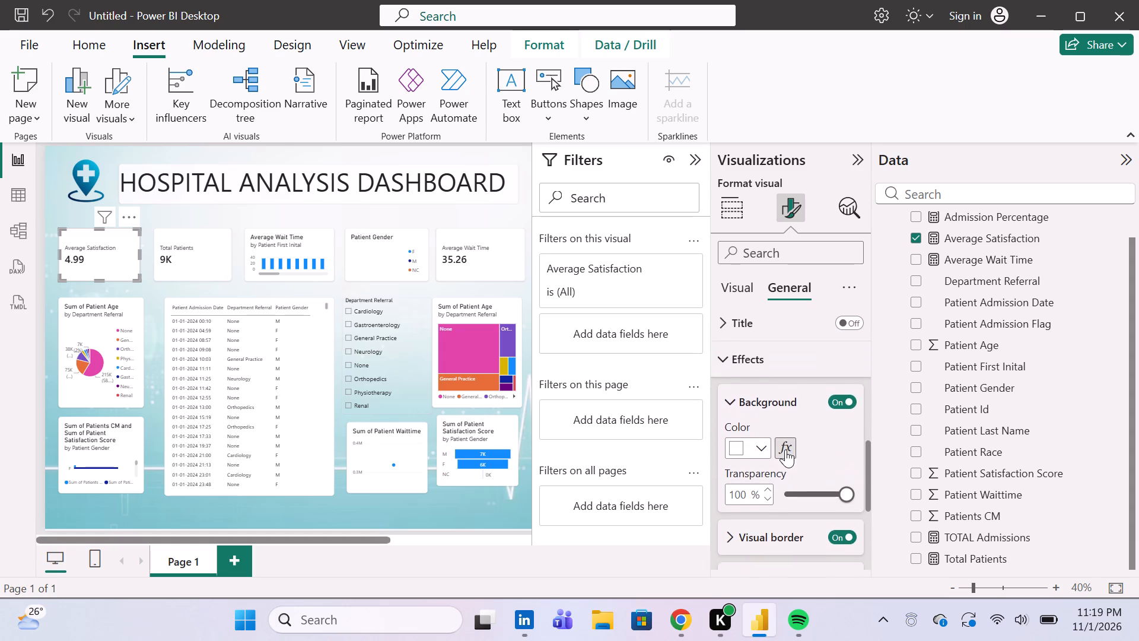
{"action": "scroll", "coordinate": [785, 449], "scroll_direction": "down", "scroll_amount": 2}
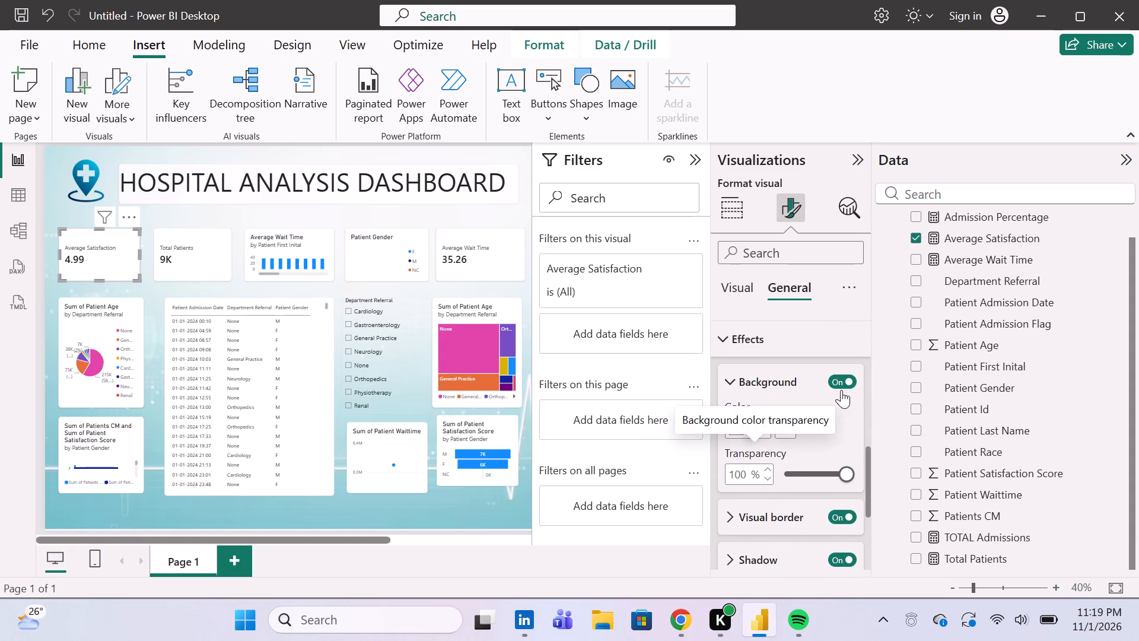
{"action": "left_click", "coordinate": [849, 383]}
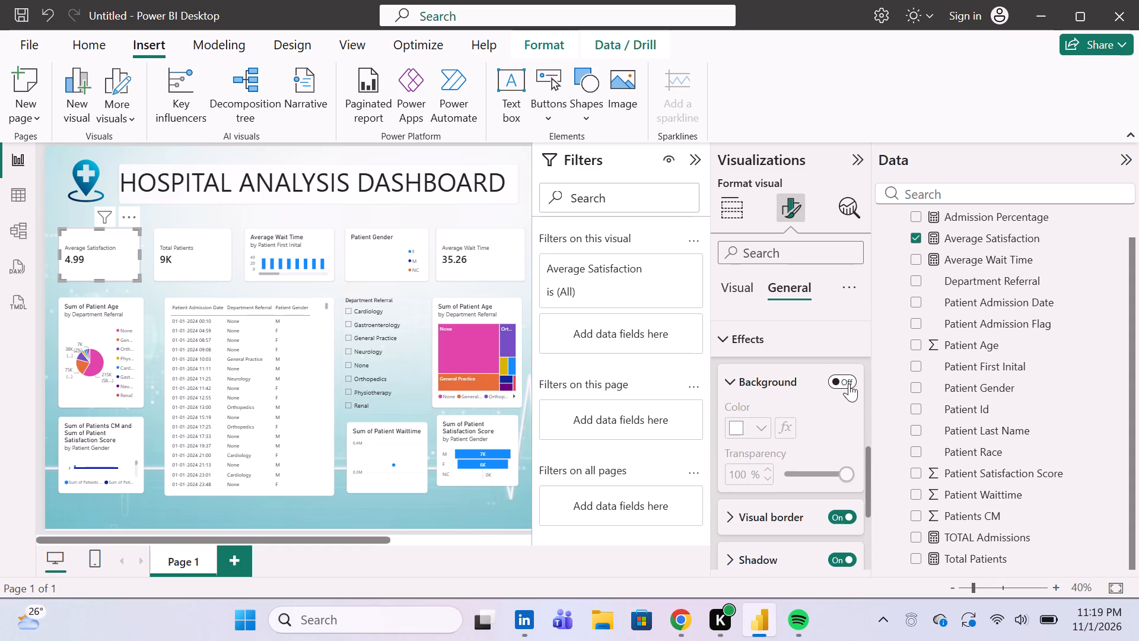
{"action": "left_click", "coordinate": [849, 383]}
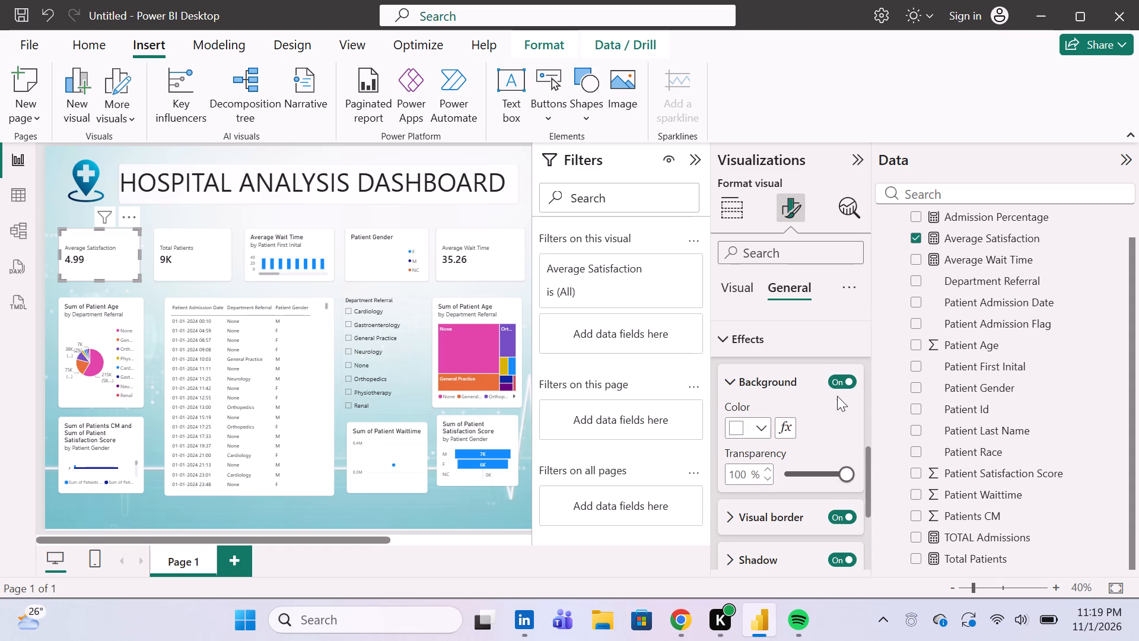
{"action": "left_click", "coordinate": [849, 375]}
Examine the Average Satisfaction card's border, shadow, position, size and advanced property settings.
{"action": "scroll", "coordinate": [810, 447], "scroll_direction": "down", "scroll_amount": 2}
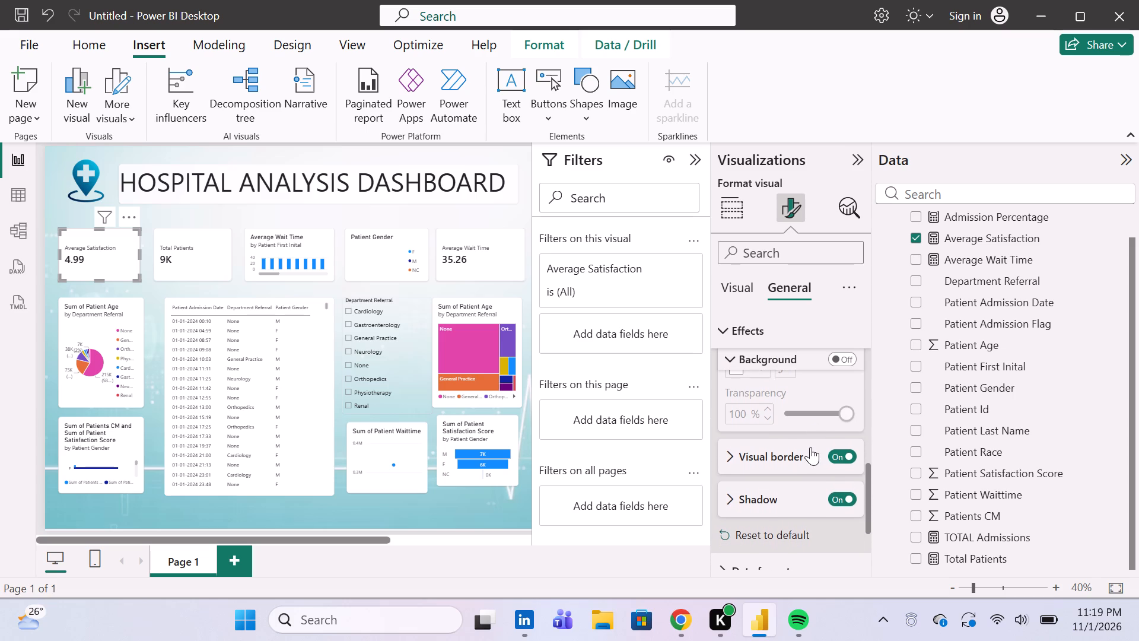
{"action": "scroll", "coordinate": [810, 447], "scroll_direction": "down", "scroll_amount": 3}
{"action": "left_click", "coordinate": [810, 447]}
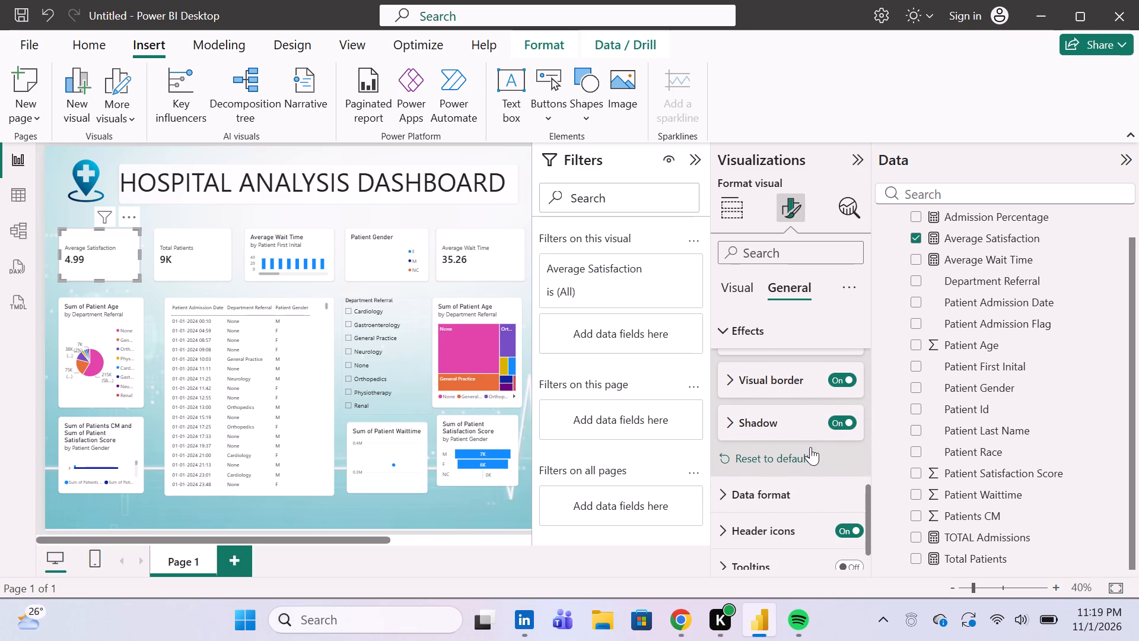
{"action": "scroll", "coordinate": [810, 447], "scroll_direction": "down", "scroll_amount": 1}
{"action": "scroll", "coordinate": [787, 431], "scroll_direction": "up", "scroll_amount": 4}
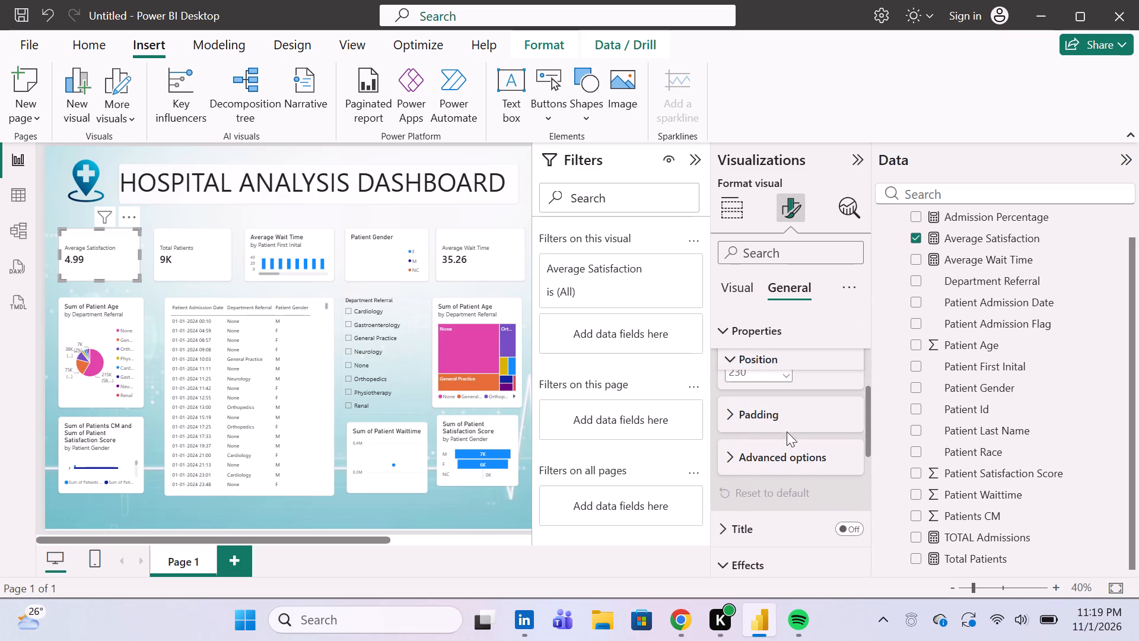
{"action": "scroll", "coordinate": [787, 431], "scroll_direction": "up", "scroll_amount": 1}
{"action": "left_click", "coordinate": [788, 464]}
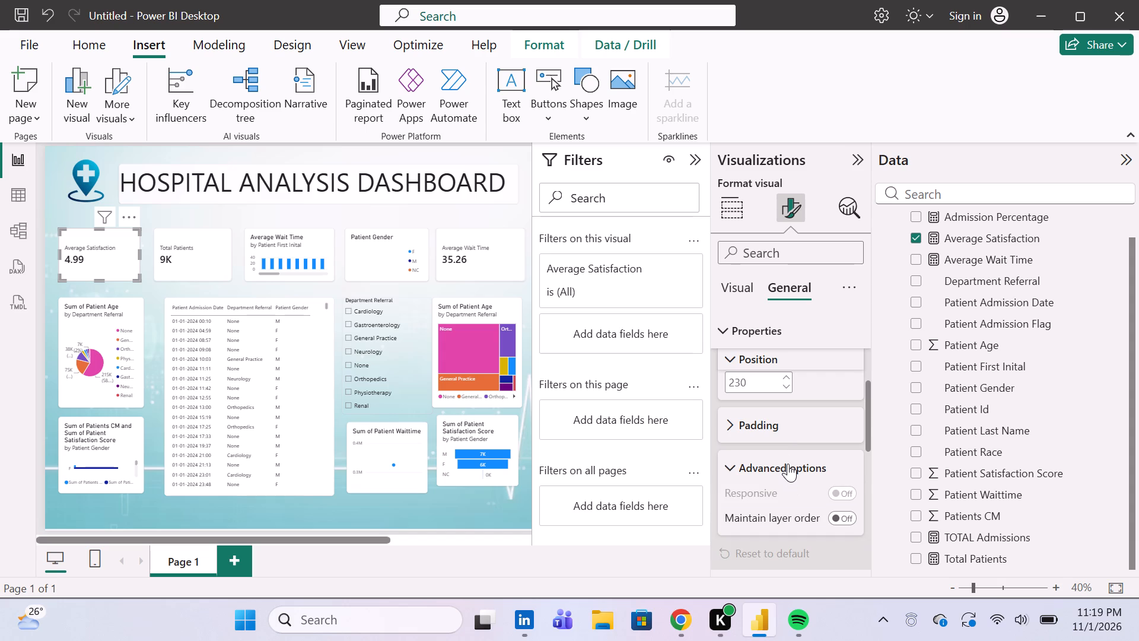
{"action": "scroll", "coordinate": [788, 425], "scroll_direction": "up", "scroll_amount": 3}
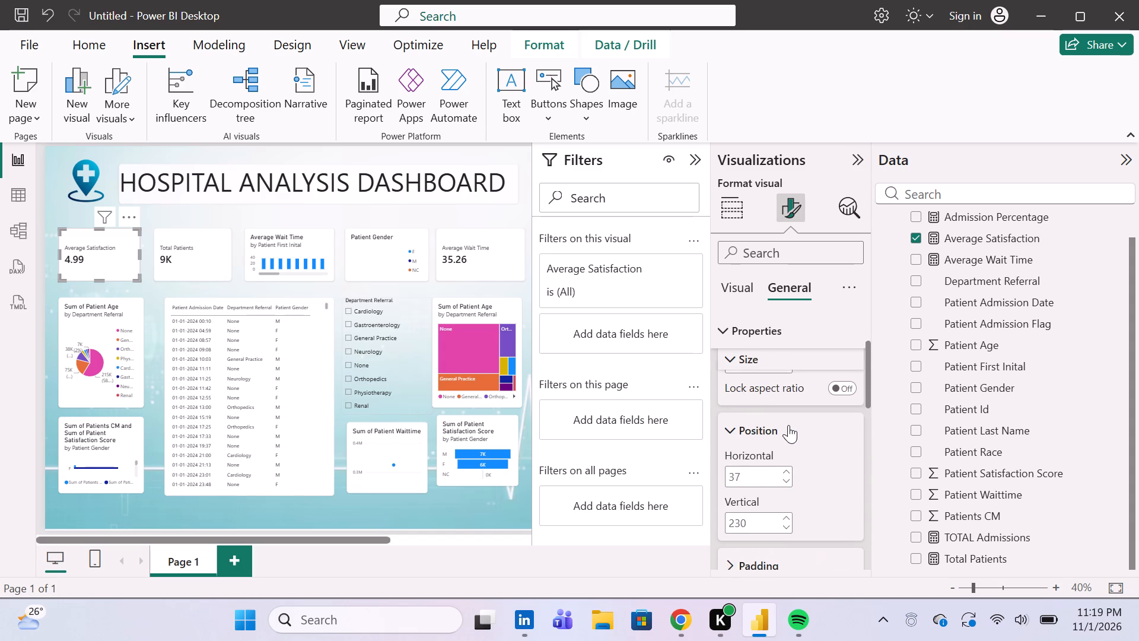
{"action": "scroll", "coordinate": [788, 425], "scroll_direction": "up", "scroll_amount": 2}
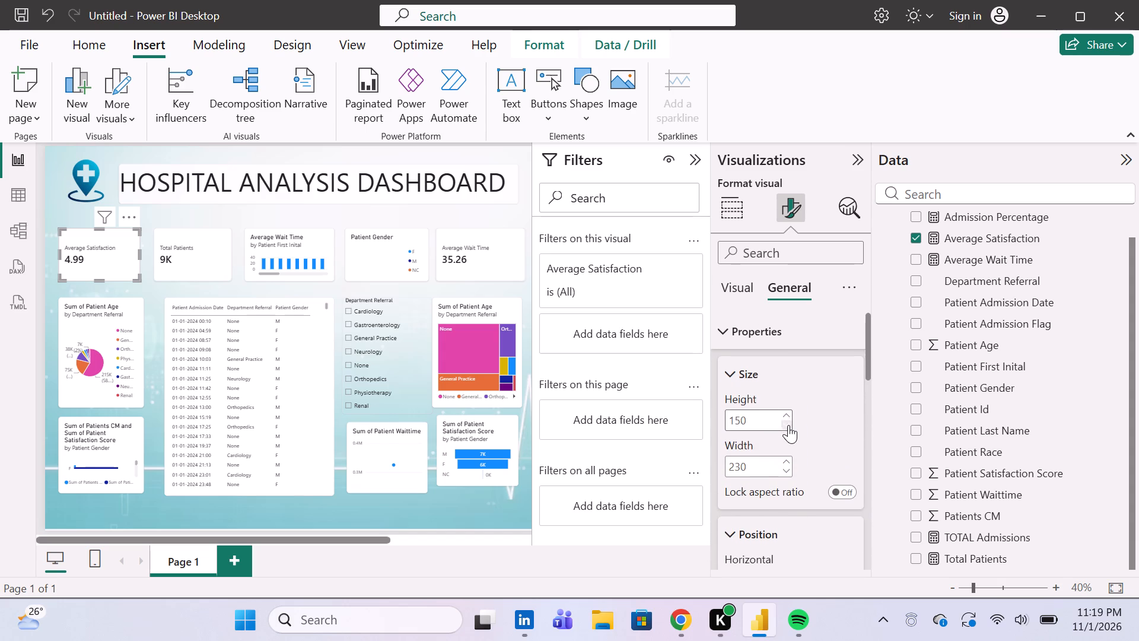
{"action": "left_click", "coordinate": [72, 254]}
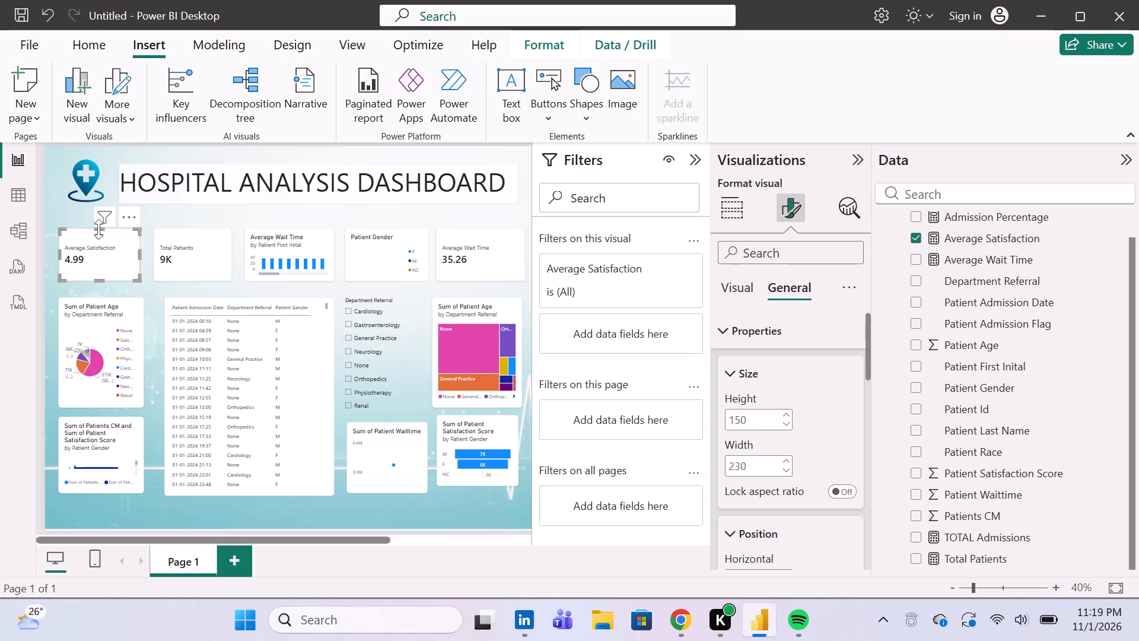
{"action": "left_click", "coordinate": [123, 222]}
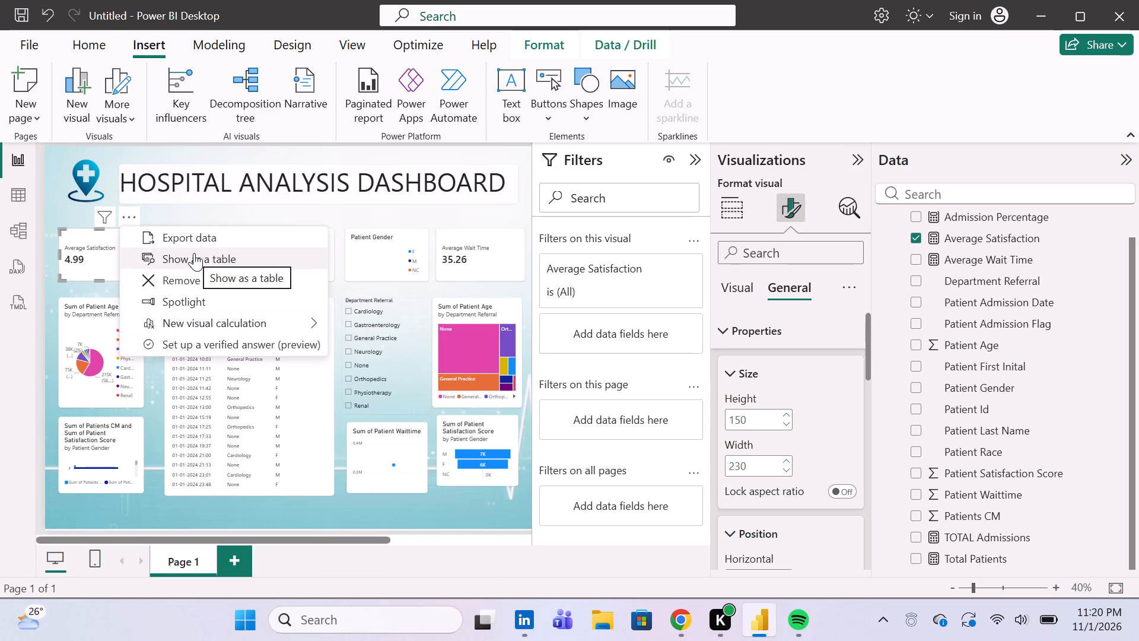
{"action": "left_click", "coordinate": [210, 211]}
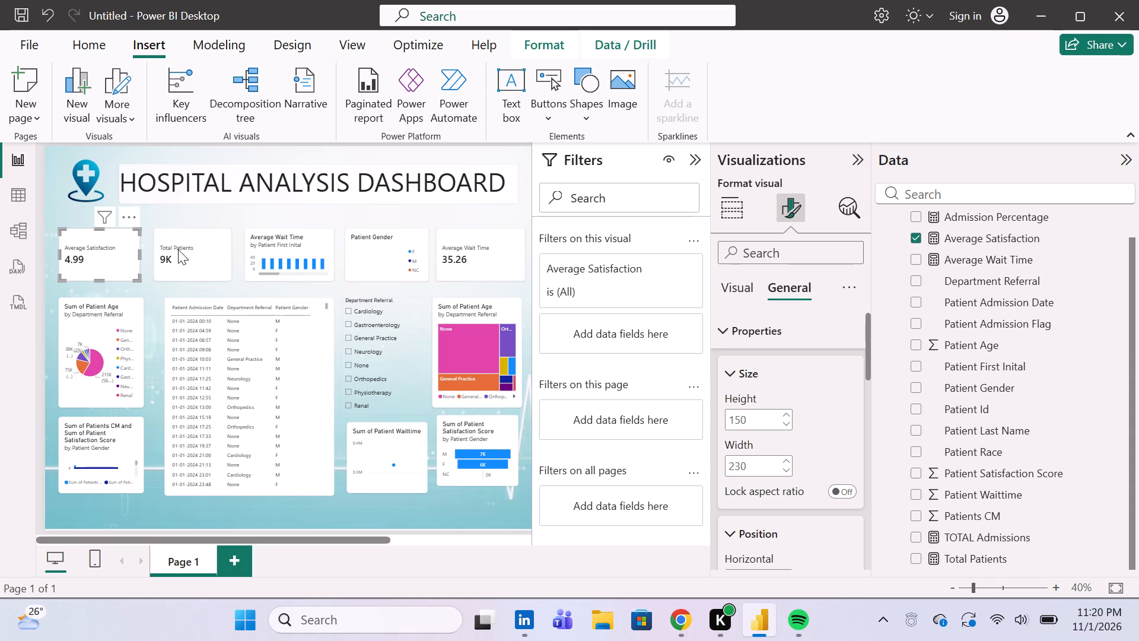
Turn on the background effect of the Total Patients card and set its transparency to 100%.
{"action": "left_click", "coordinate": [178, 249]}
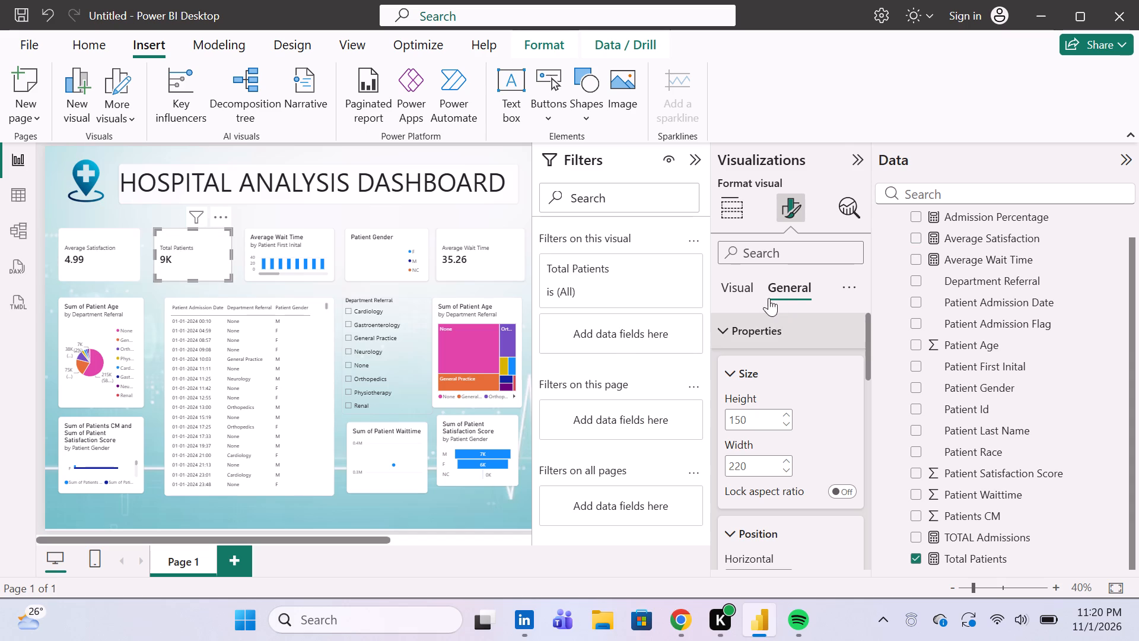
{"action": "scroll", "coordinate": [797, 476], "scroll_direction": "down", "scroll_amount": 5}
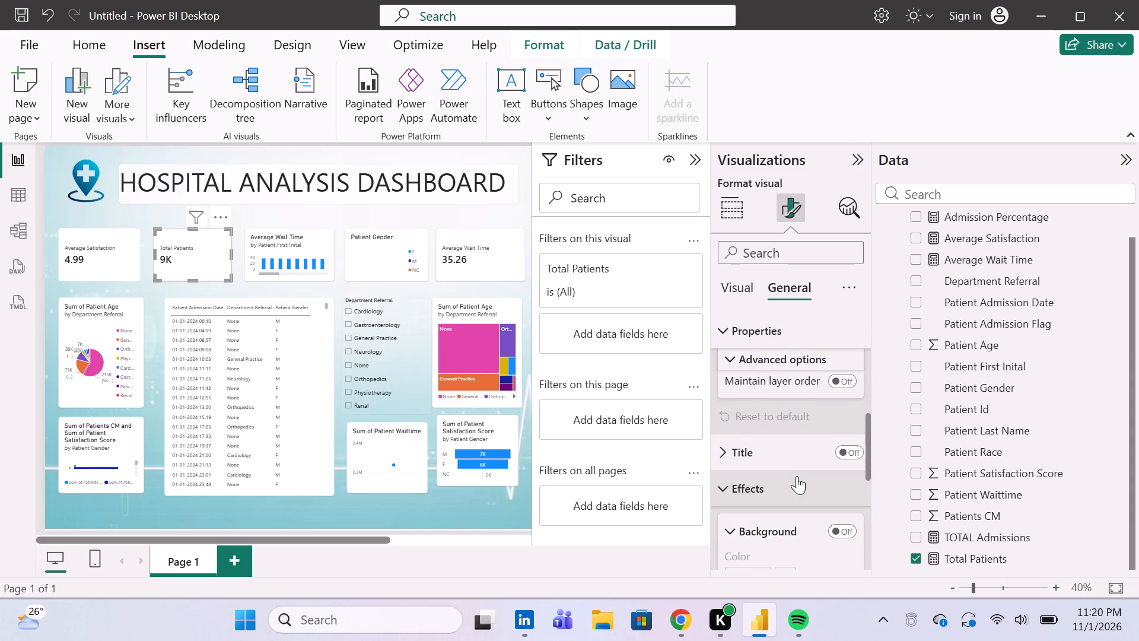
{"action": "scroll", "coordinate": [797, 476], "scroll_direction": "down", "scroll_amount": 2}
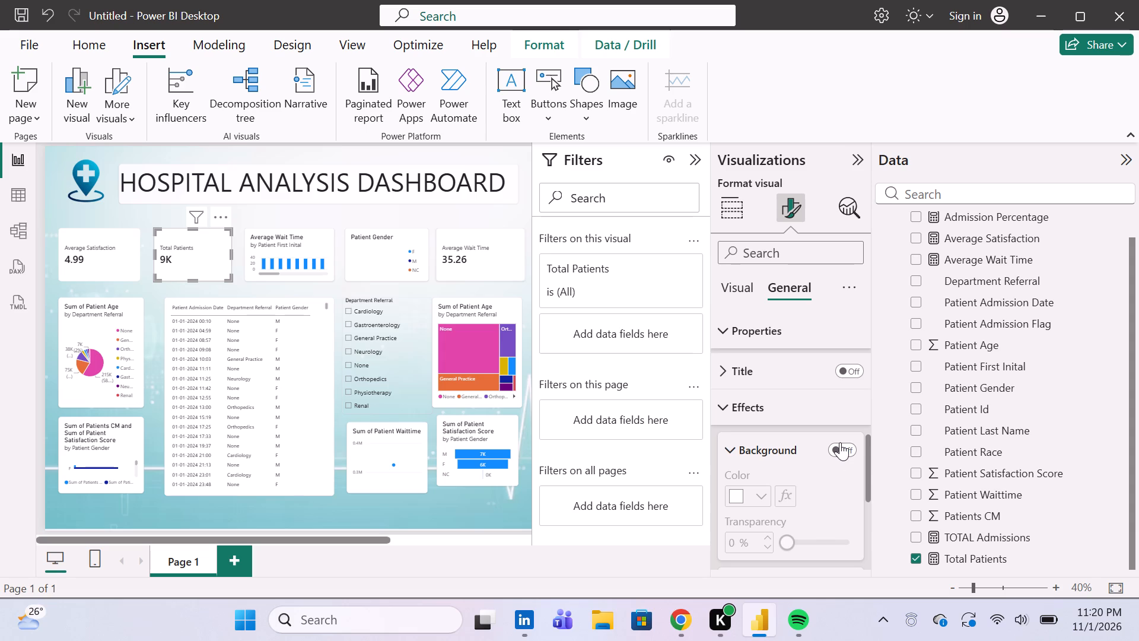
{"action": "left_click", "coordinate": [840, 442]}
{"action": "left_click", "coordinate": [838, 450]}
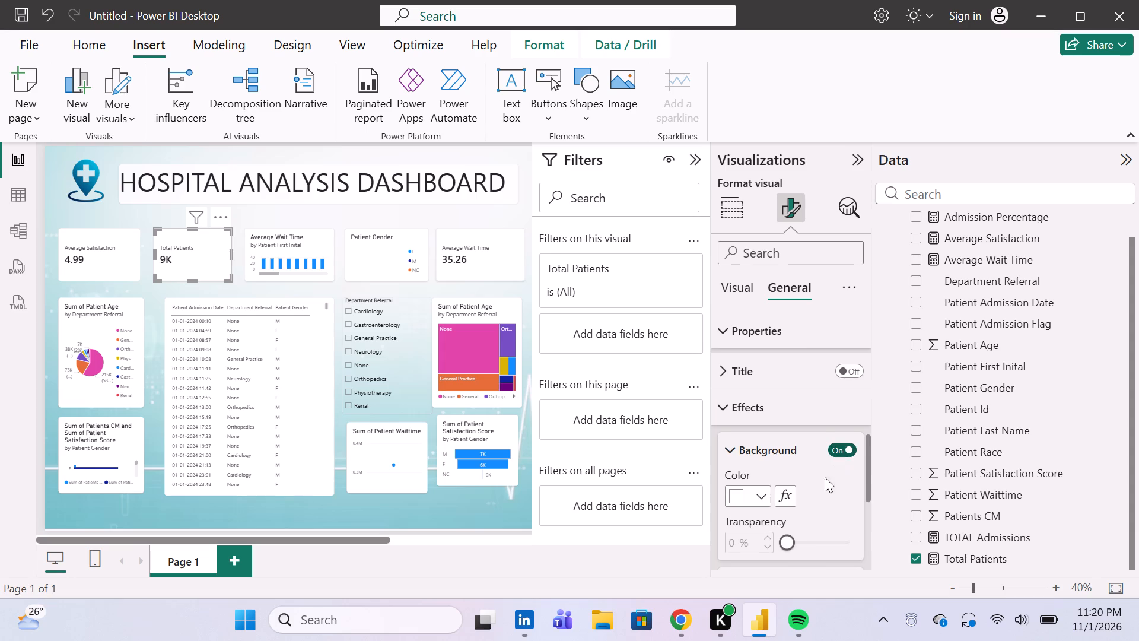
{"action": "left_click_drag", "start_coordinate": [784, 544], "coordinate": [880, 544]}
Set the Total Patients card's background to a custom pale teal, #98DDD6.
{"action": "left_click", "coordinate": [763, 497]}
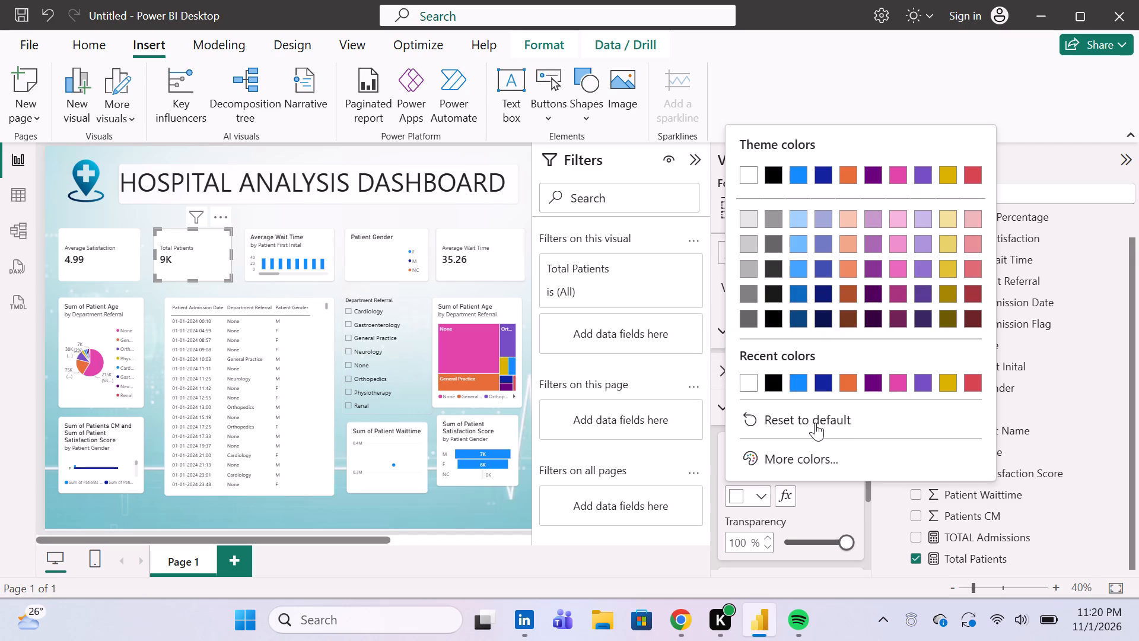
{"action": "left_click", "coordinate": [816, 452]}
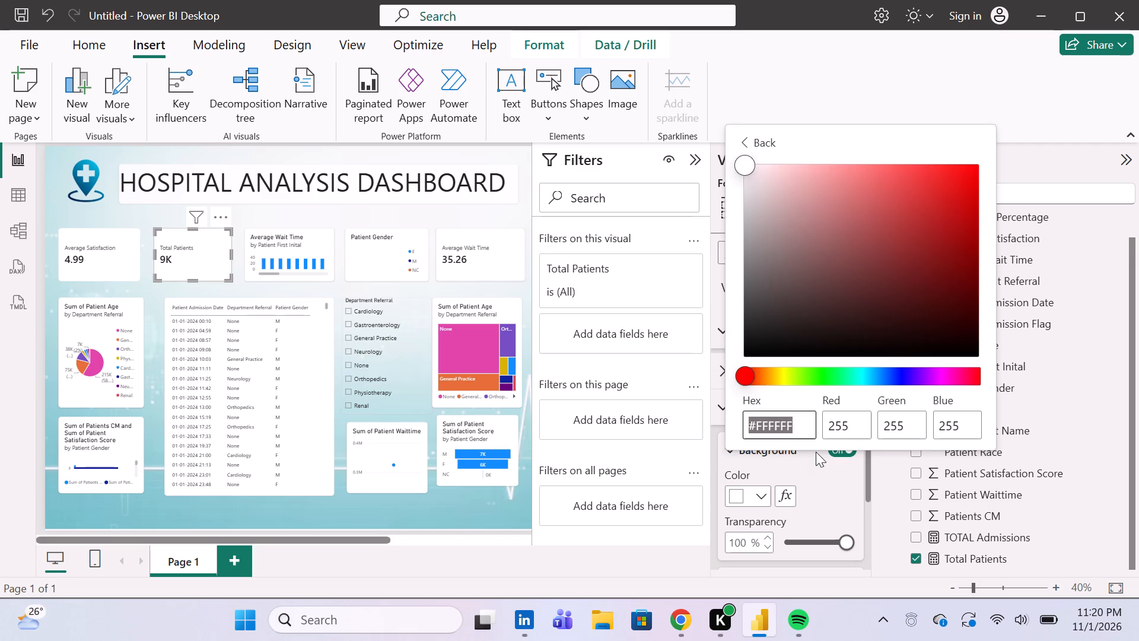
{"action": "left_click_drag", "start_coordinate": [750, 375], "coordinate": [774, 382]}
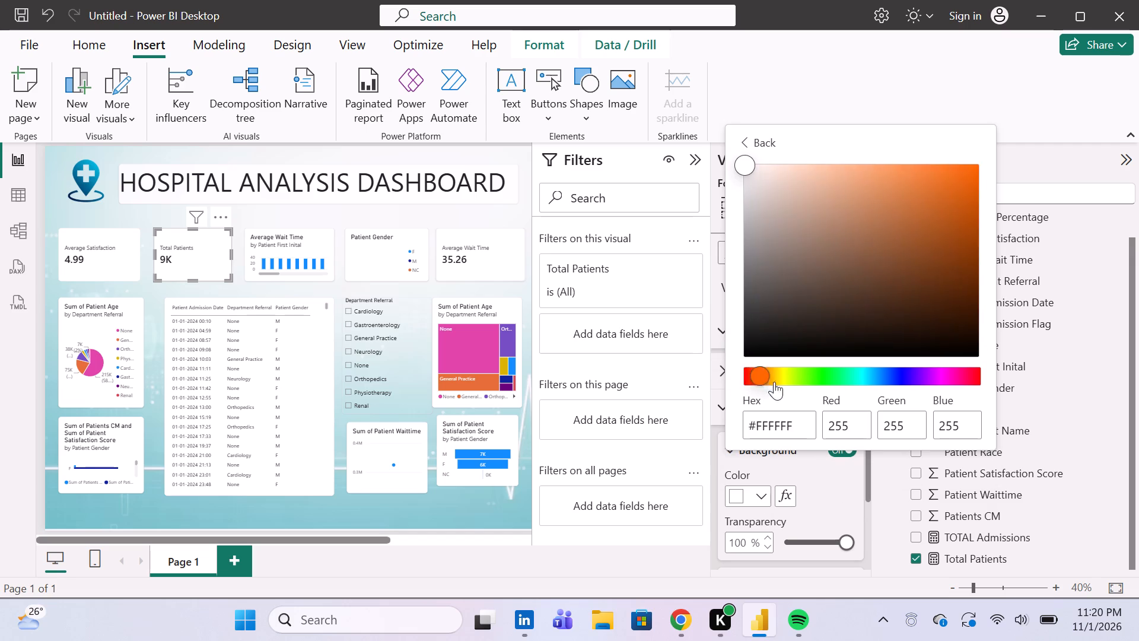
{"action": "left_click_drag", "start_coordinate": [774, 382], "coordinate": [835, 394]}
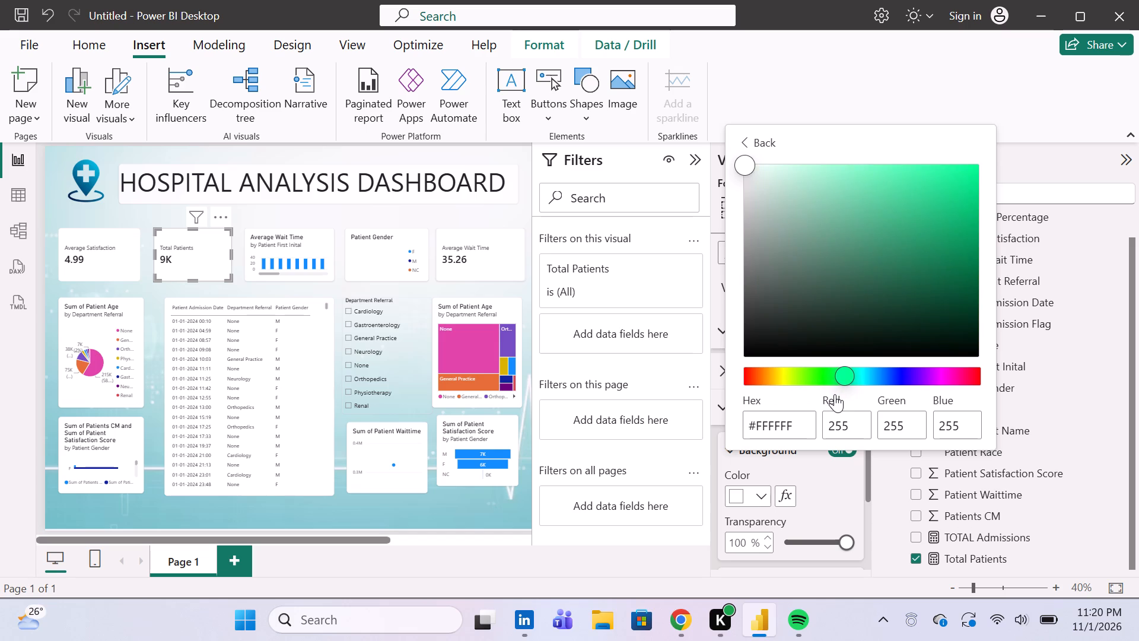
{"action": "left_click_drag", "start_coordinate": [835, 394], "coordinate": [840, 397]}
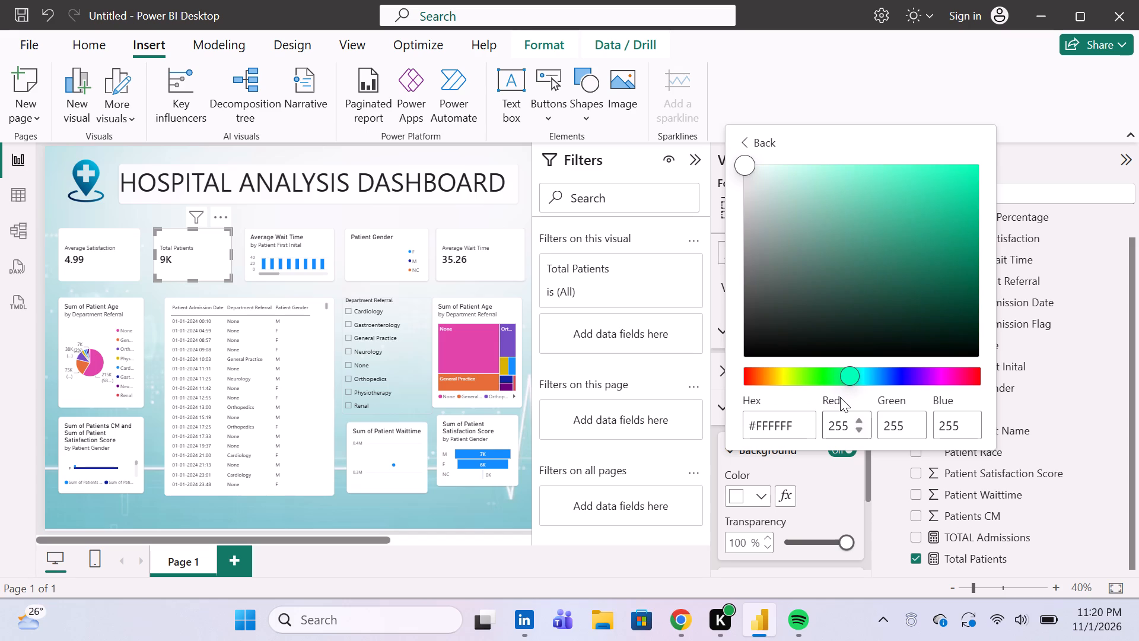
{"action": "left_click_drag", "start_coordinate": [847, 379], "coordinate": [852, 383]}
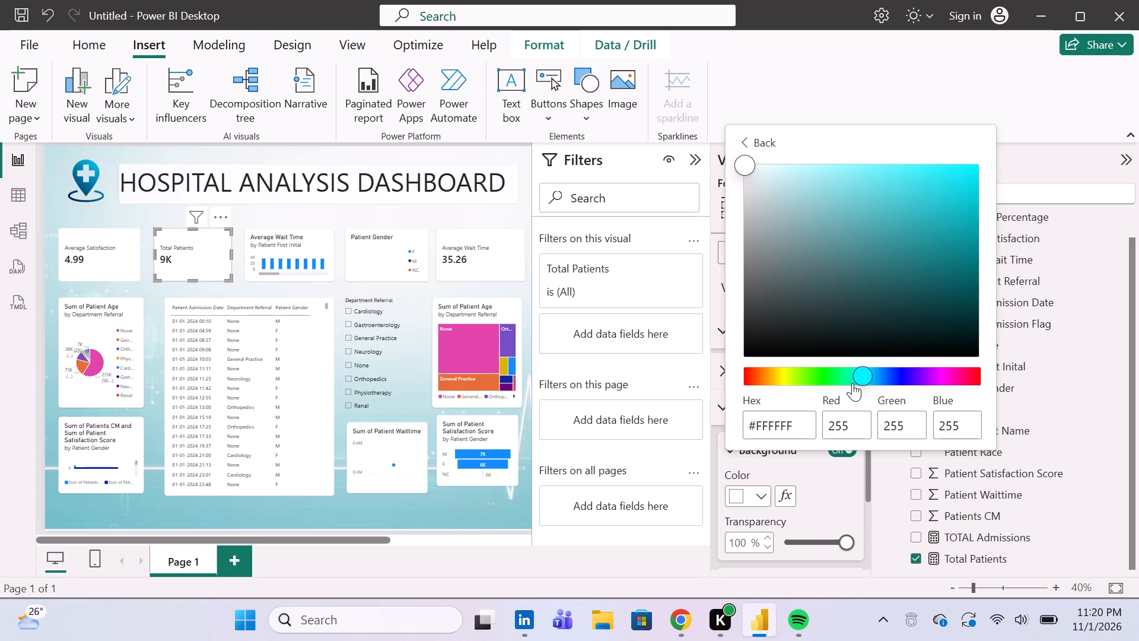
{"action": "left_click_drag", "start_coordinate": [852, 383], "coordinate": [847, 383]}
{"action": "left_click", "coordinate": [747, 160]}
{"action": "left_click_drag", "start_coordinate": [747, 164], "coordinate": [799, 167]}
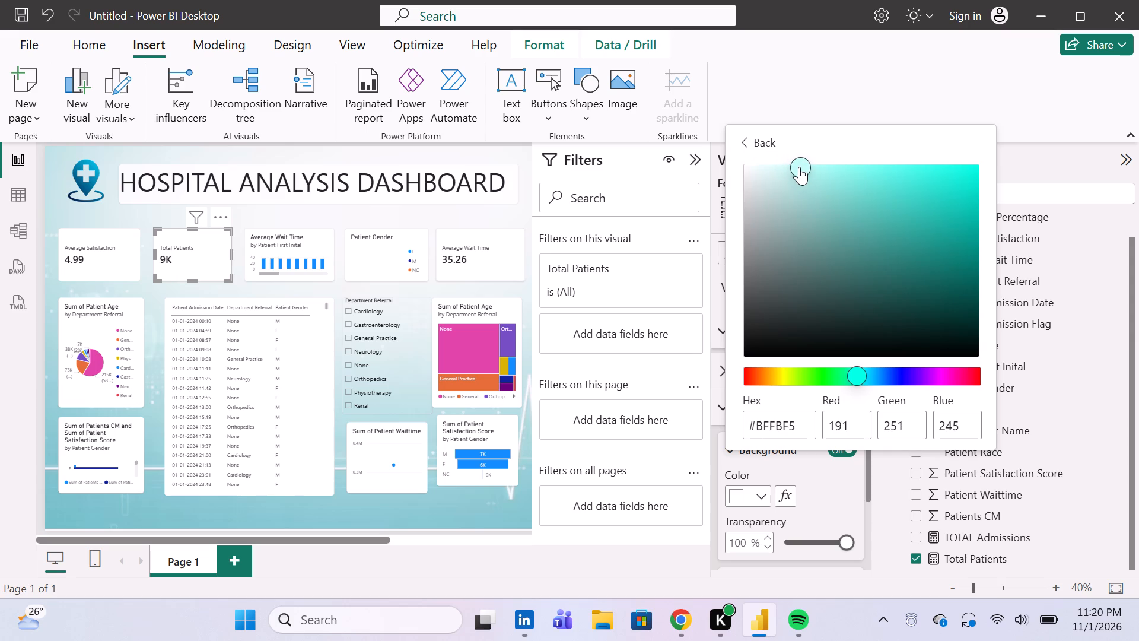
{"action": "left_click_drag", "start_coordinate": [799, 167], "coordinate": [809, 170]}
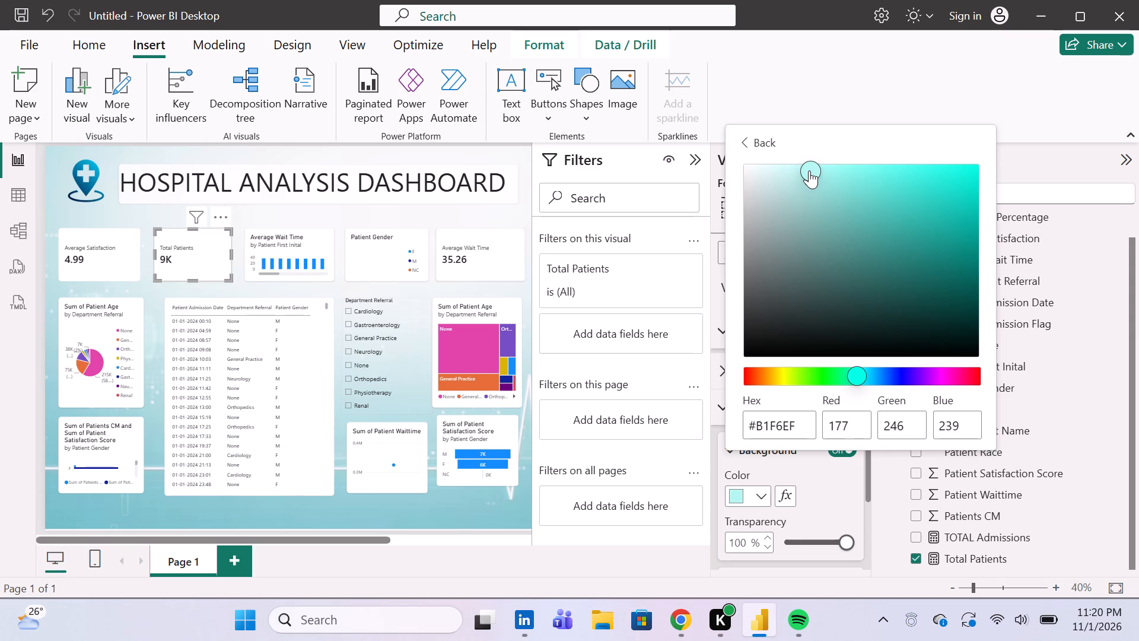
{"action": "left_click_drag", "start_coordinate": [809, 170], "coordinate": [798, 169]}
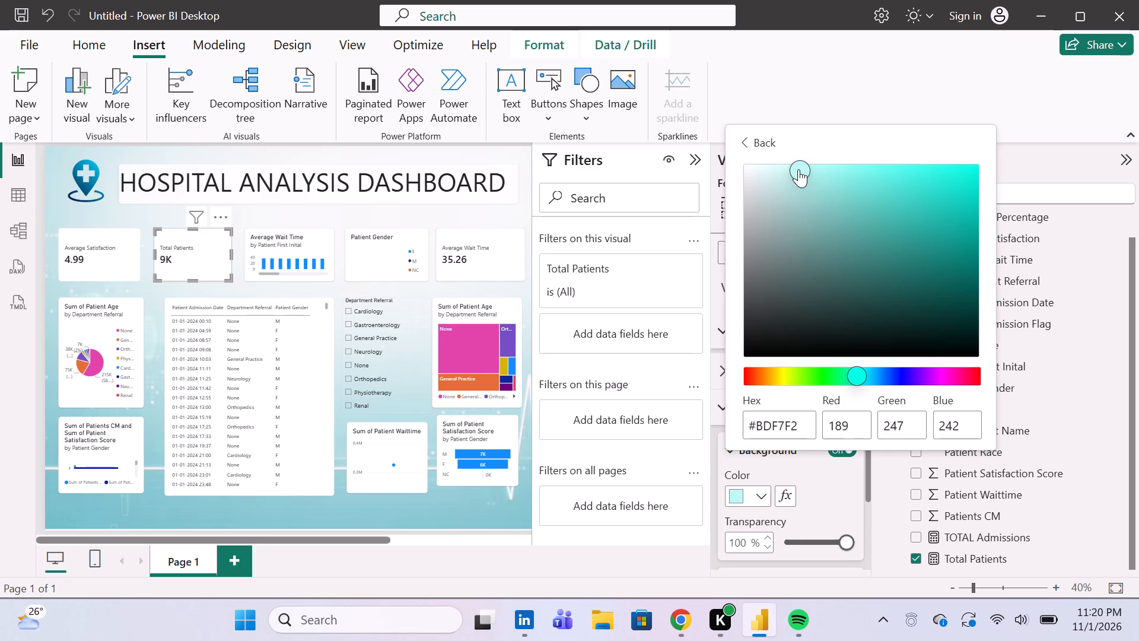
{"action": "left_click_drag", "start_coordinate": [798, 169], "coordinate": [804, 169]}
{"action": "left_click_drag", "start_coordinate": [804, 169], "coordinate": [816, 189]}
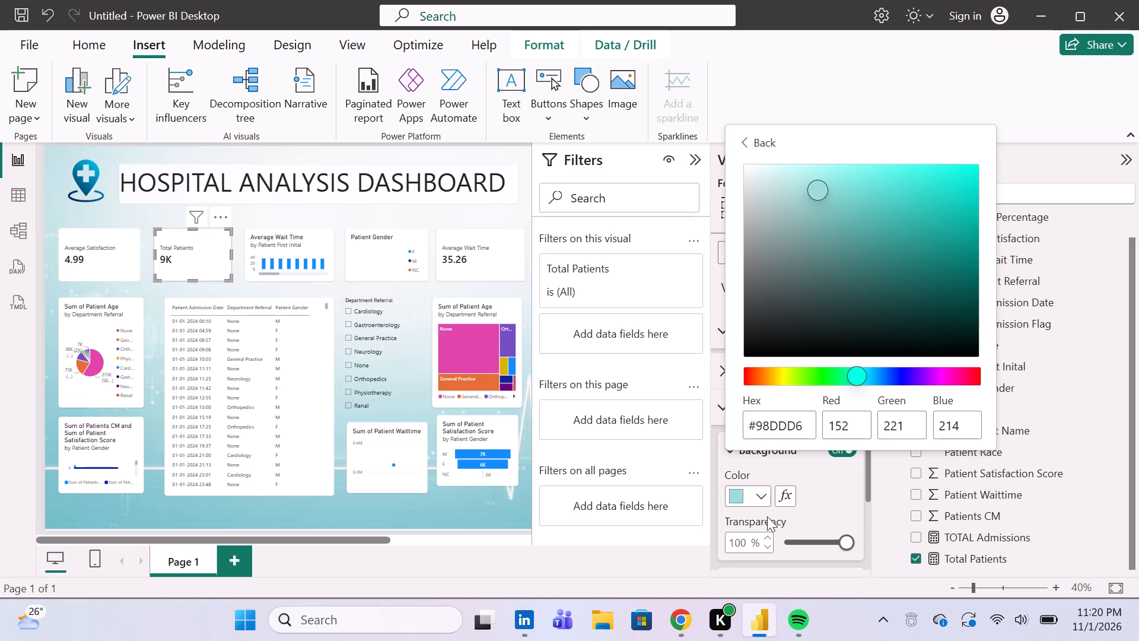
{"action": "left_click", "coordinate": [831, 538]}
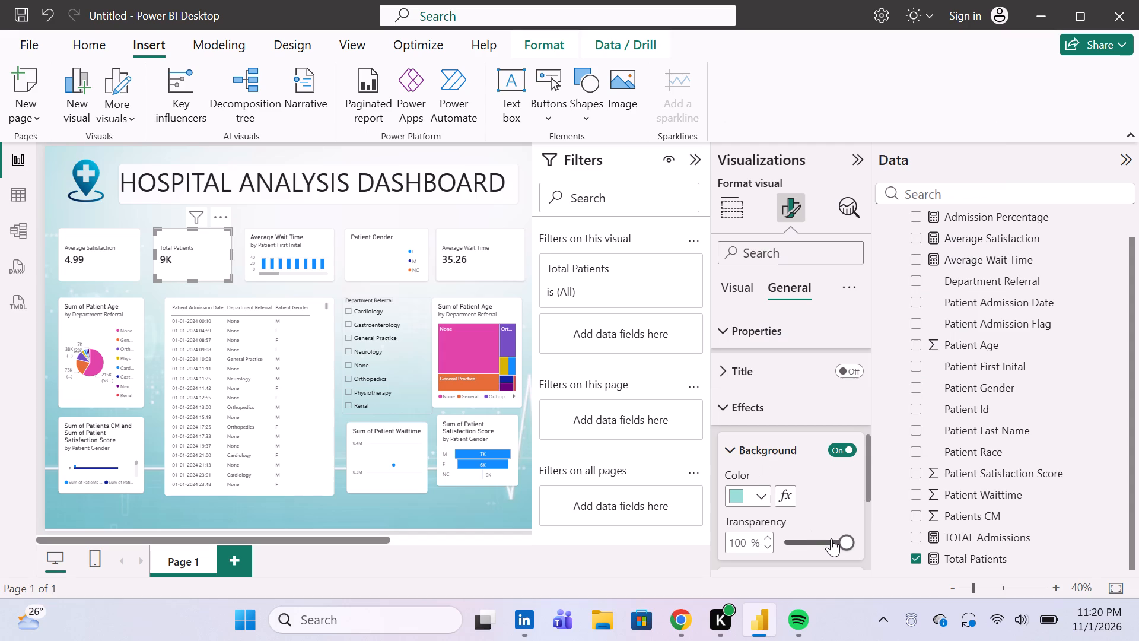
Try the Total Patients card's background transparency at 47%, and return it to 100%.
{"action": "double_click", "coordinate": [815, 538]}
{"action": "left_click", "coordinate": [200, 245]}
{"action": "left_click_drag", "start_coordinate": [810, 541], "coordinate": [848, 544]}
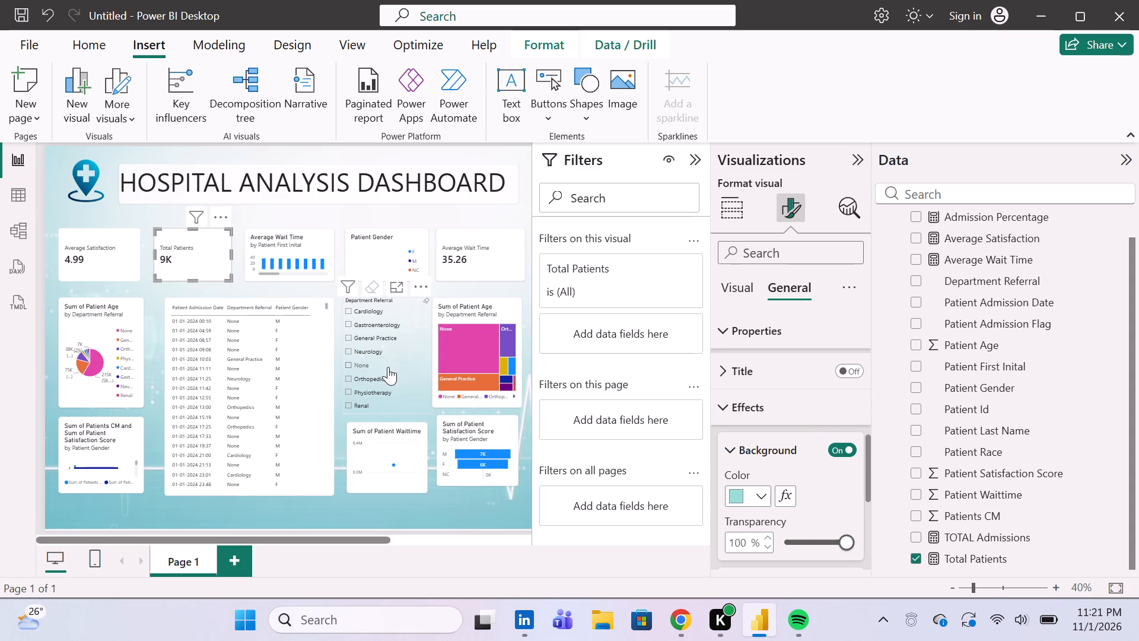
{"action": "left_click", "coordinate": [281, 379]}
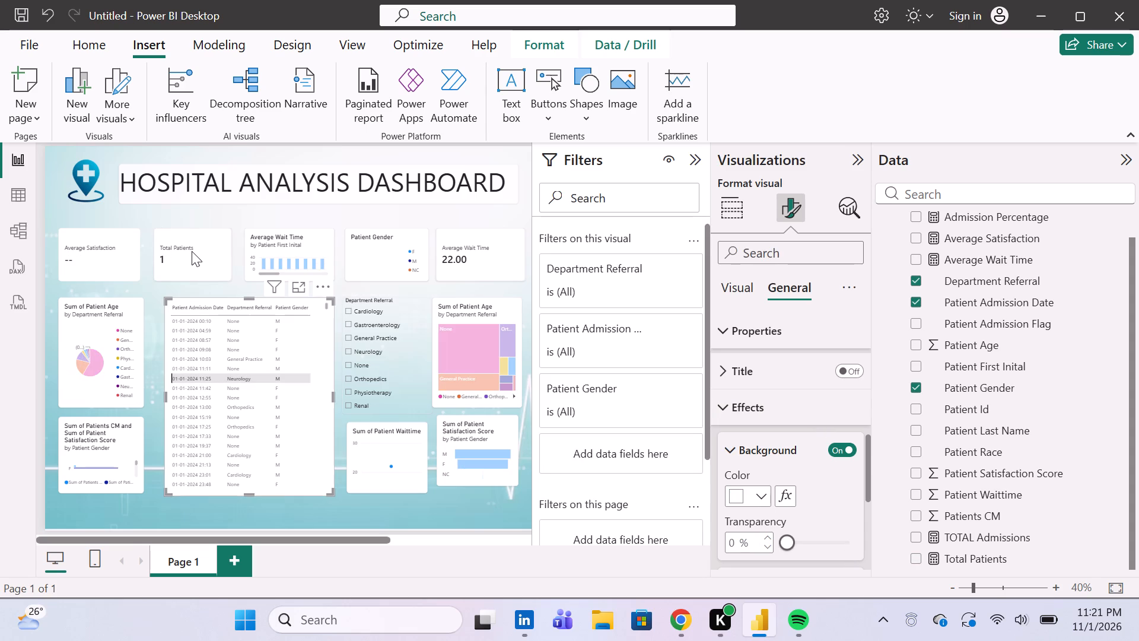
Set the Total Patients card's background transparency to 27% and leave no visual selected.
{"action": "left_click", "coordinate": [192, 251]}
{"action": "scroll", "coordinate": [815, 494], "scroll_direction": "down", "scroll_amount": 3}
{"action": "scroll", "coordinate": [815, 494], "scroll_direction": "up", "scroll_amount": 1}
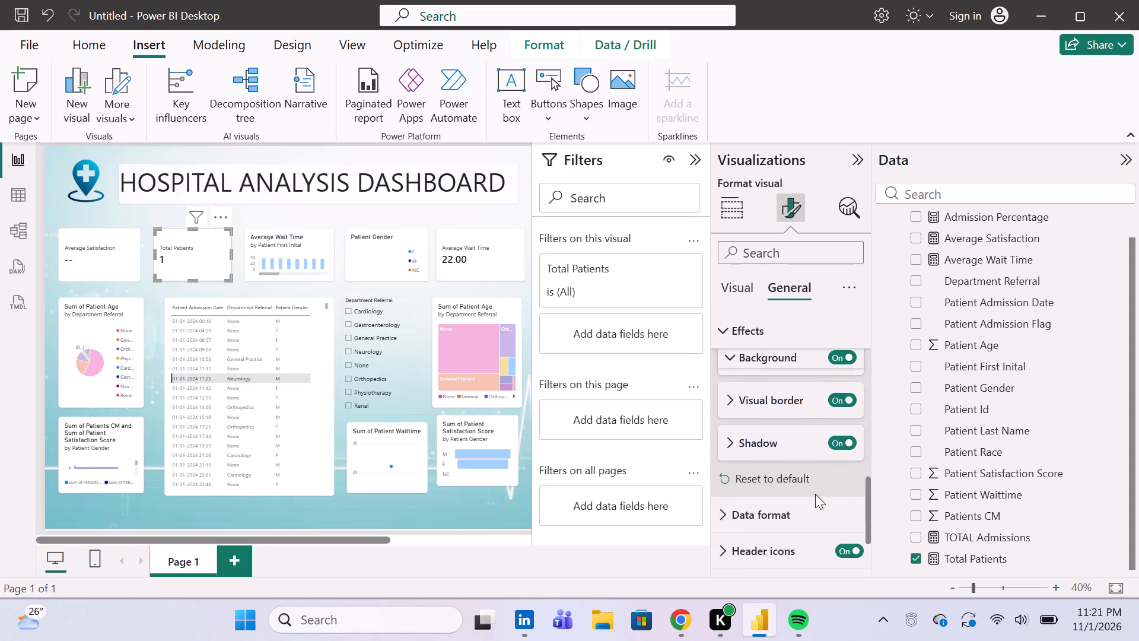
{"action": "scroll", "coordinate": [815, 494], "scroll_direction": "up", "scroll_amount": 1}
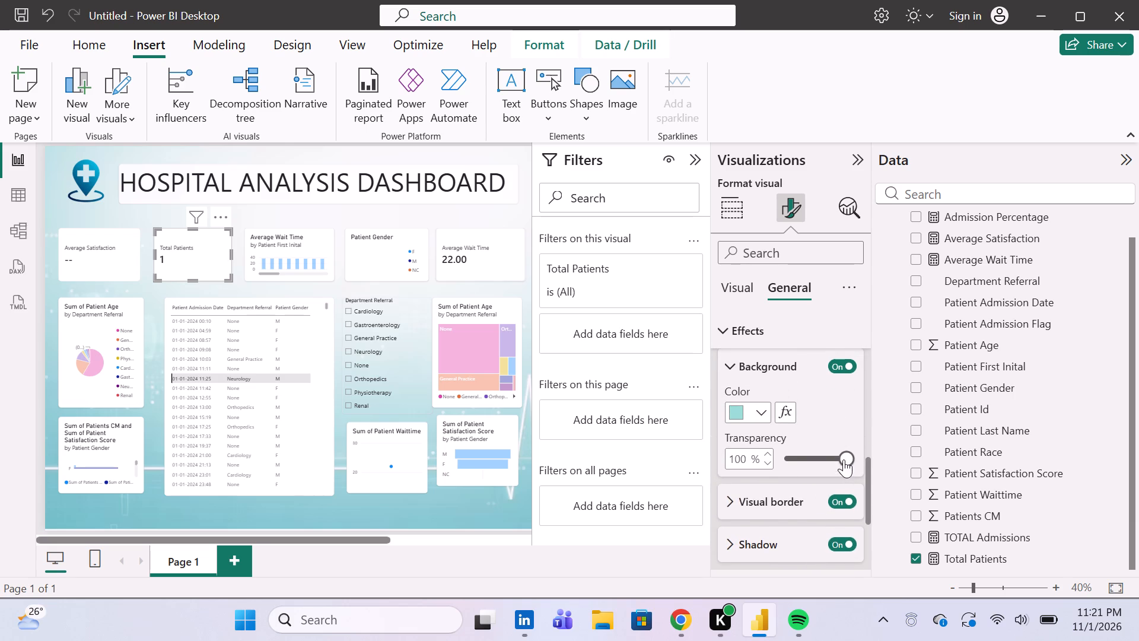
{"action": "left_click_drag", "start_coordinate": [844, 459], "coordinate": [803, 460]}
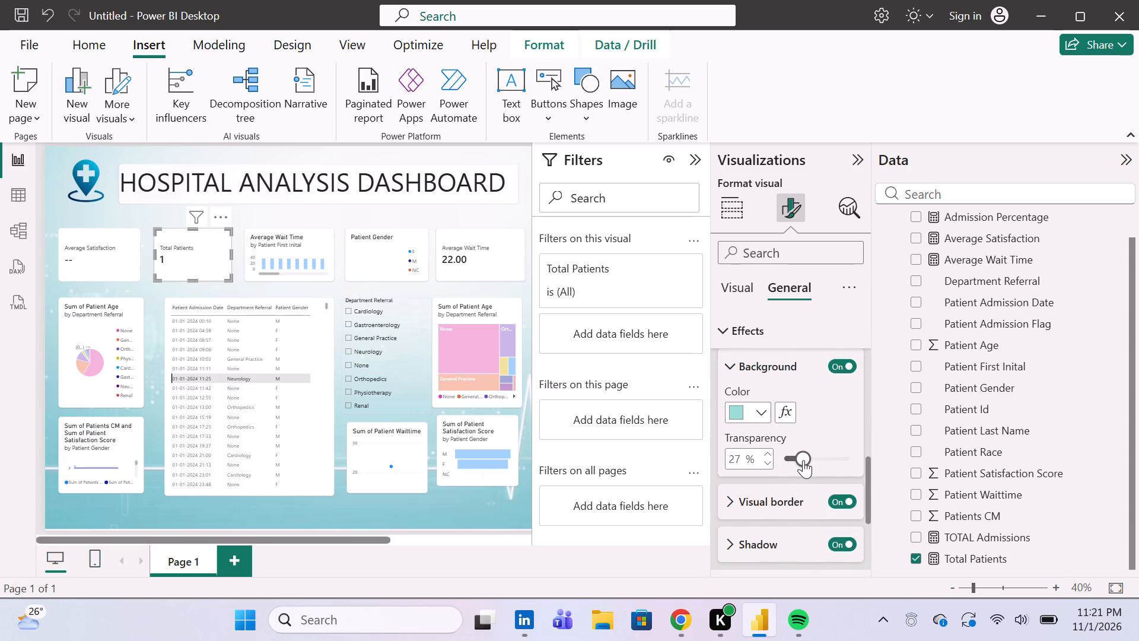
{"action": "right_click", "coordinate": [803, 461]}
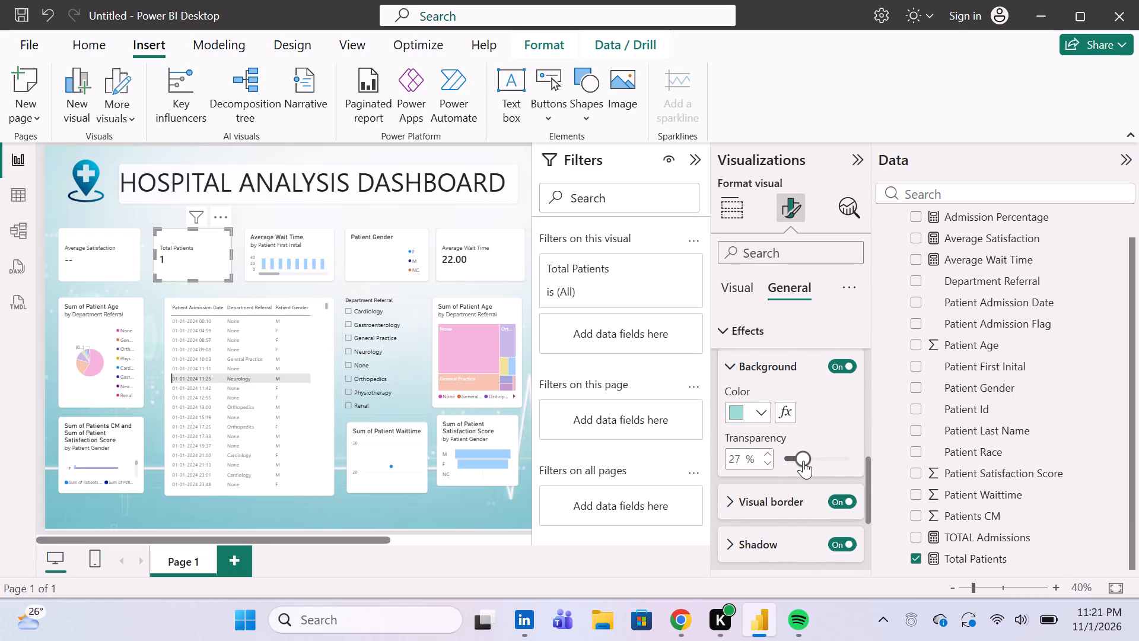
{"action": "left_click", "coordinate": [803, 461]}
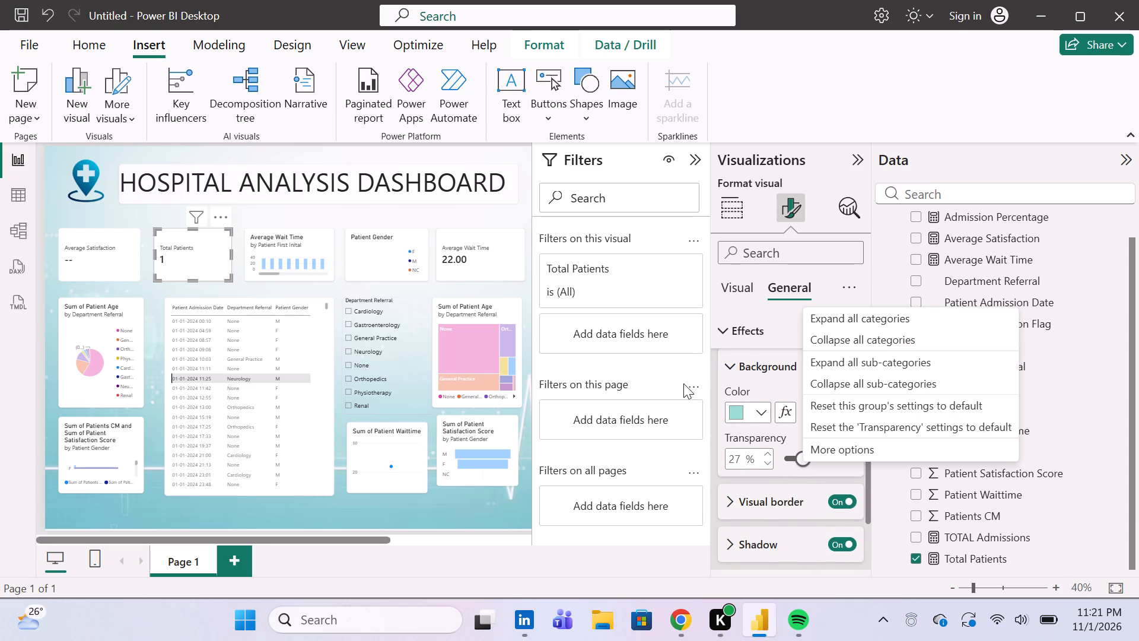
{"action": "left_click", "coordinate": [486, 361]}
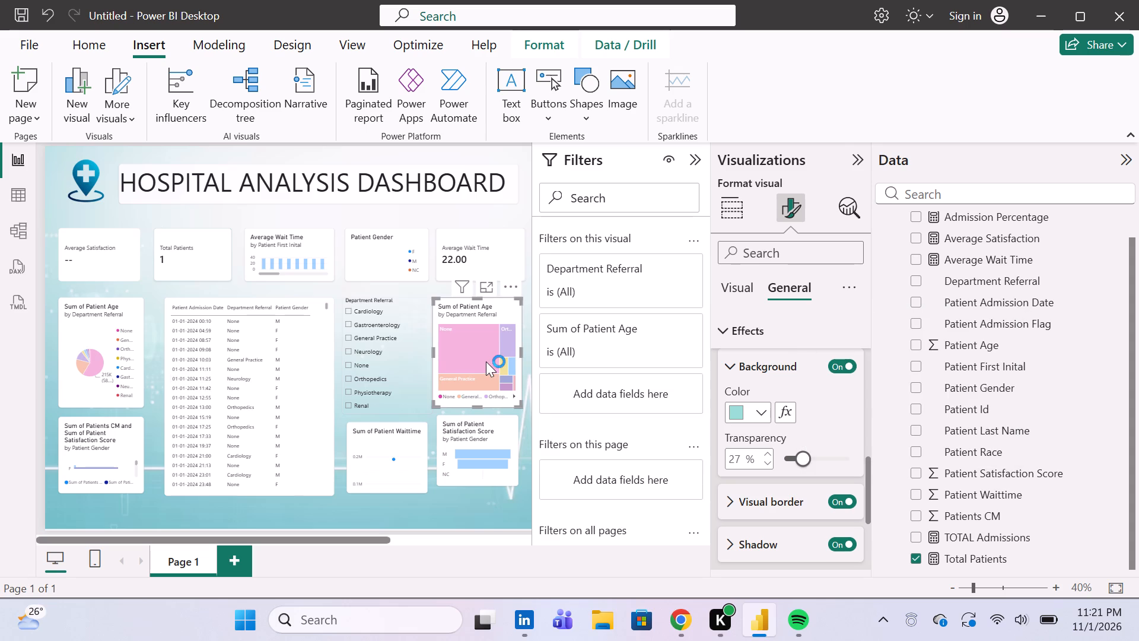
{"action": "left_click", "coordinate": [274, 207]}
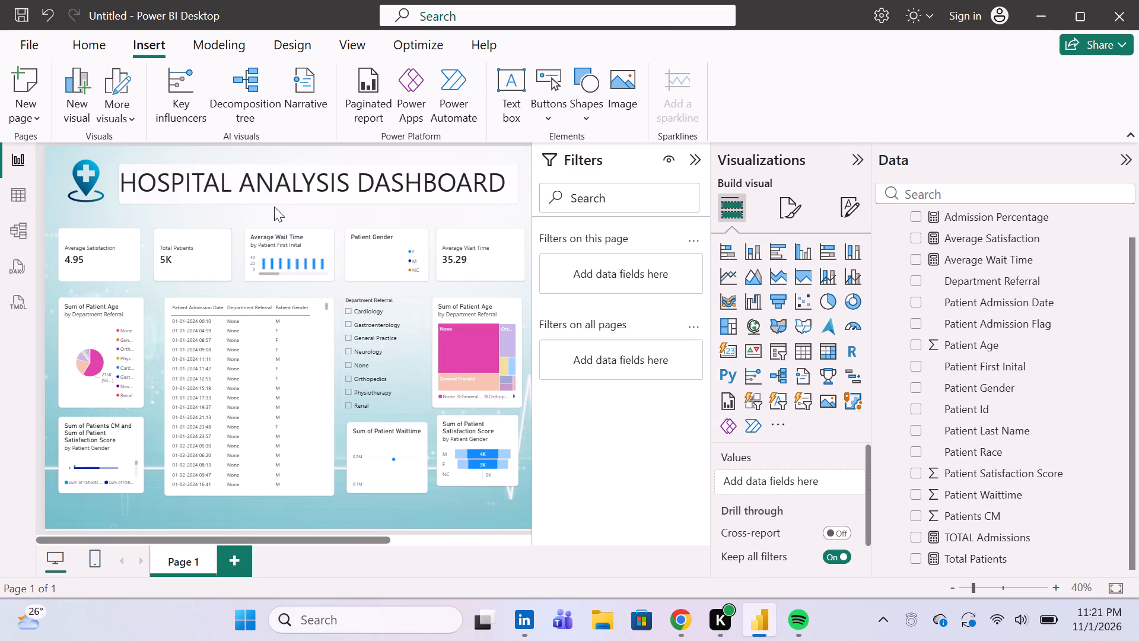
Select the Total Patients card and open its context options.
{"action": "left_click", "coordinate": [209, 245]}
{"action": "right_click", "coordinate": [209, 245]}
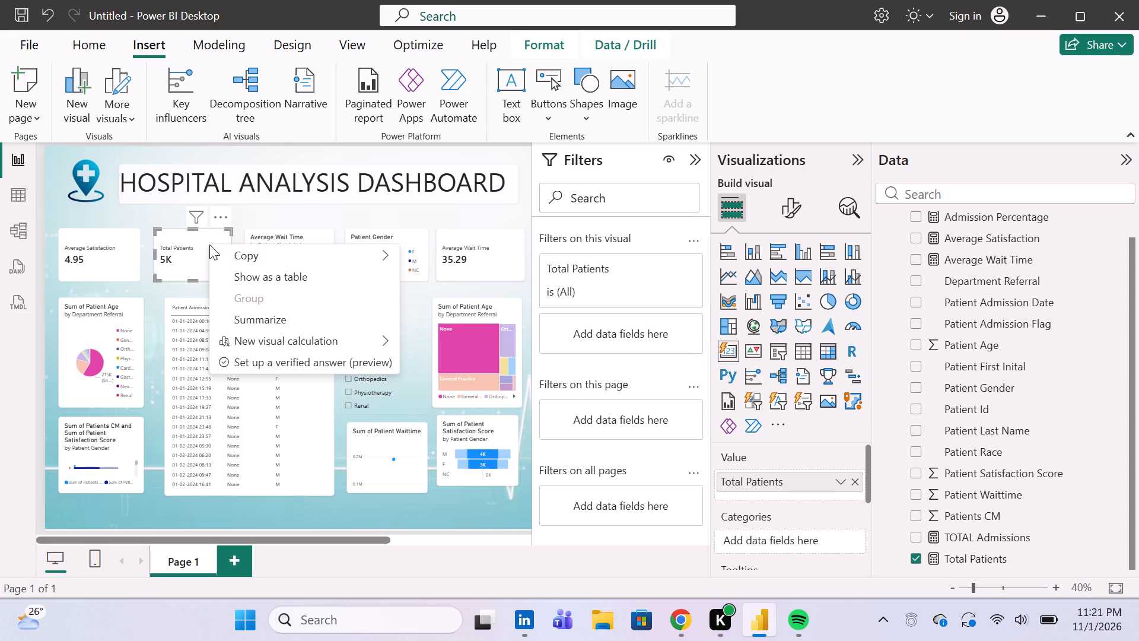
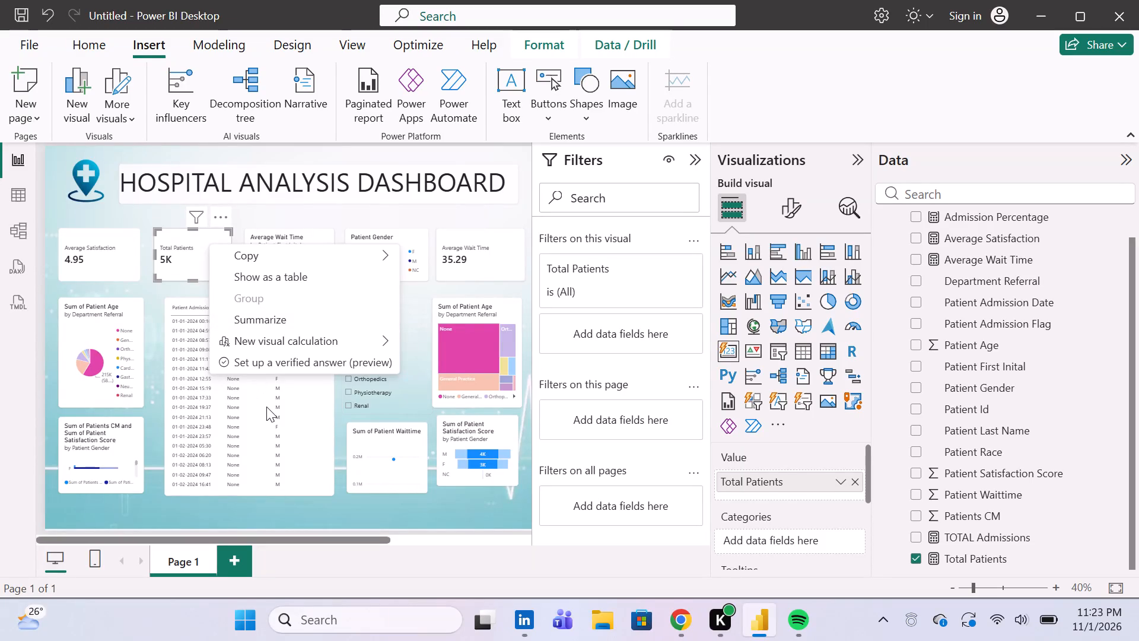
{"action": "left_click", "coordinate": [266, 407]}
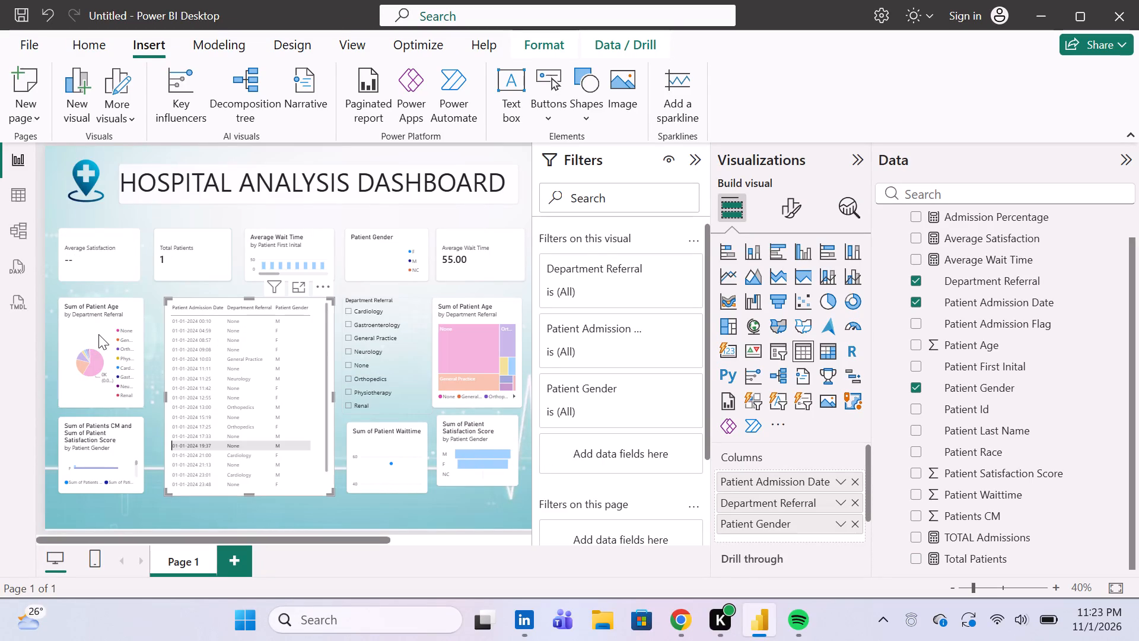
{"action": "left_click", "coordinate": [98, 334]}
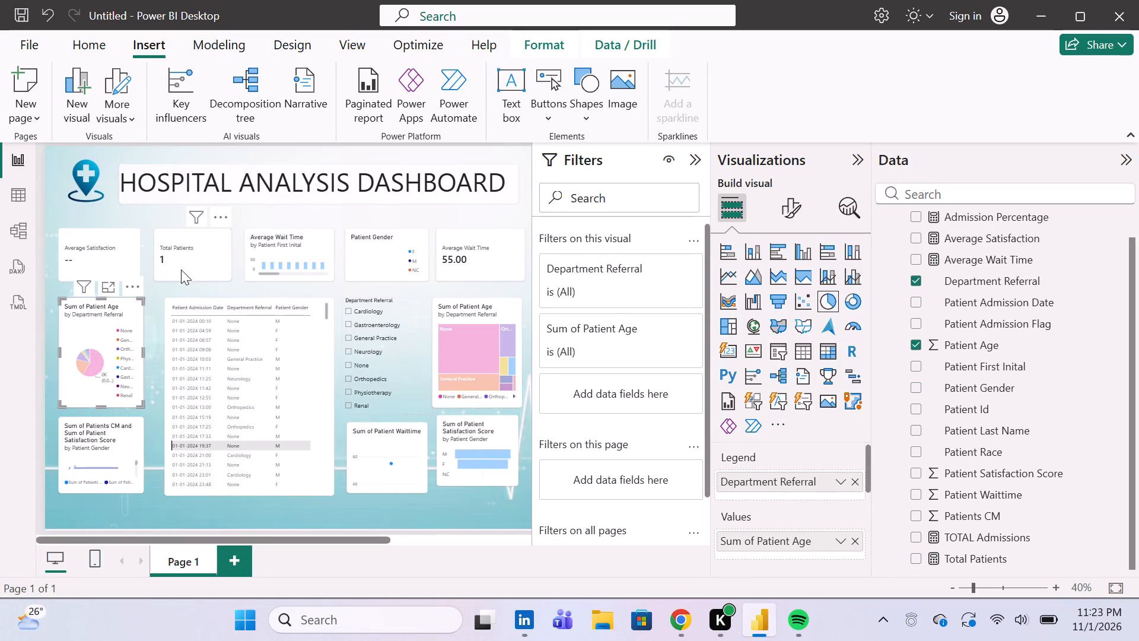
Select the Total Patients card and open its general formatting settings.
{"action": "left_click", "coordinate": [182, 269]}
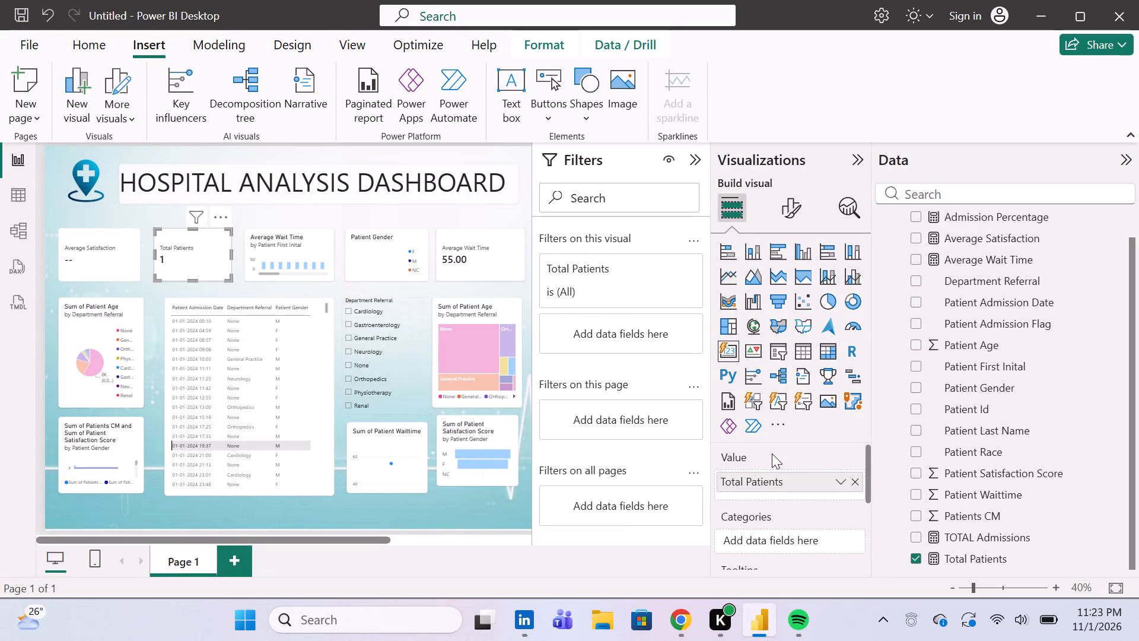
{"action": "left_click", "coordinate": [784, 201]}
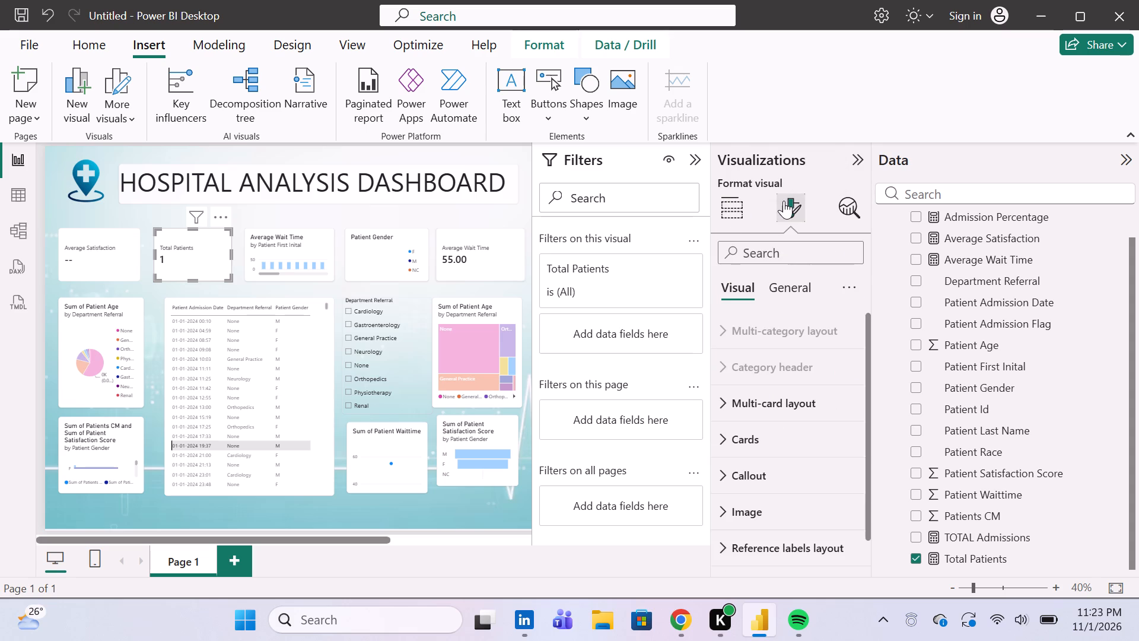
{"action": "scroll", "coordinate": [769, 309], "scroll_direction": "down", "scroll_amount": 1}
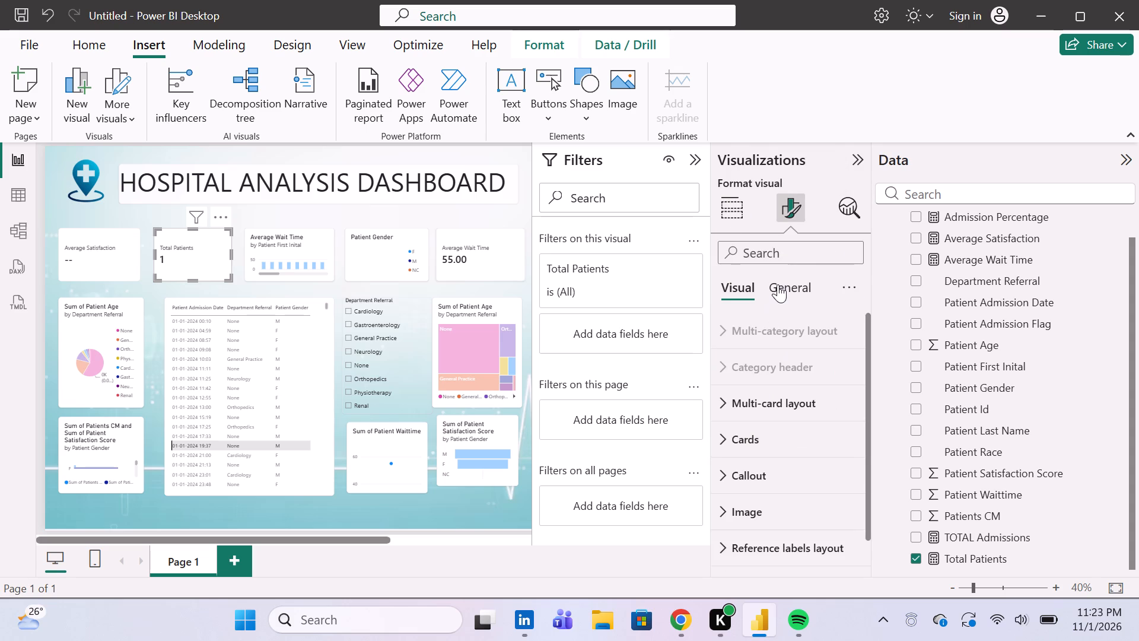
{"action": "left_click", "coordinate": [778, 285]}
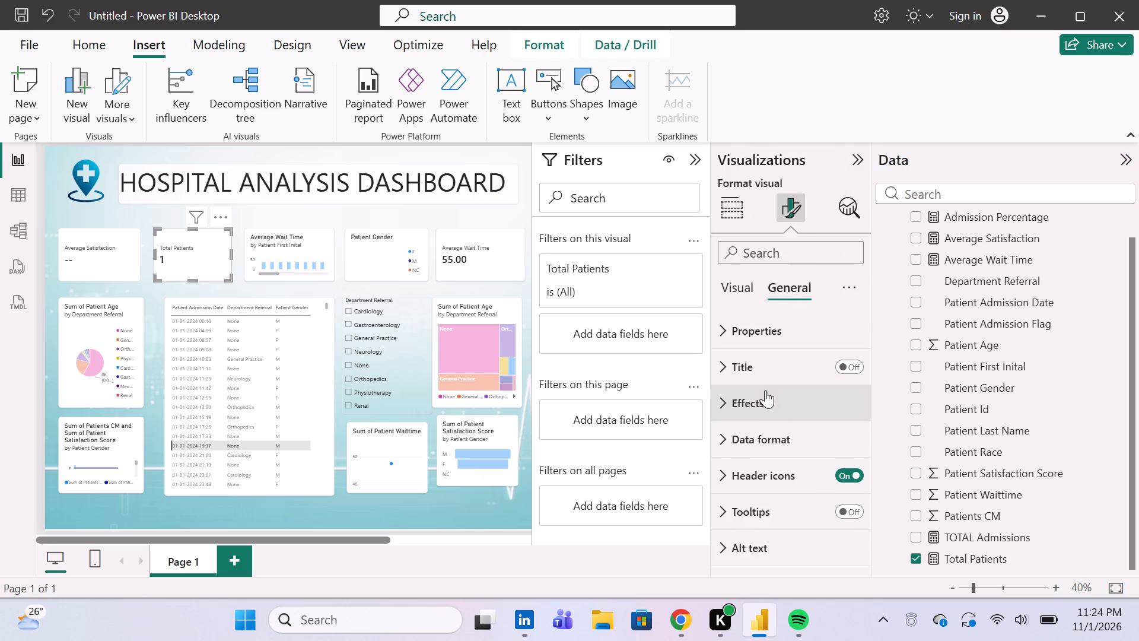
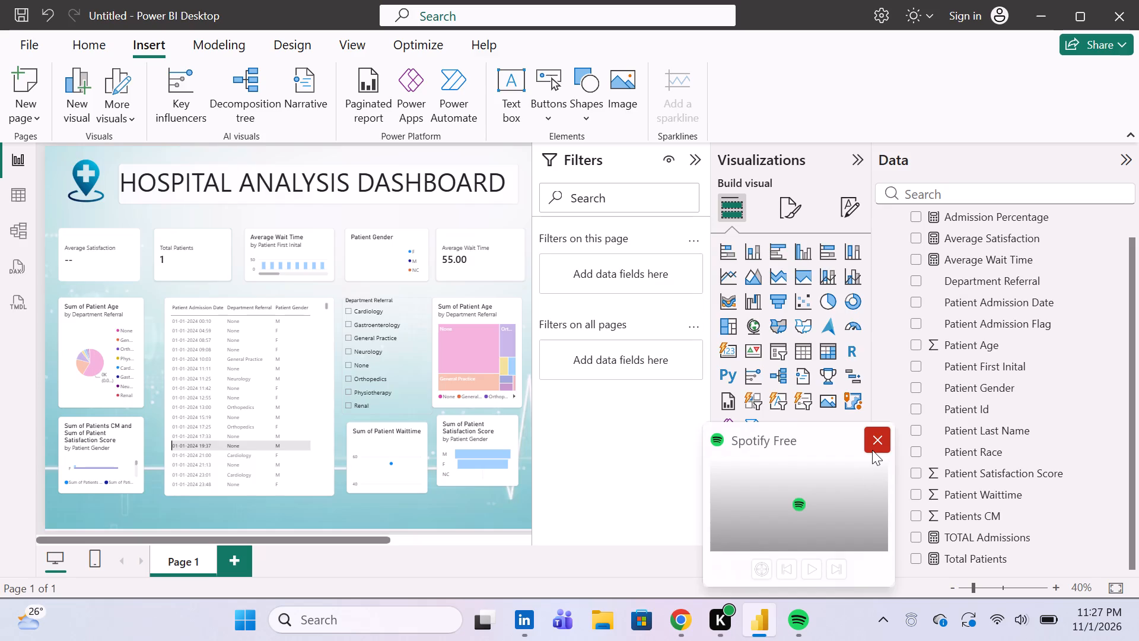
Close the Spotify app window.
{"action": "left_click", "coordinate": [874, 442]}
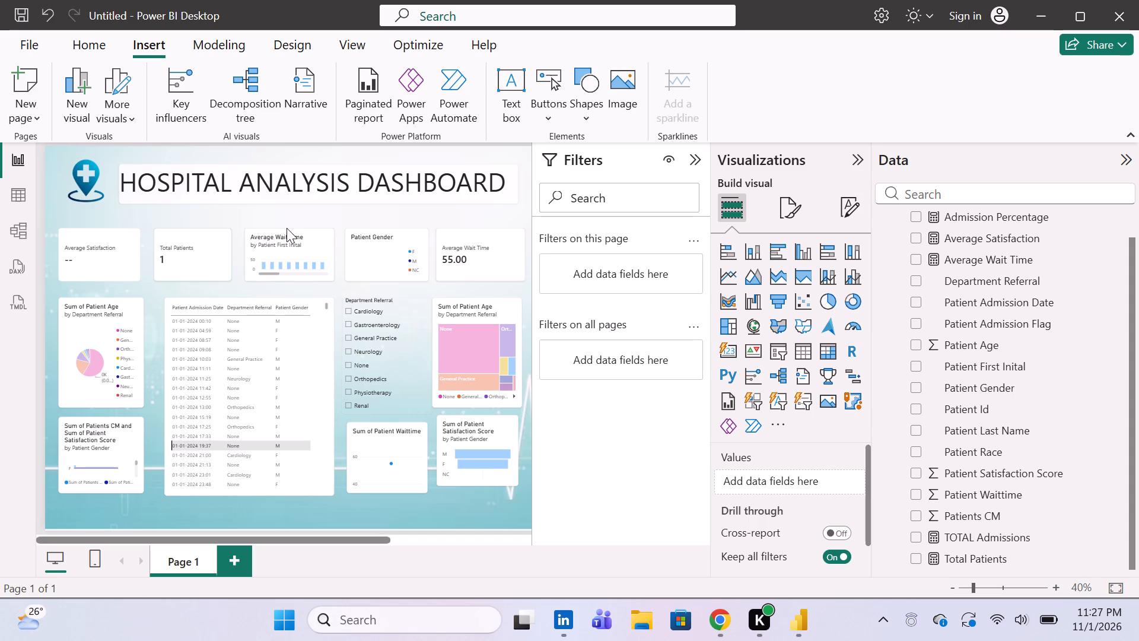
Save the report as a Power BI file named "hospital dashboard" in the Documents folder.
{"action": "left_click", "coordinate": [25, 48]}
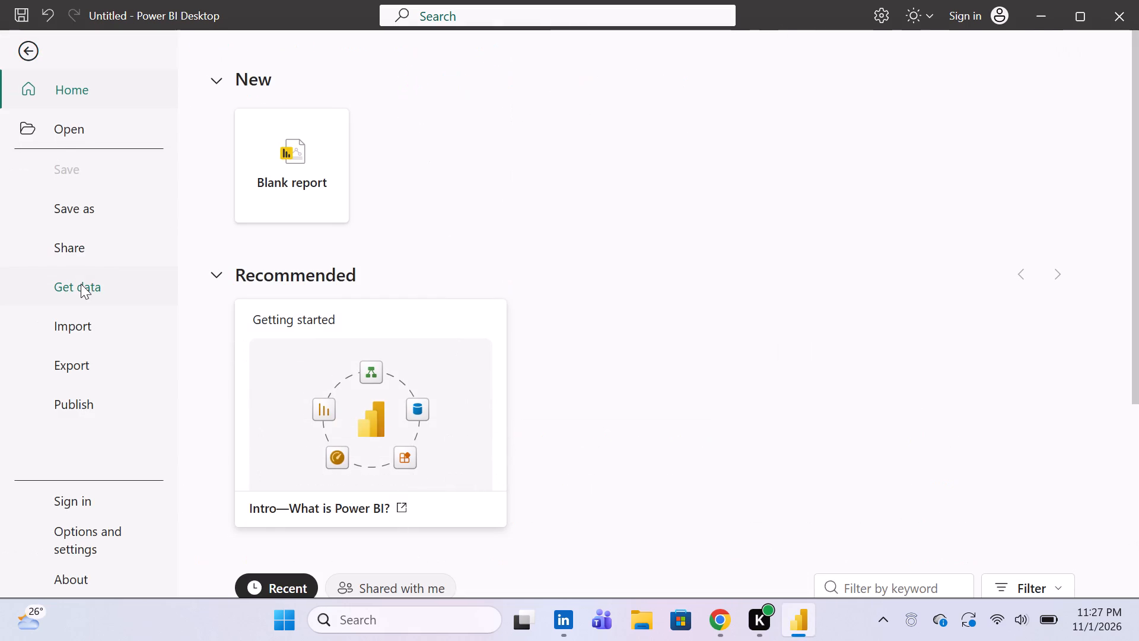
{"action": "left_click", "coordinate": [113, 220]}
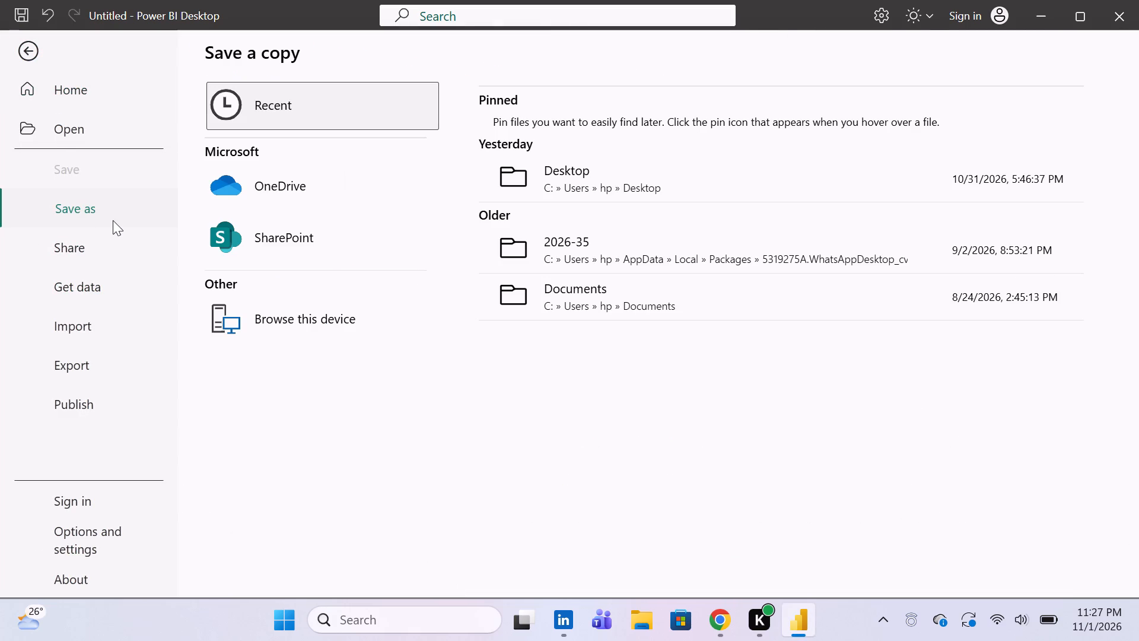
{"action": "left_click", "coordinate": [619, 291]}
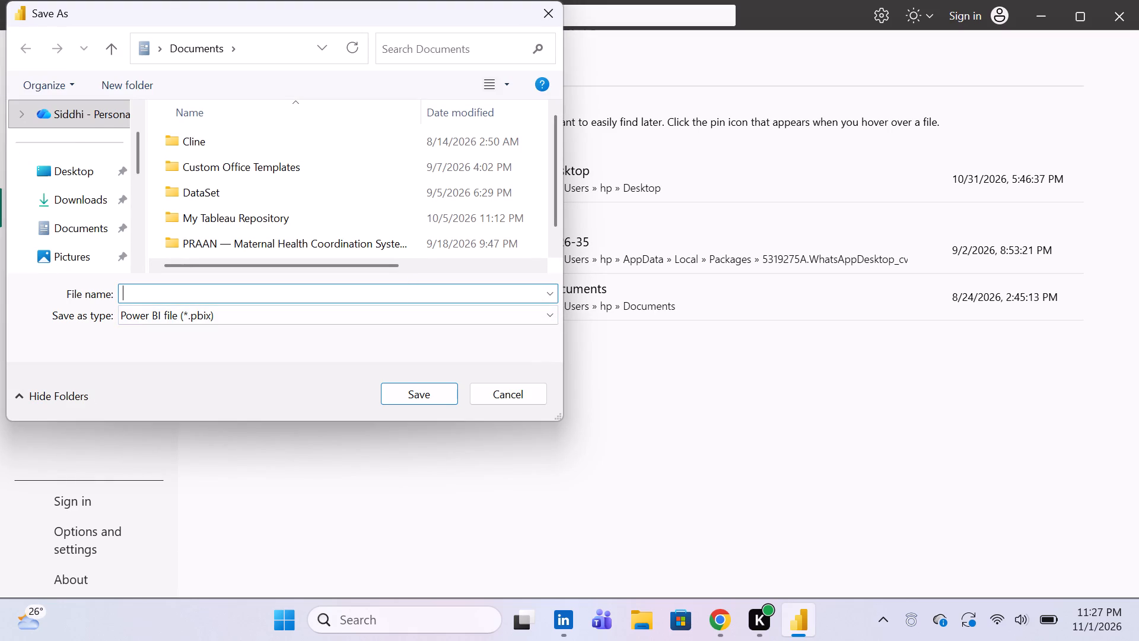
{"action": "type", "text": "hospital"}
{"action": "key", "text": "space"}
{"action": "type", "text": "dashboard"}
{"action": "key", "text": "Return"}
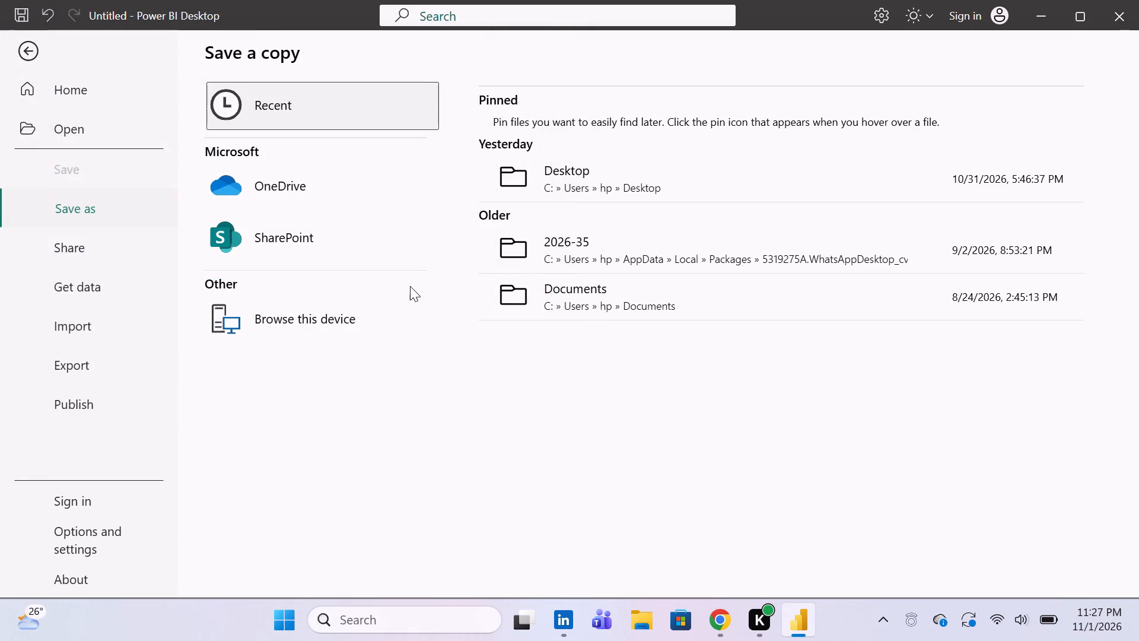
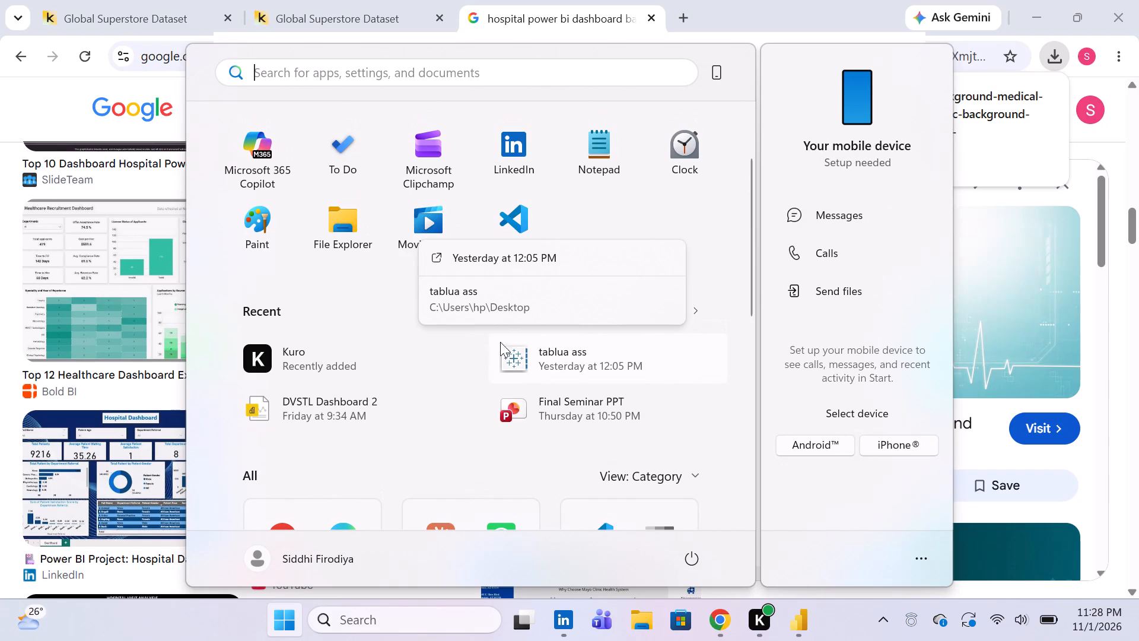
Launch Tableau 2026.2 from the Other category of installed apps.
{"action": "scroll", "coordinate": [451, 347], "scroll_direction": "right", "scroll_amount": 1}
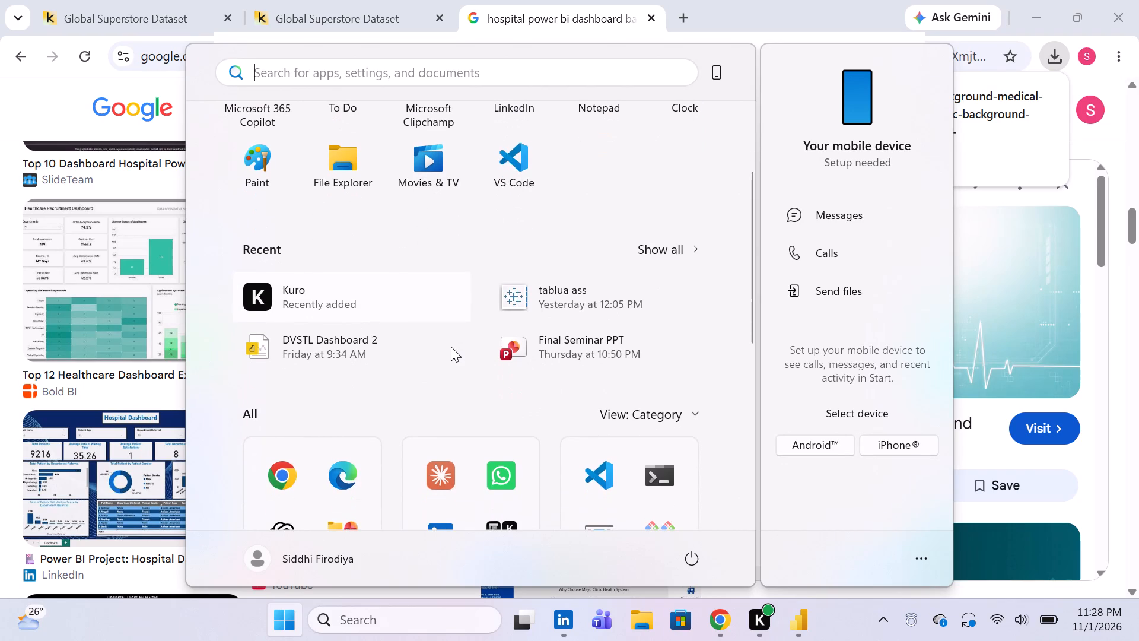
{"action": "scroll", "coordinate": [451, 347], "scroll_direction": "right", "scroll_amount": 3}
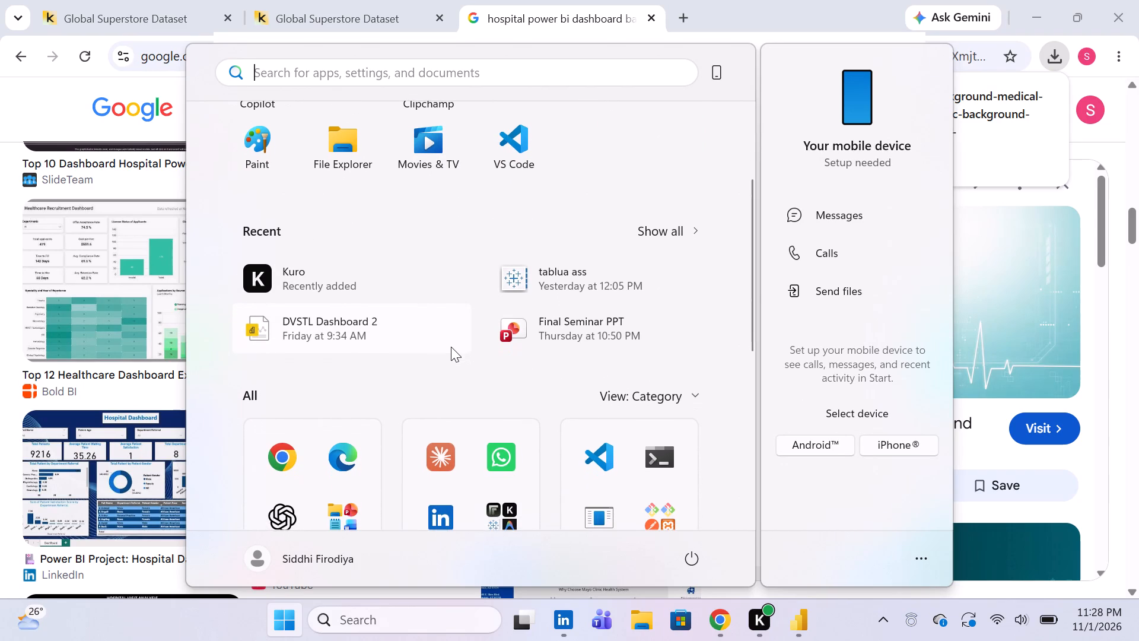
{"action": "scroll", "coordinate": [451, 347], "scroll_direction": "right", "scroll_amount": 2}
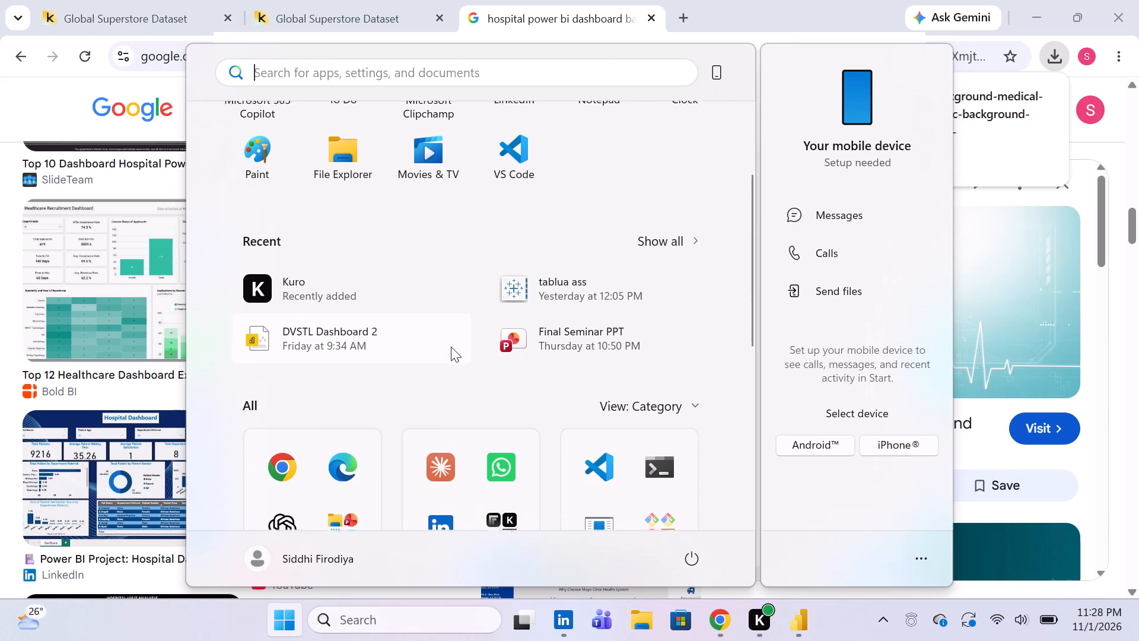
{"action": "scroll", "coordinate": [451, 347], "scroll_direction": "right", "scroll_amount": 1}
{"action": "scroll", "coordinate": [451, 347], "scroll_direction": "down", "scroll_amount": 1}
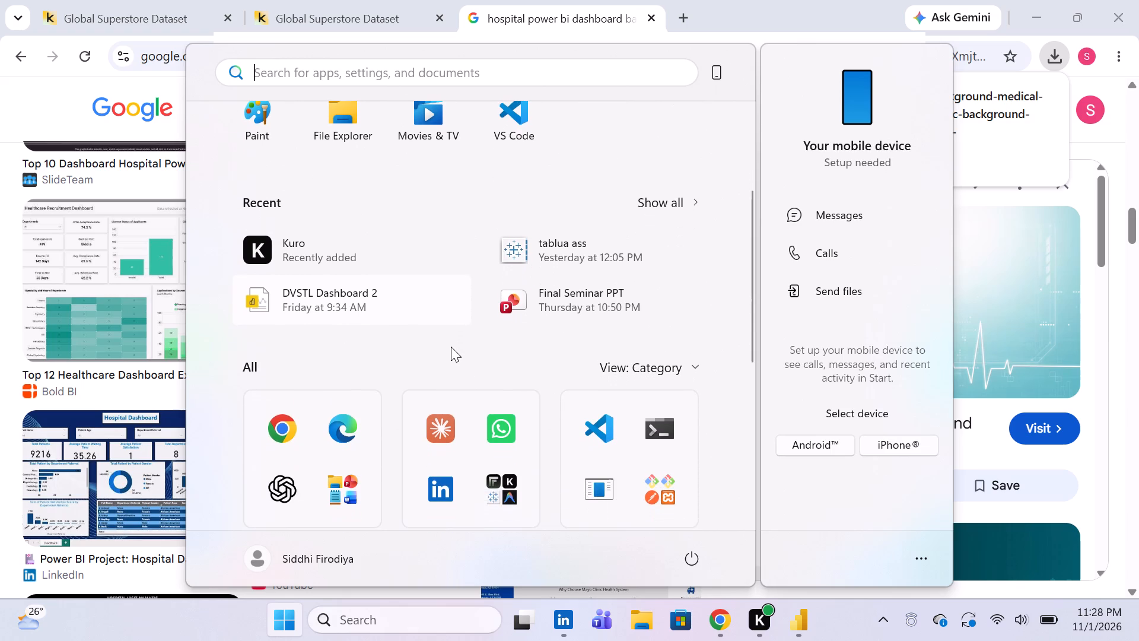
{"action": "scroll", "coordinate": [451, 347], "scroll_direction": "down", "scroll_amount": 2}
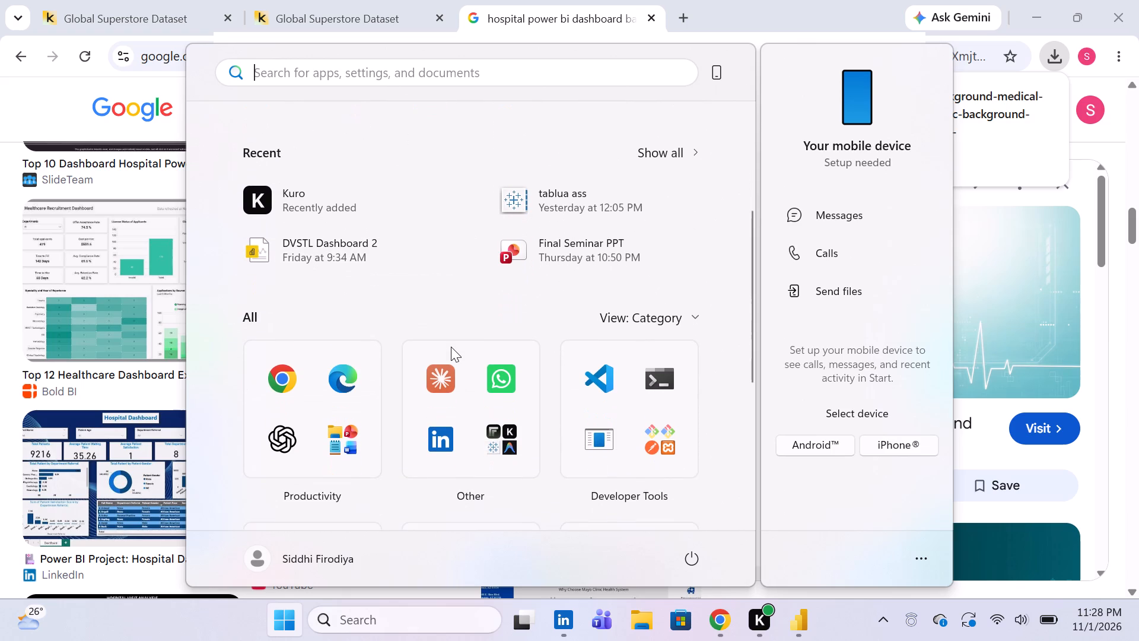
{"action": "scroll", "coordinate": [451, 347], "scroll_direction": "down", "scroll_amount": 2}
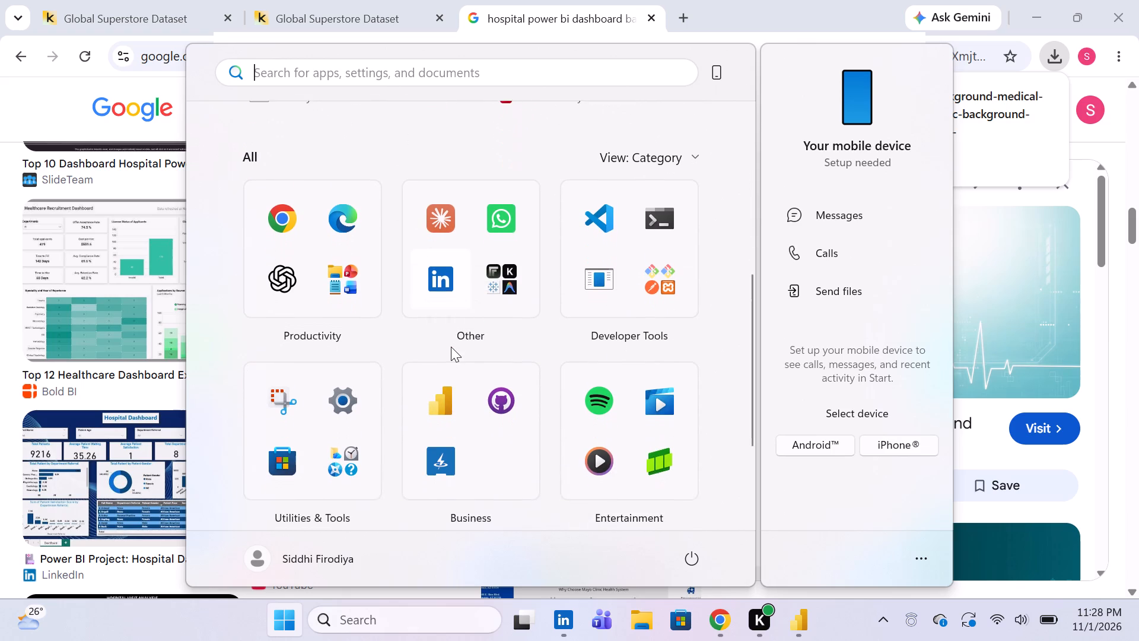
{"action": "scroll", "coordinate": [451, 347], "scroll_direction": "down", "scroll_amount": 1}
{"action": "left_click", "coordinate": [497, 278]}
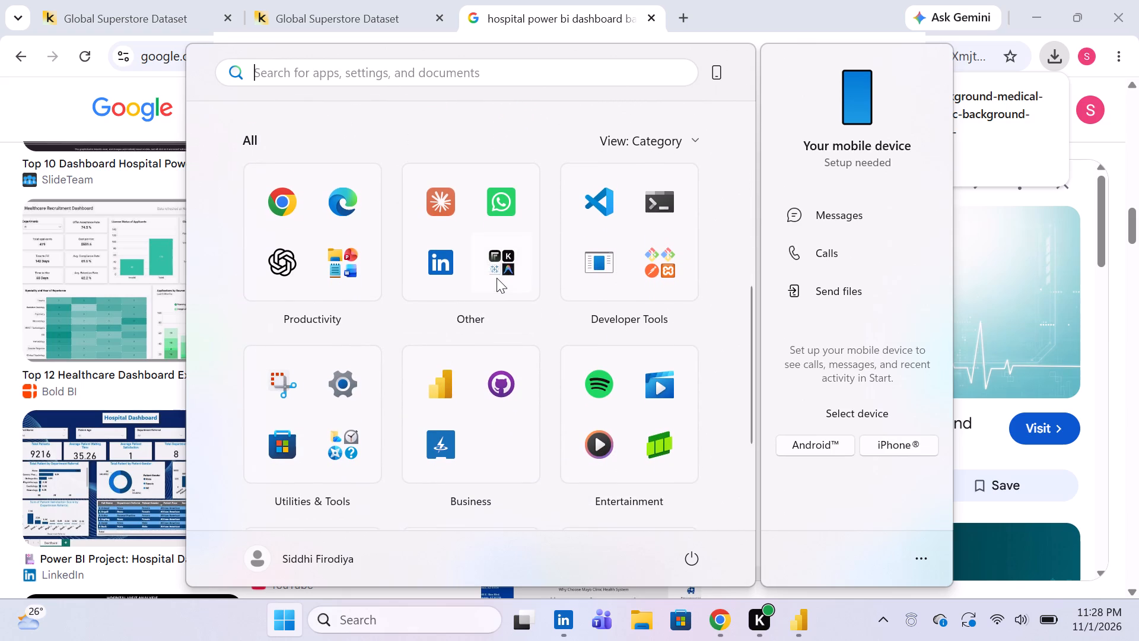
{"action": "left_click", "coordinate": [425, 336]}
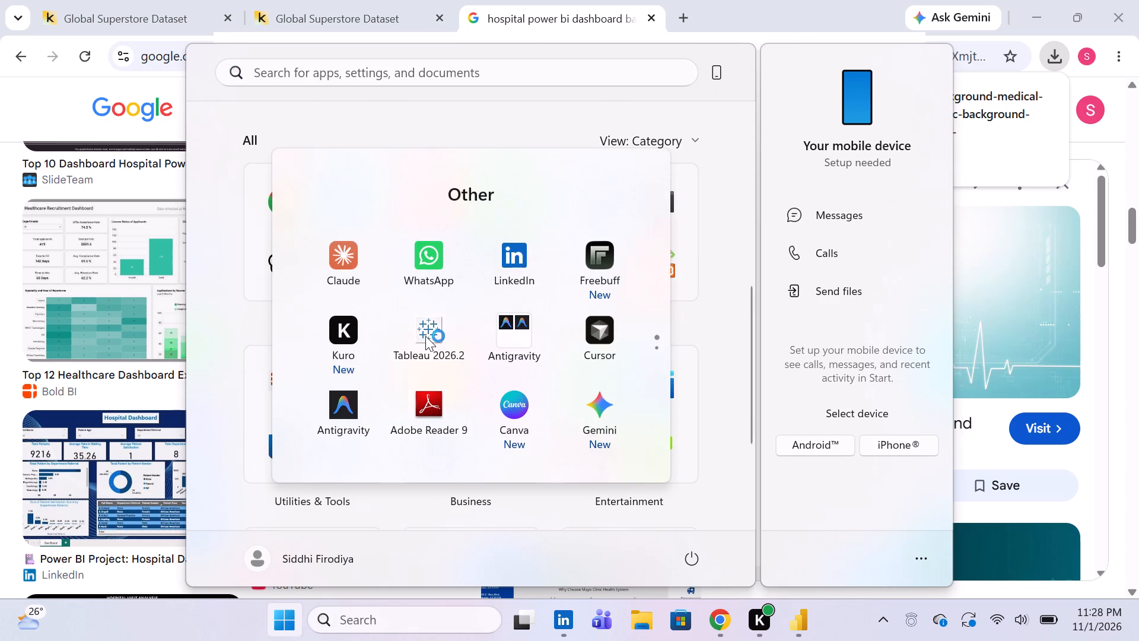